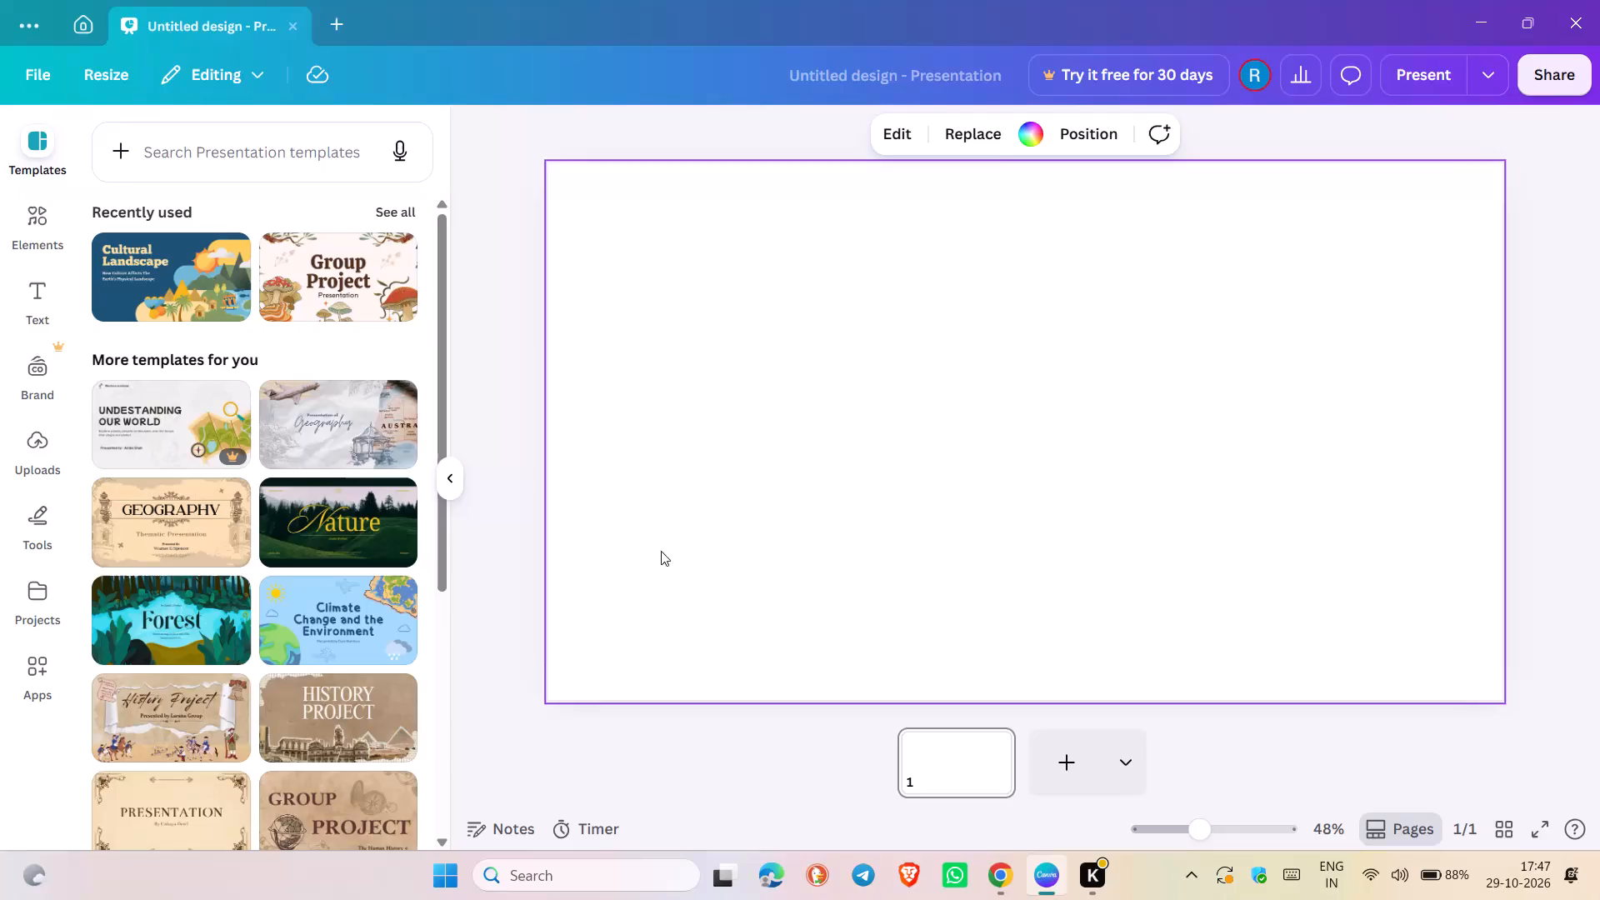
Open the slide's background colour options and place the design window beside the green presentation template reference.
click(1025, 135)
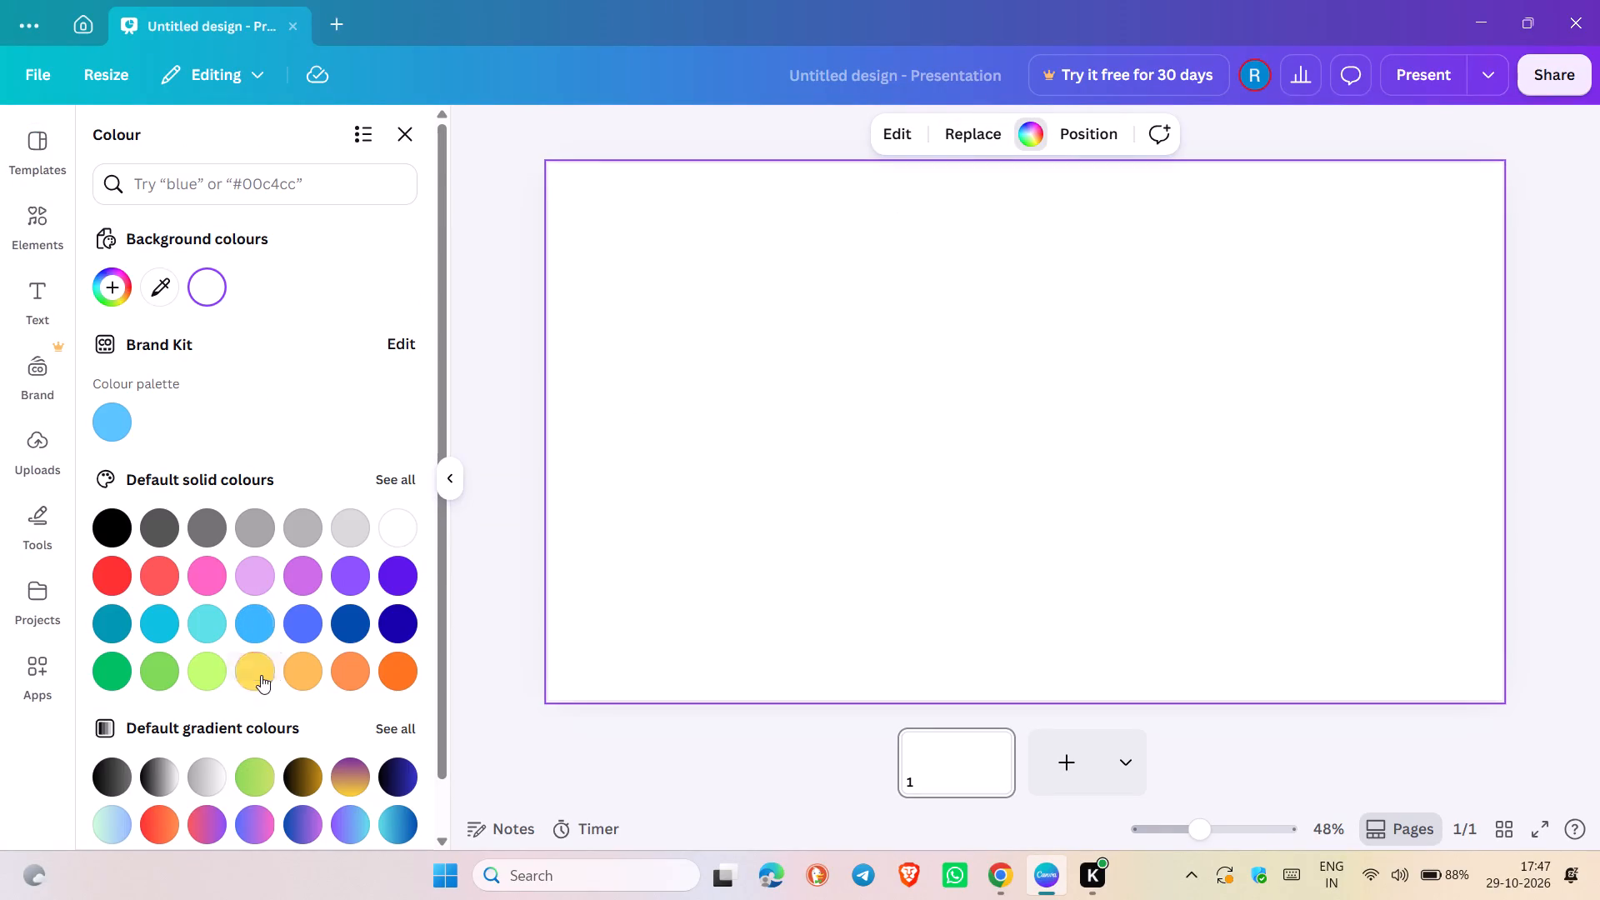
scroll(261, 675, down, 3)
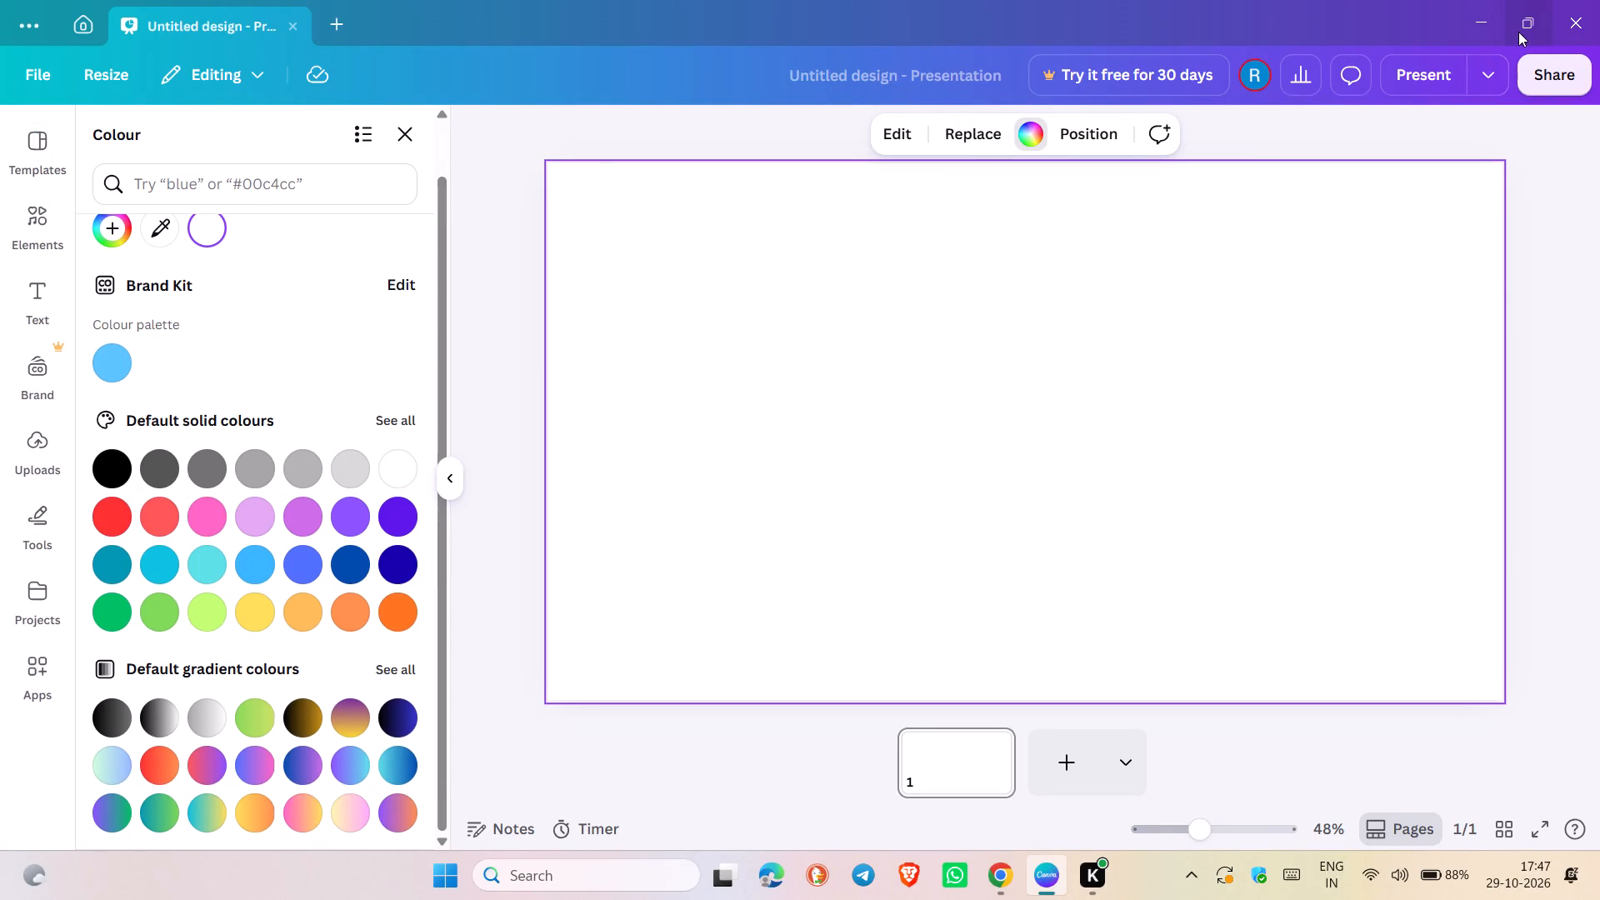
click(1377, 81)
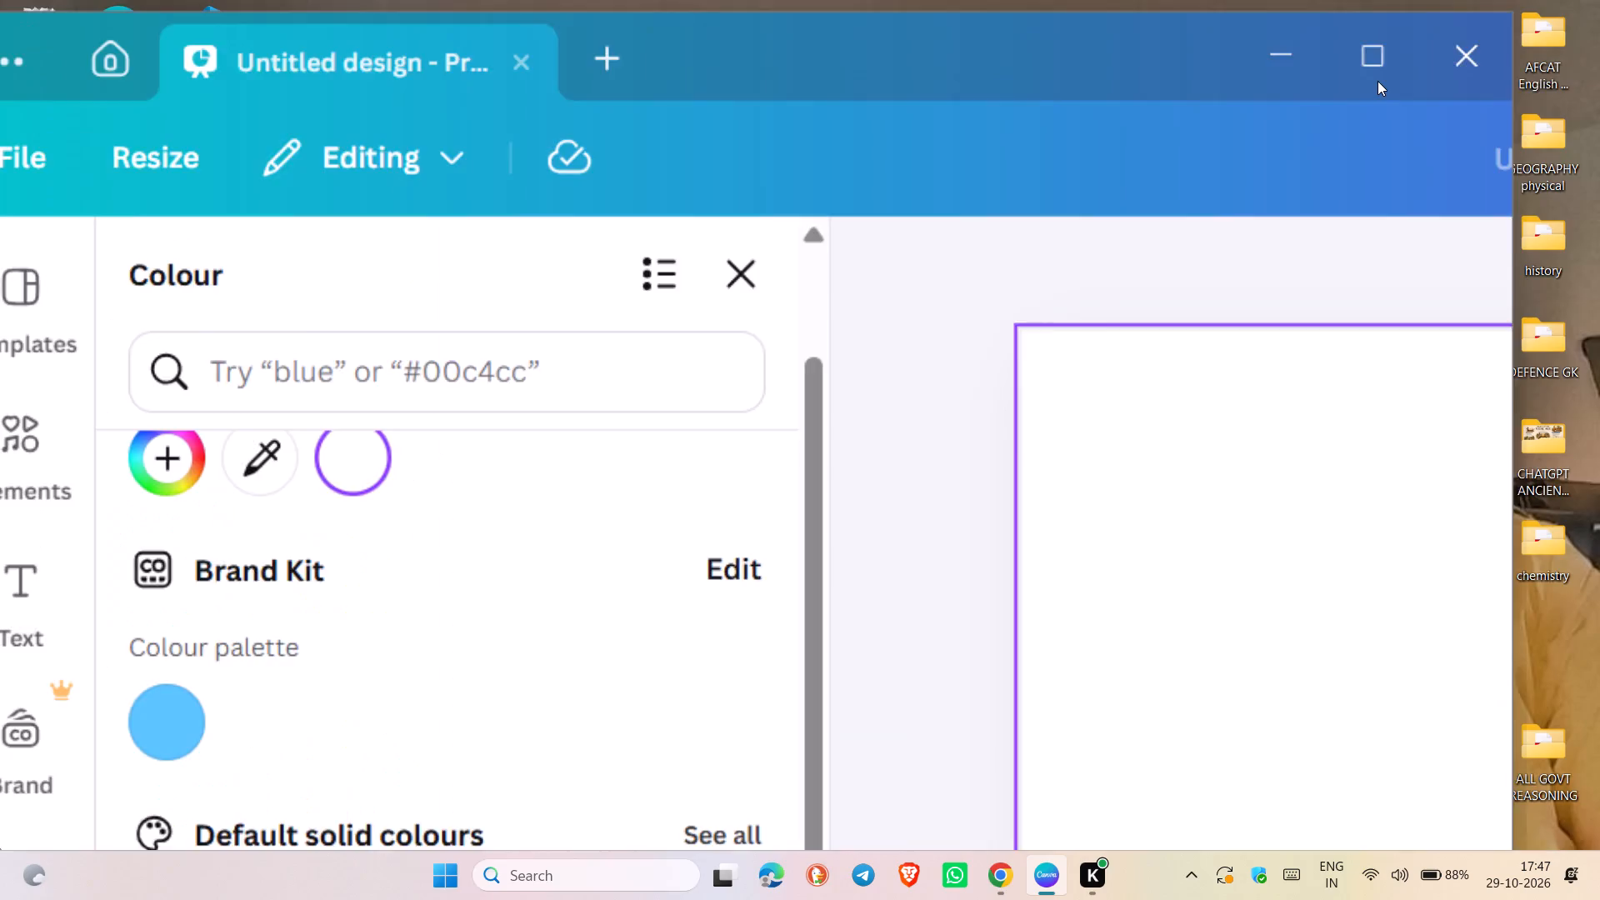
scroll(976, 496, down, 1)
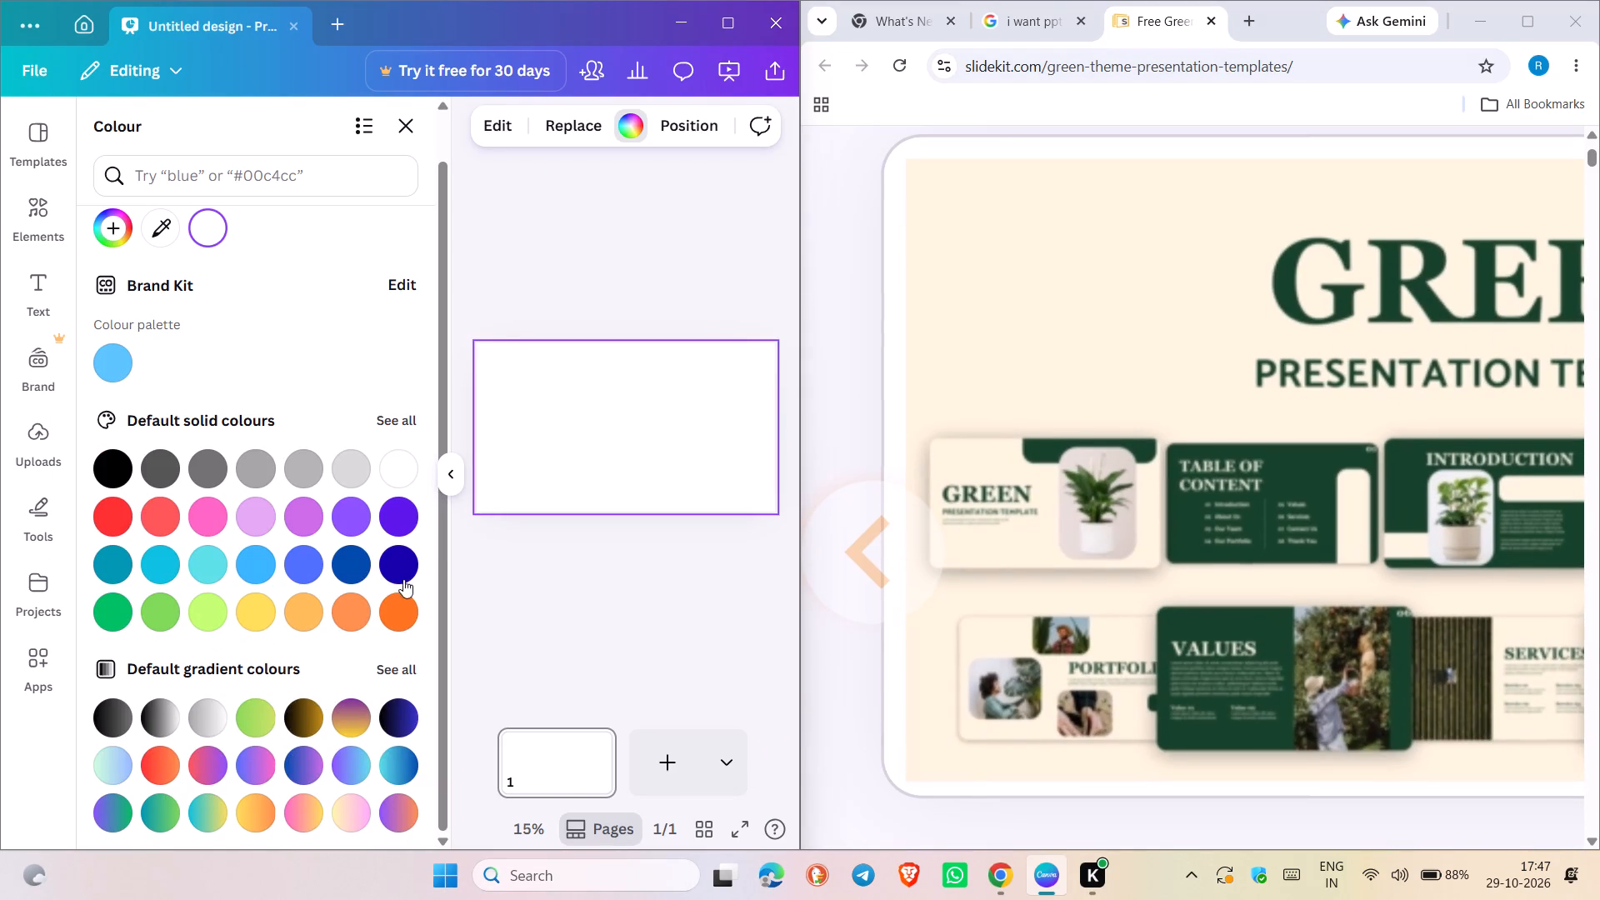
scroll(373, 612, down, 2)
scroll(219, 692, down, 1)
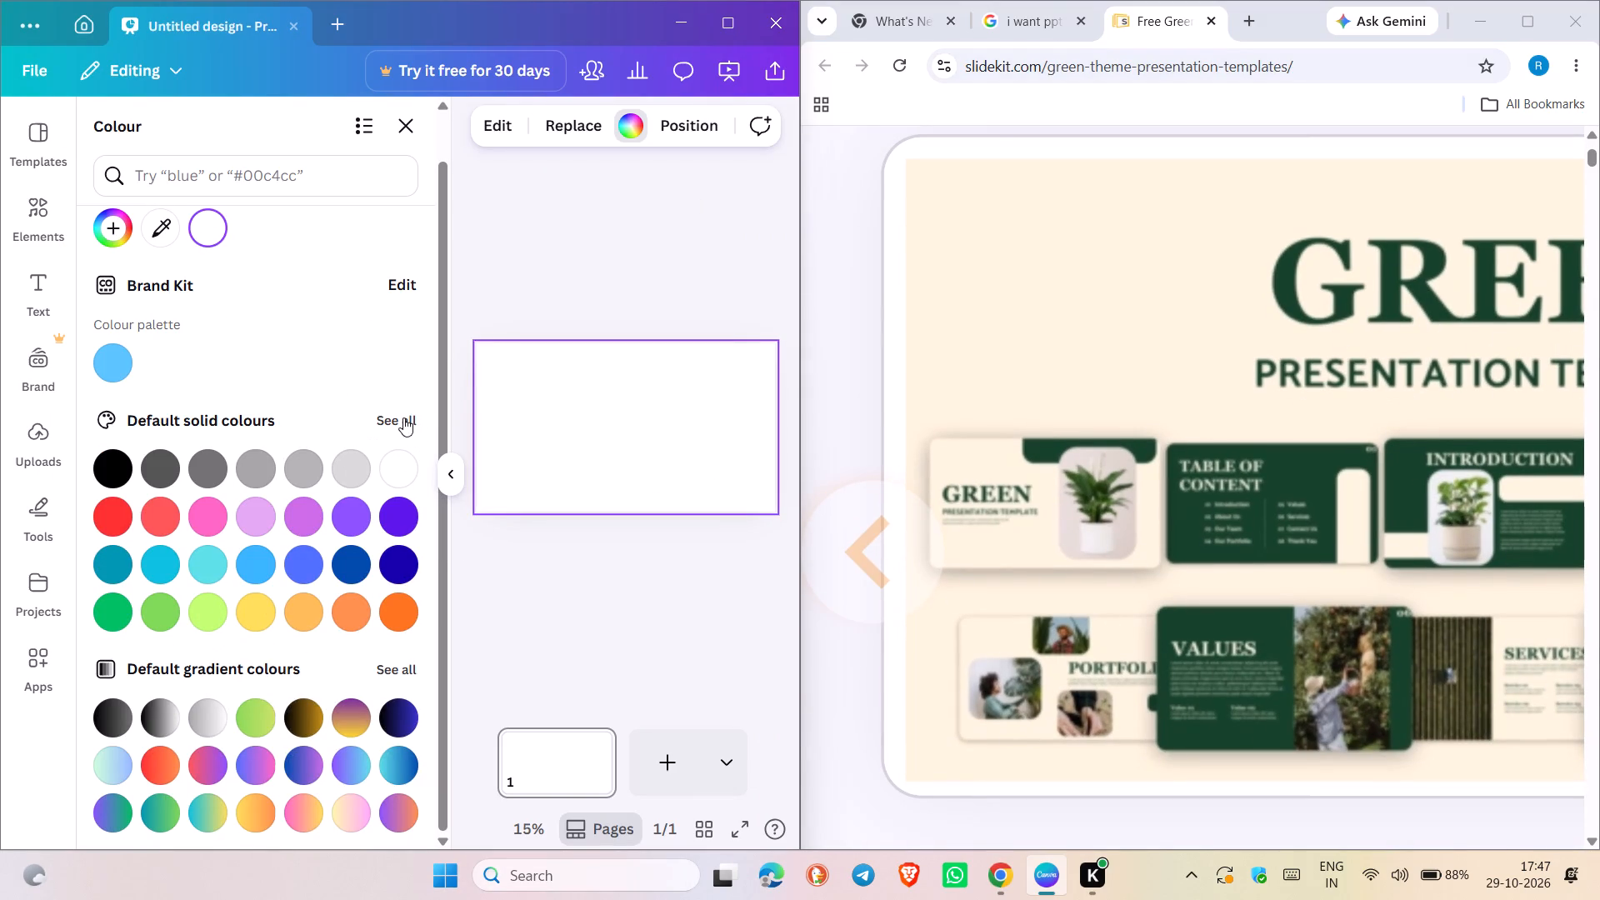
Set the slide background to a dark green from the full set of default solid colours, matching the reference template.
click(403, 417)
scroll(287, 679, down, 1)
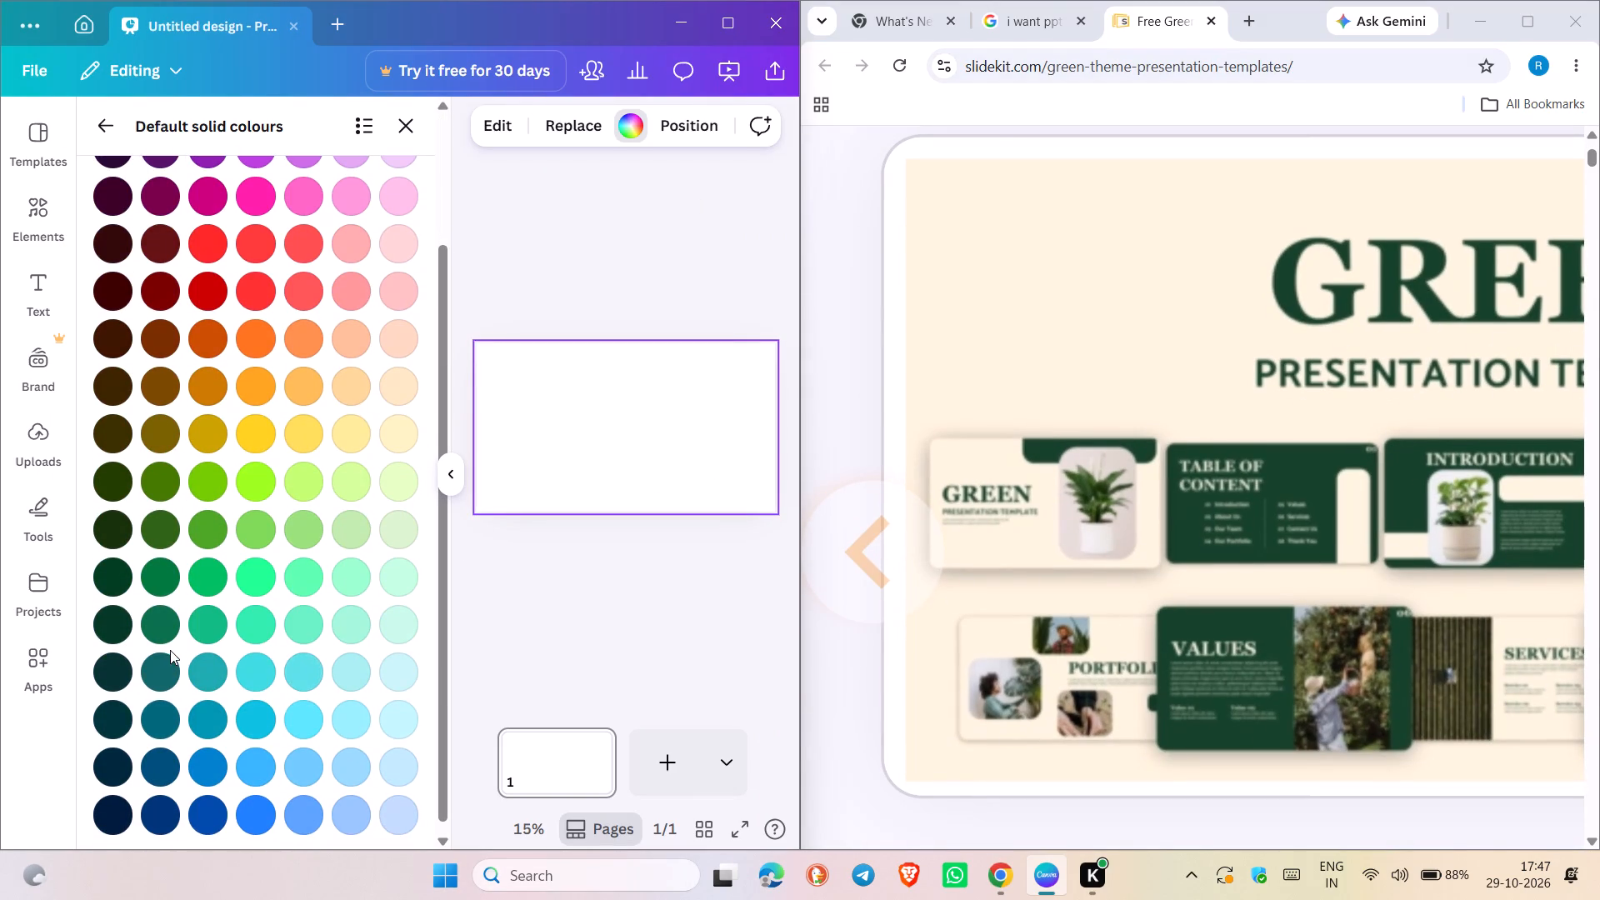
click(160, 674)
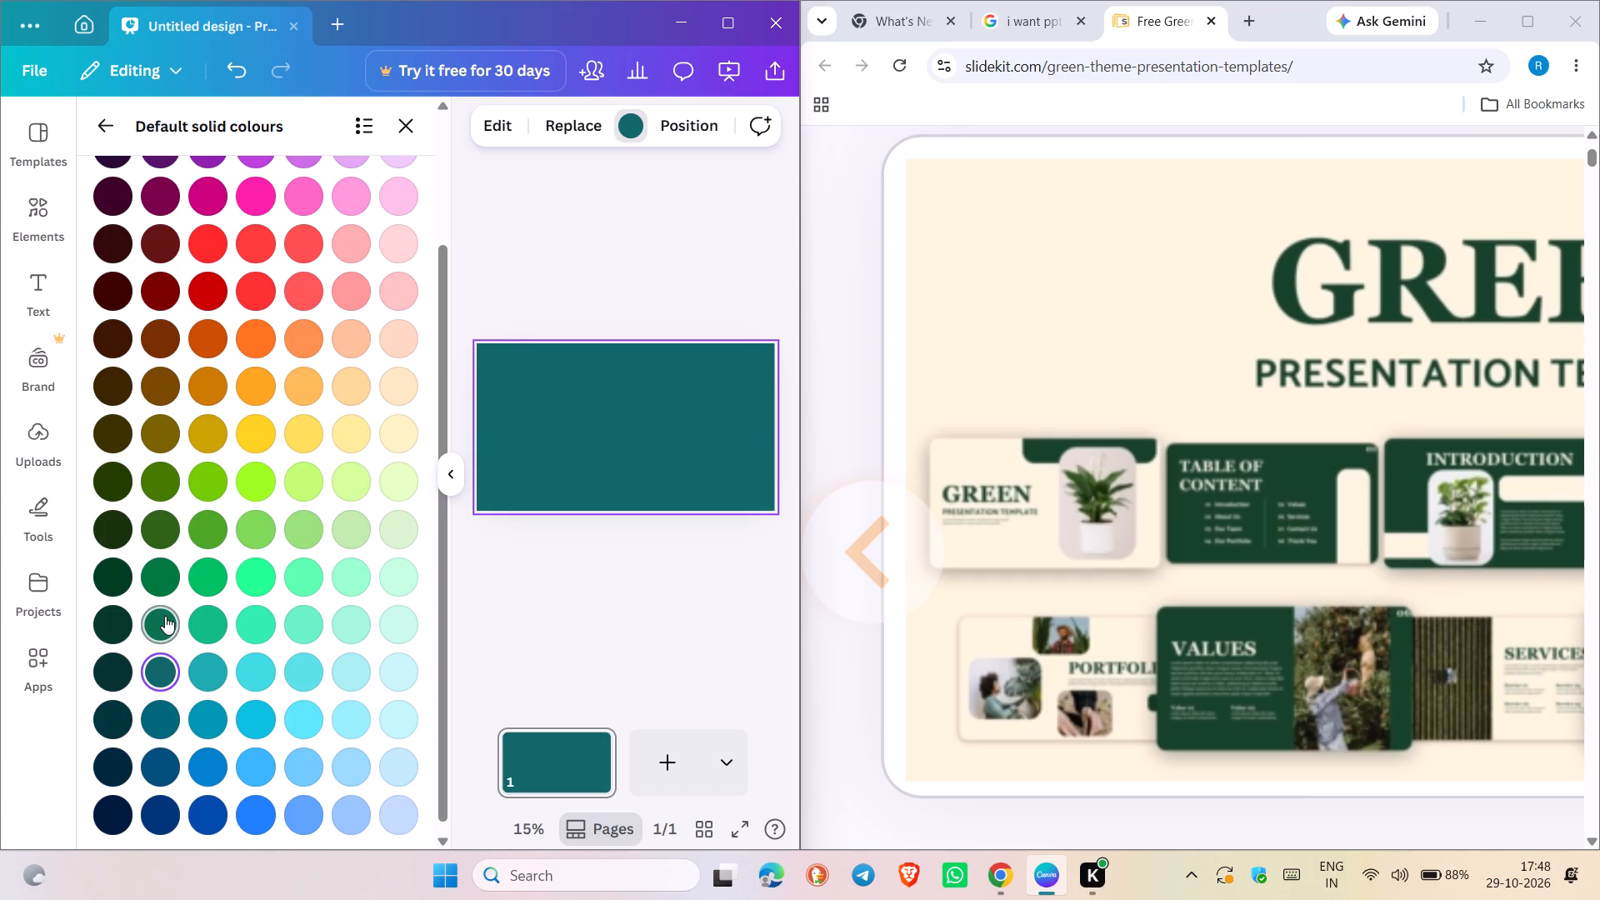
click(165, 616)
click(164, 587)
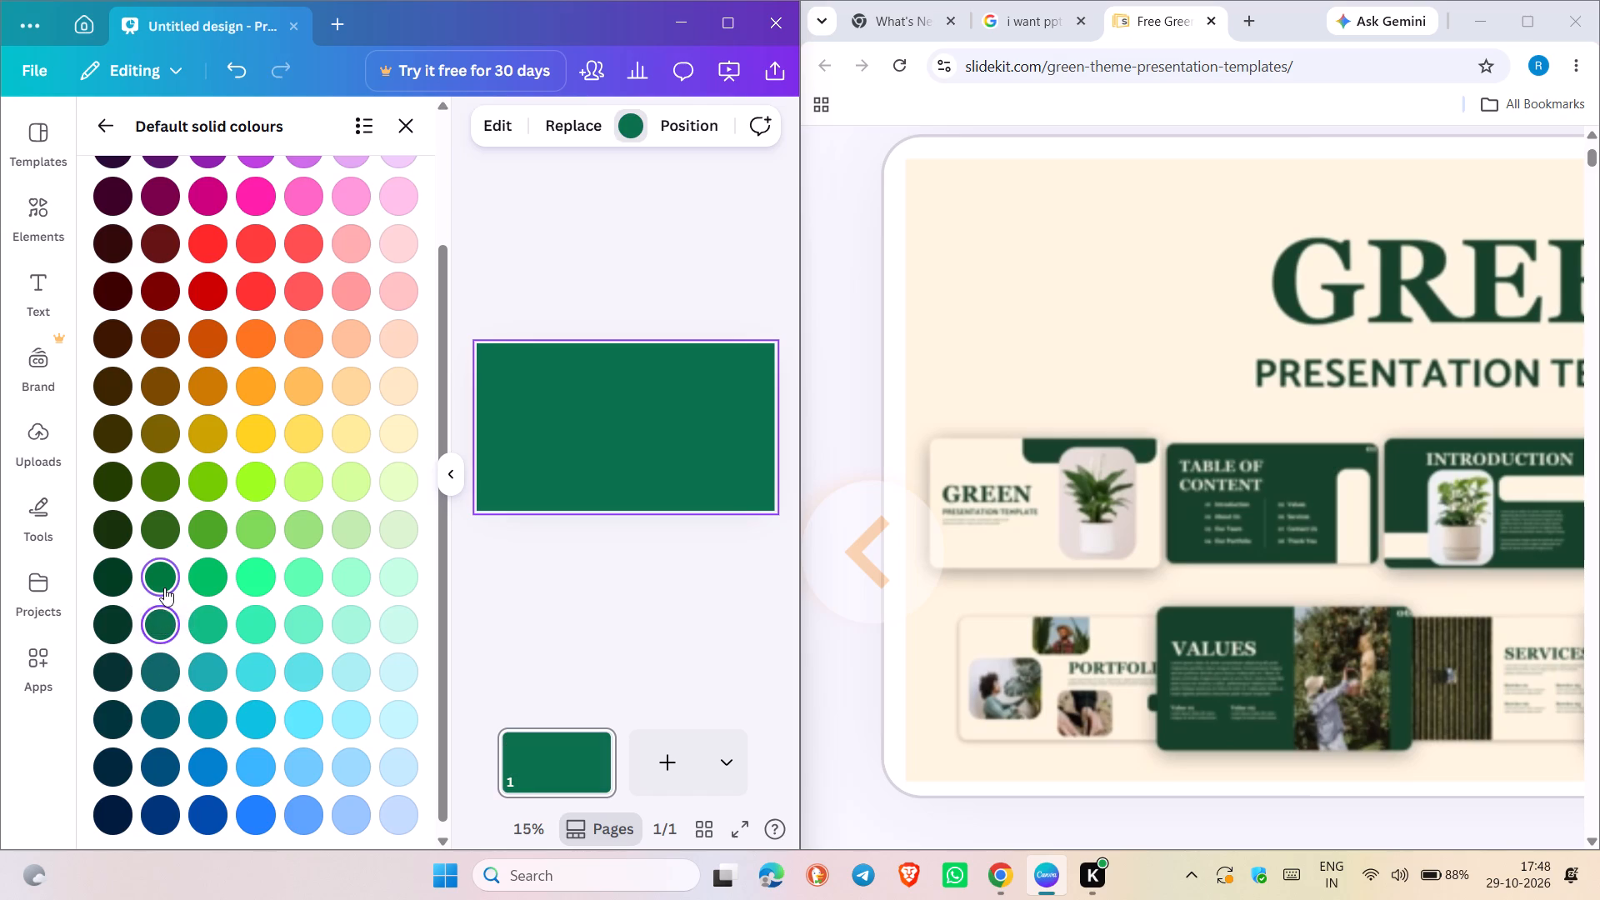
click(163, 537)
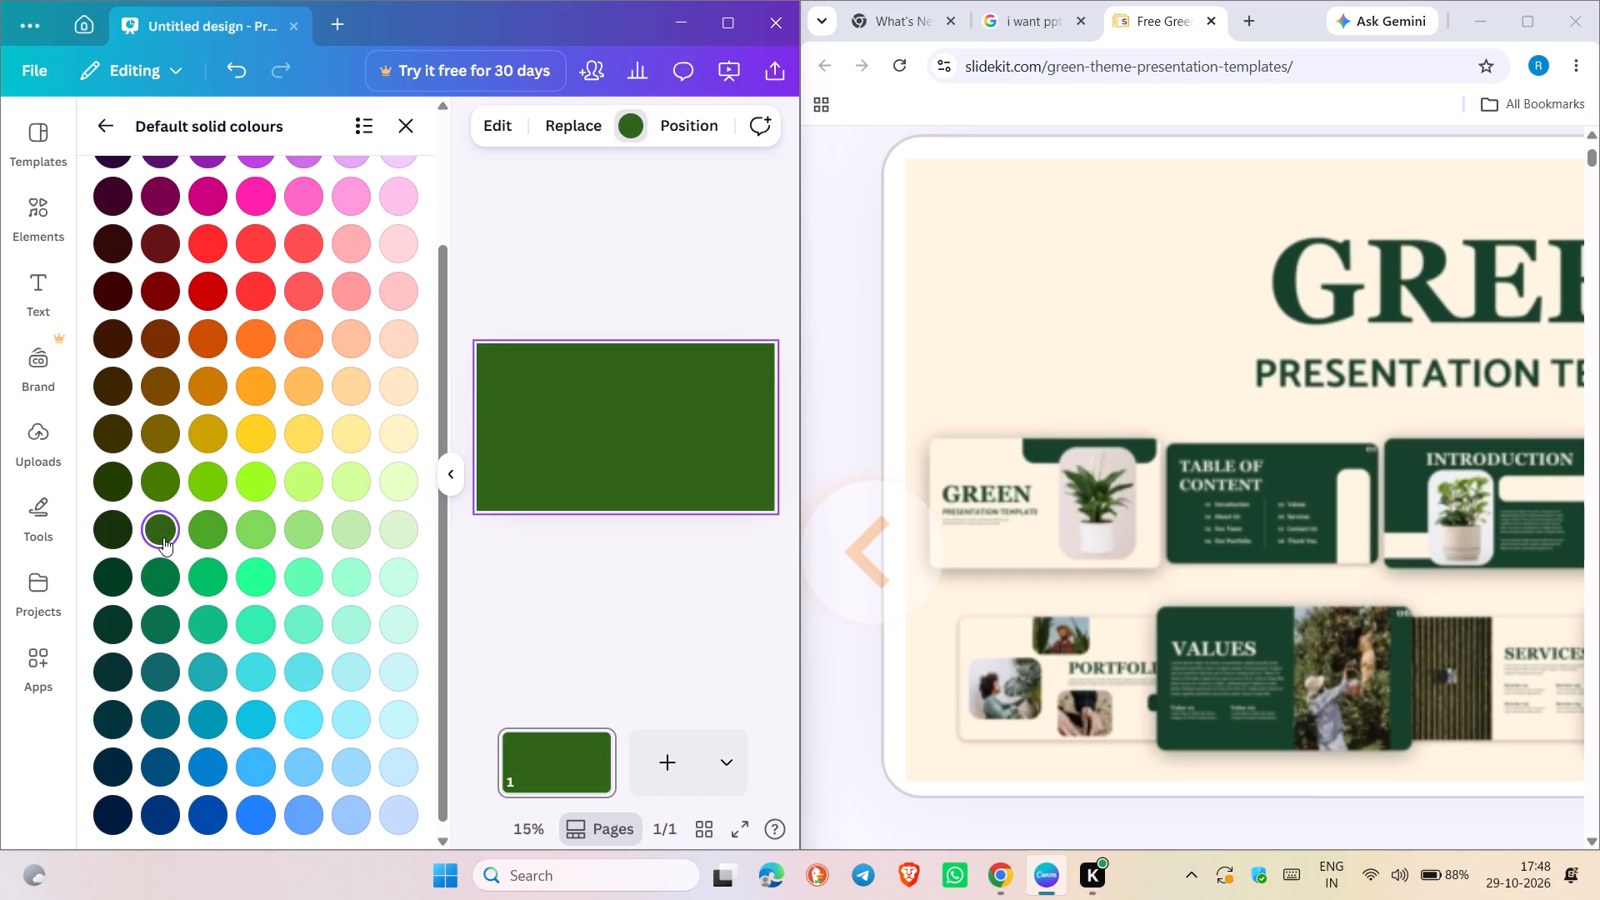
scroll(163, 537, down, 1)
click(107, 518)
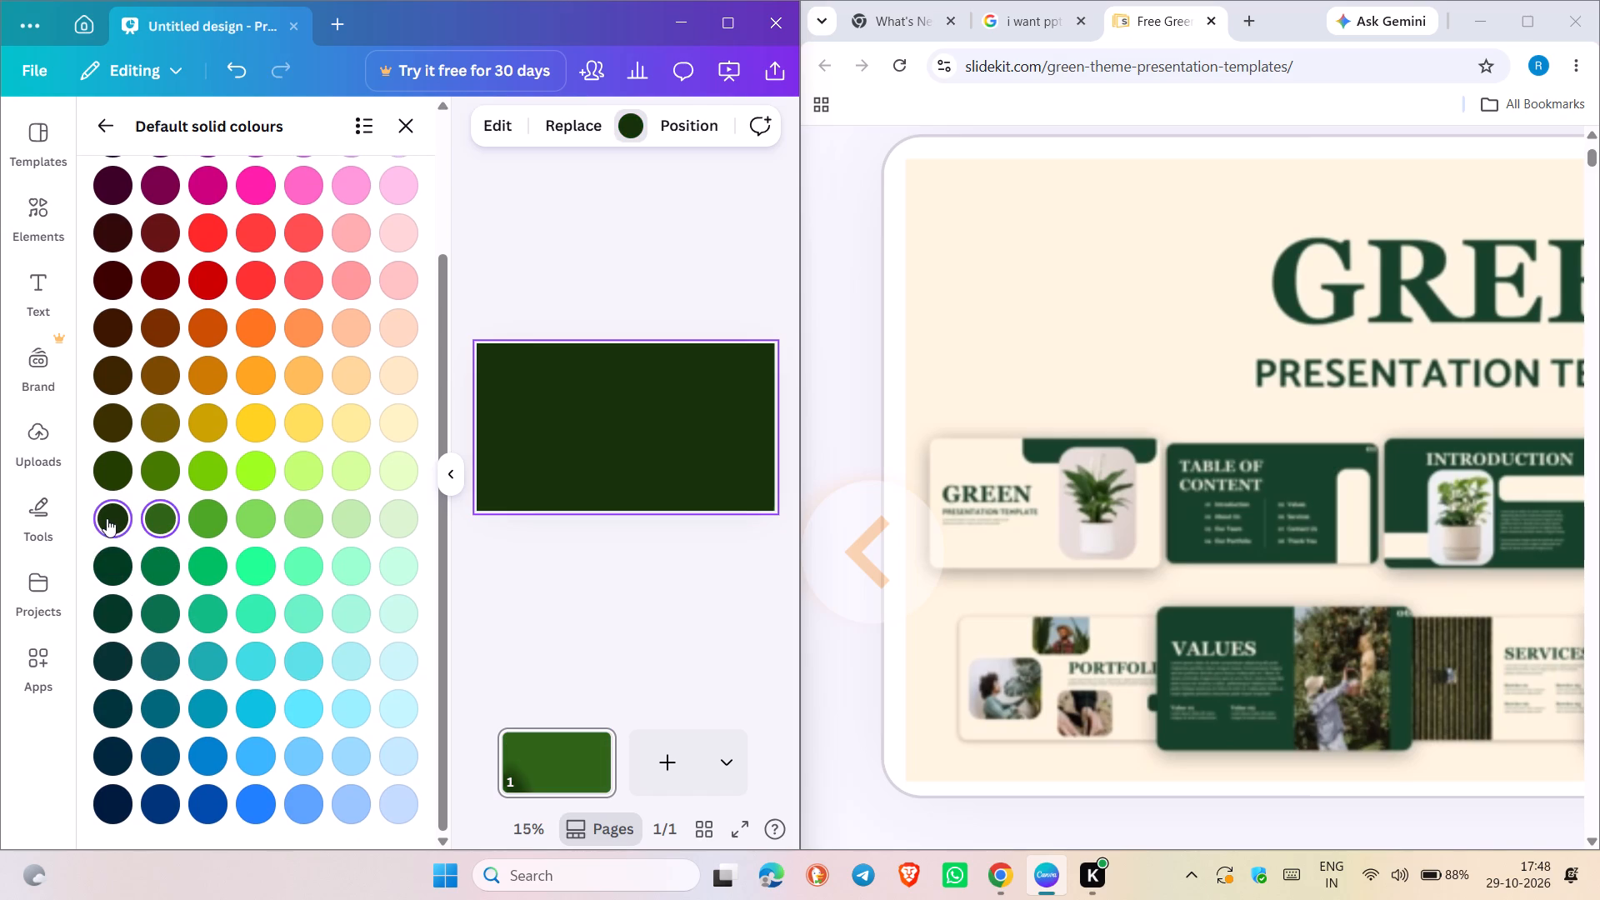
click(105, 565)
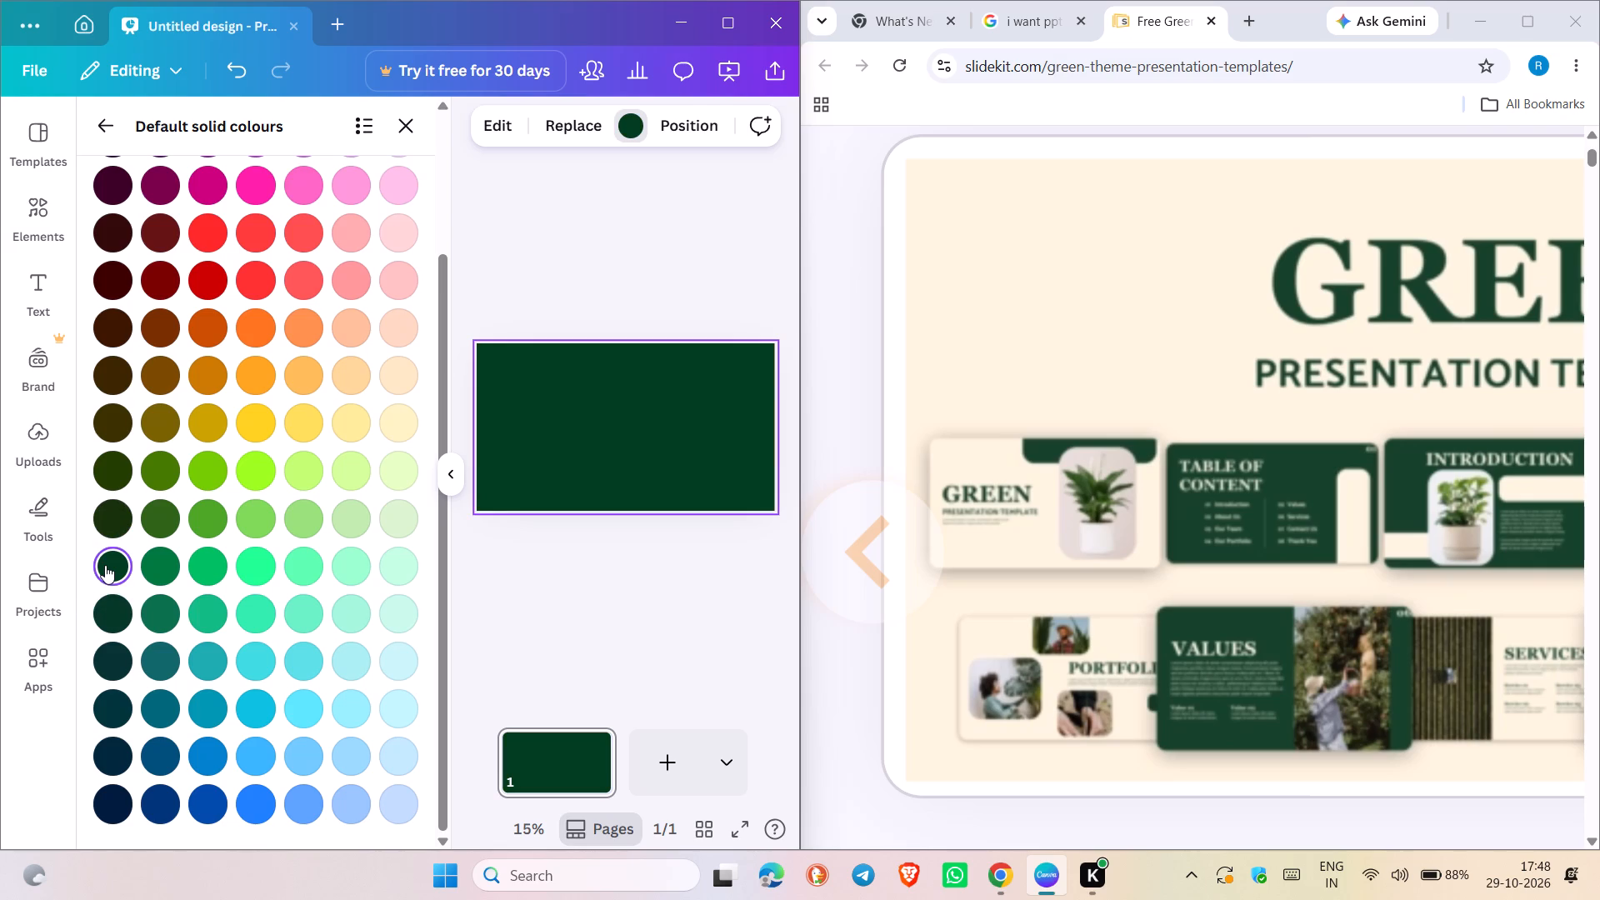
scroll(242, 531, down, 1)
click(102, 618)
click(107, 556)
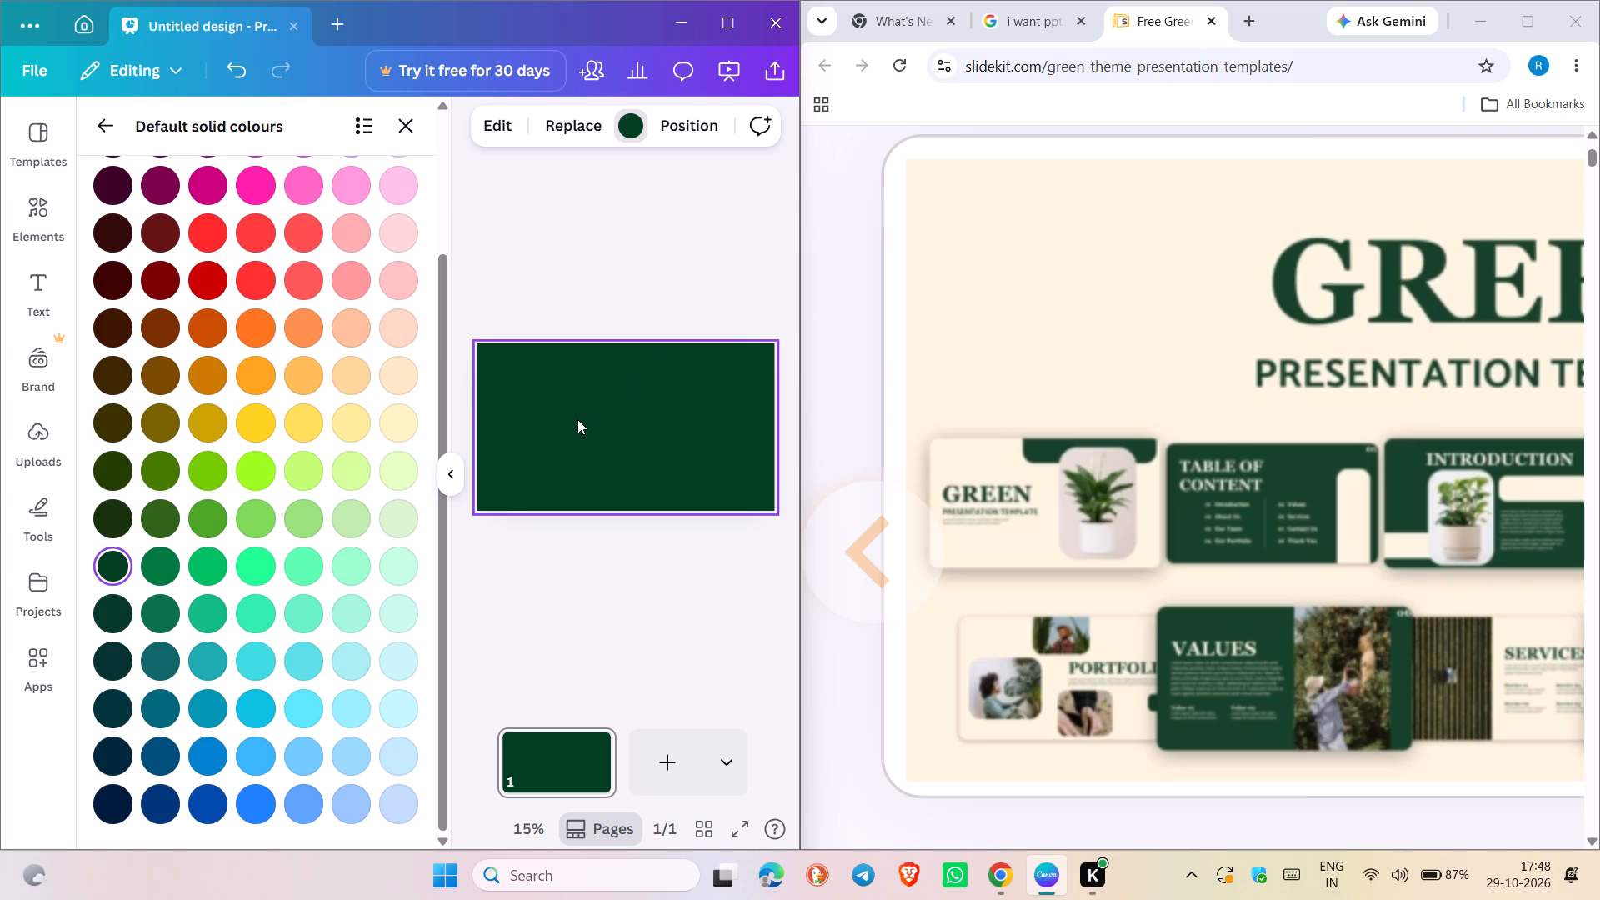
Switch to Microsoft Edge beside the design window.
click(774, 870)
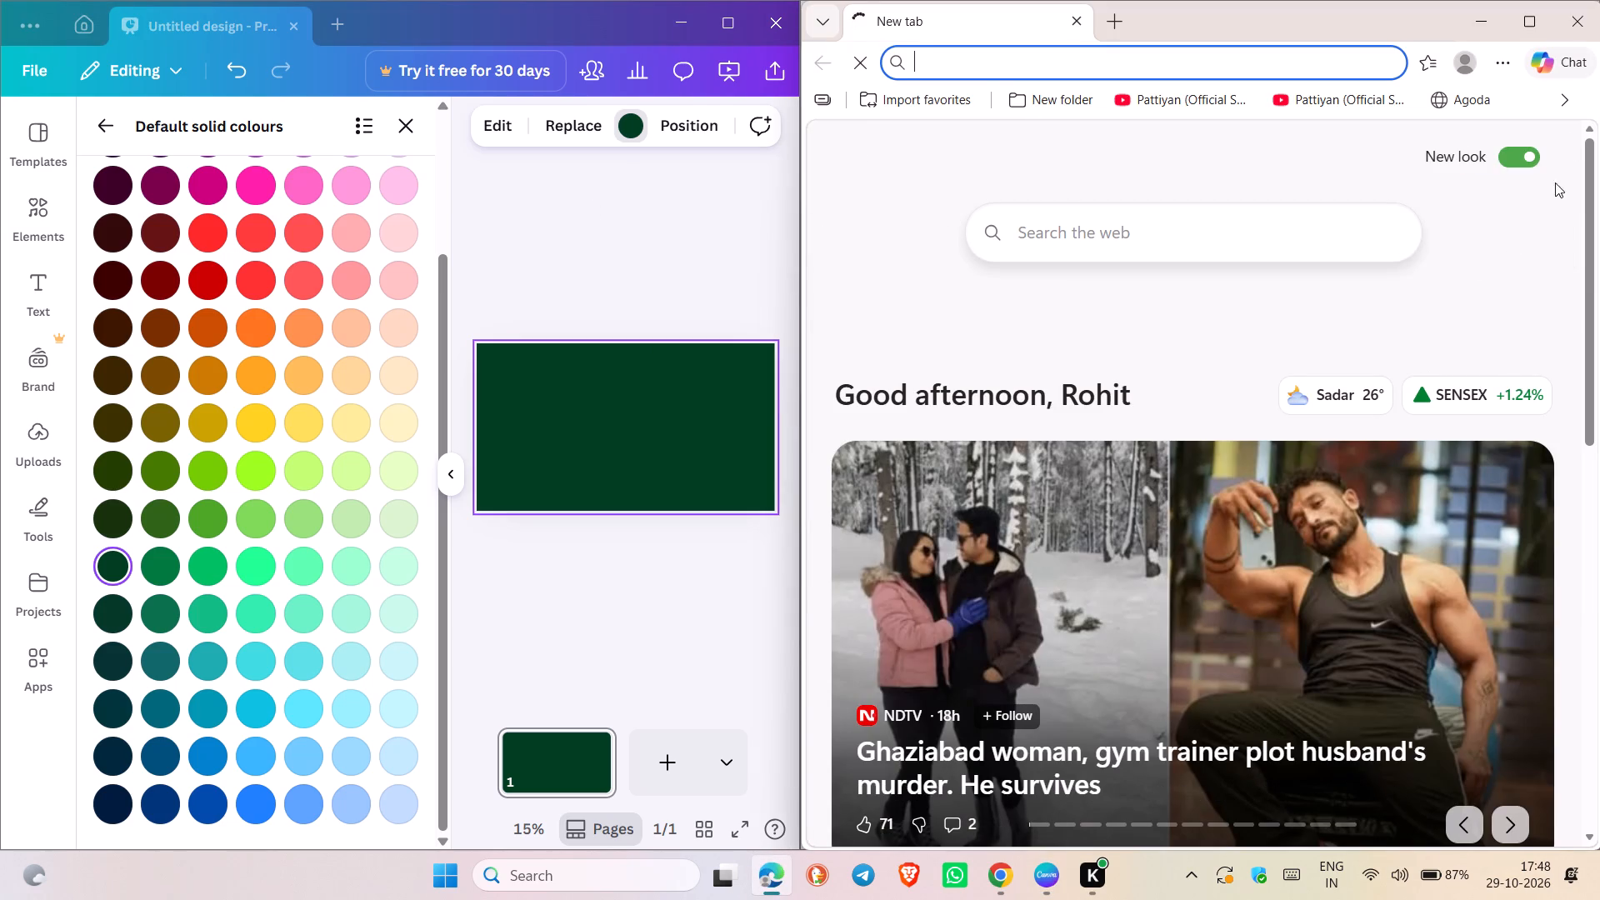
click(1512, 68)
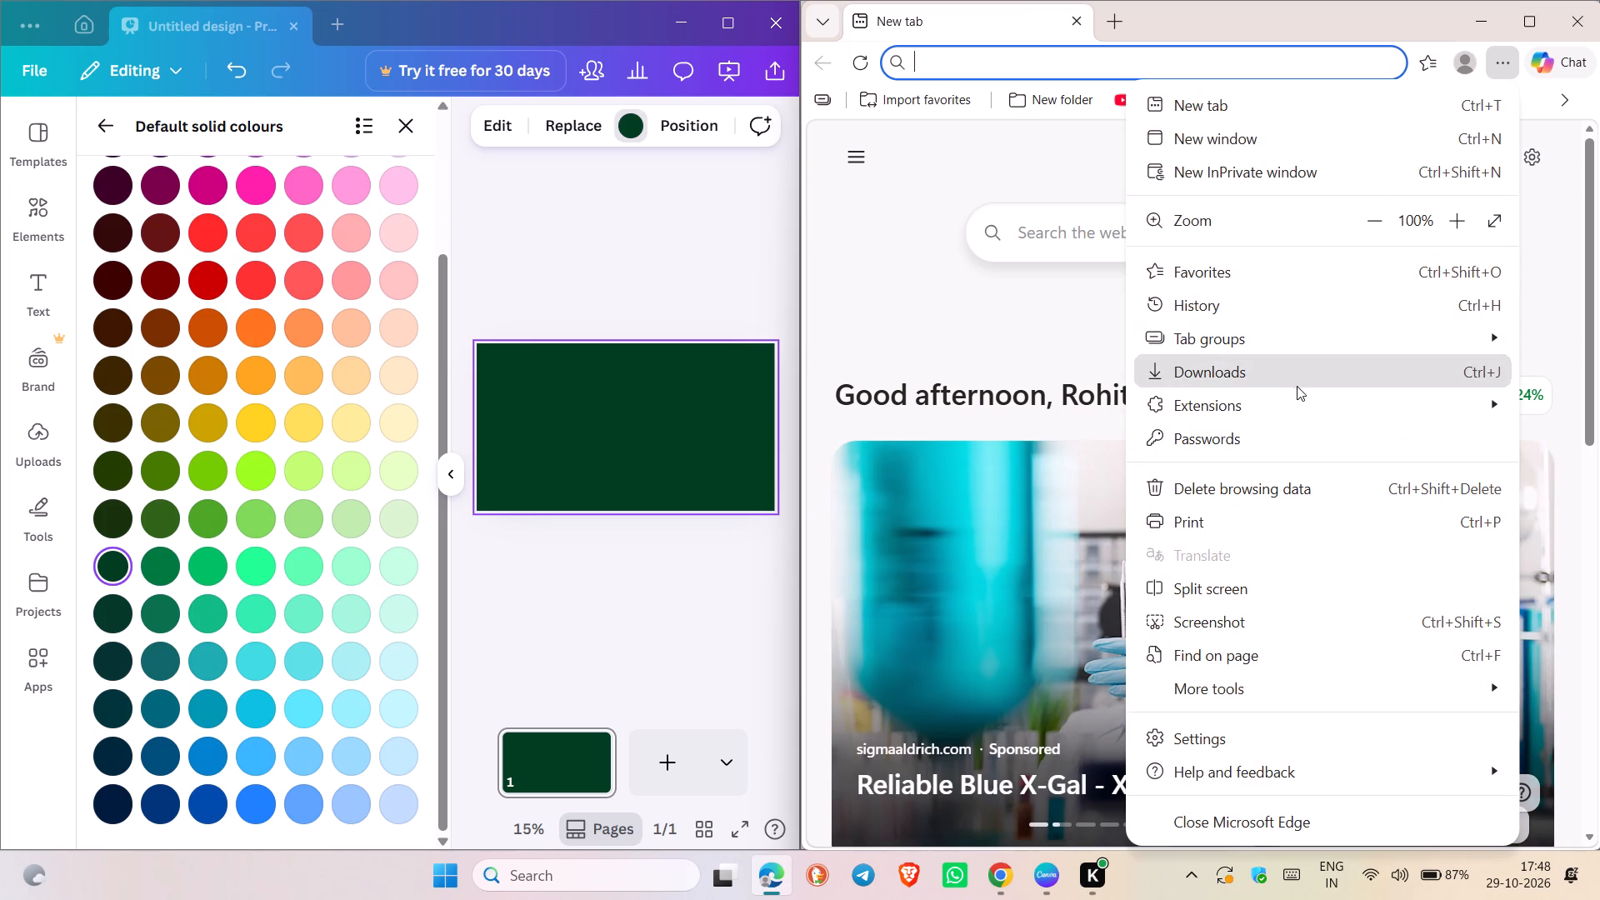
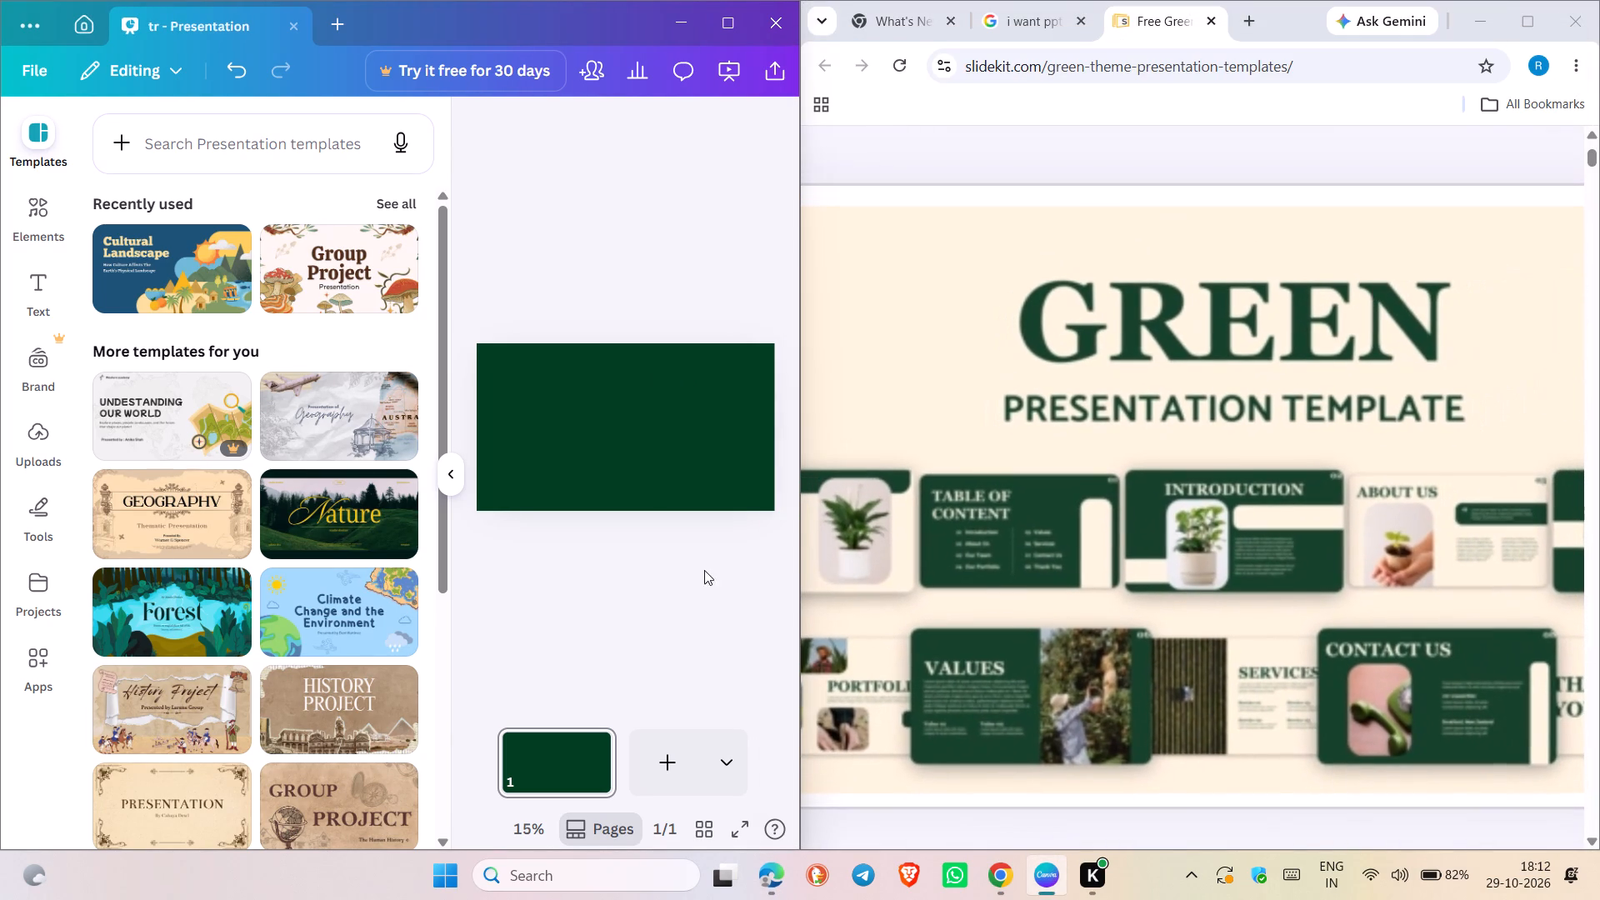
Maximise the Canva presentation window.
click(671, 489)
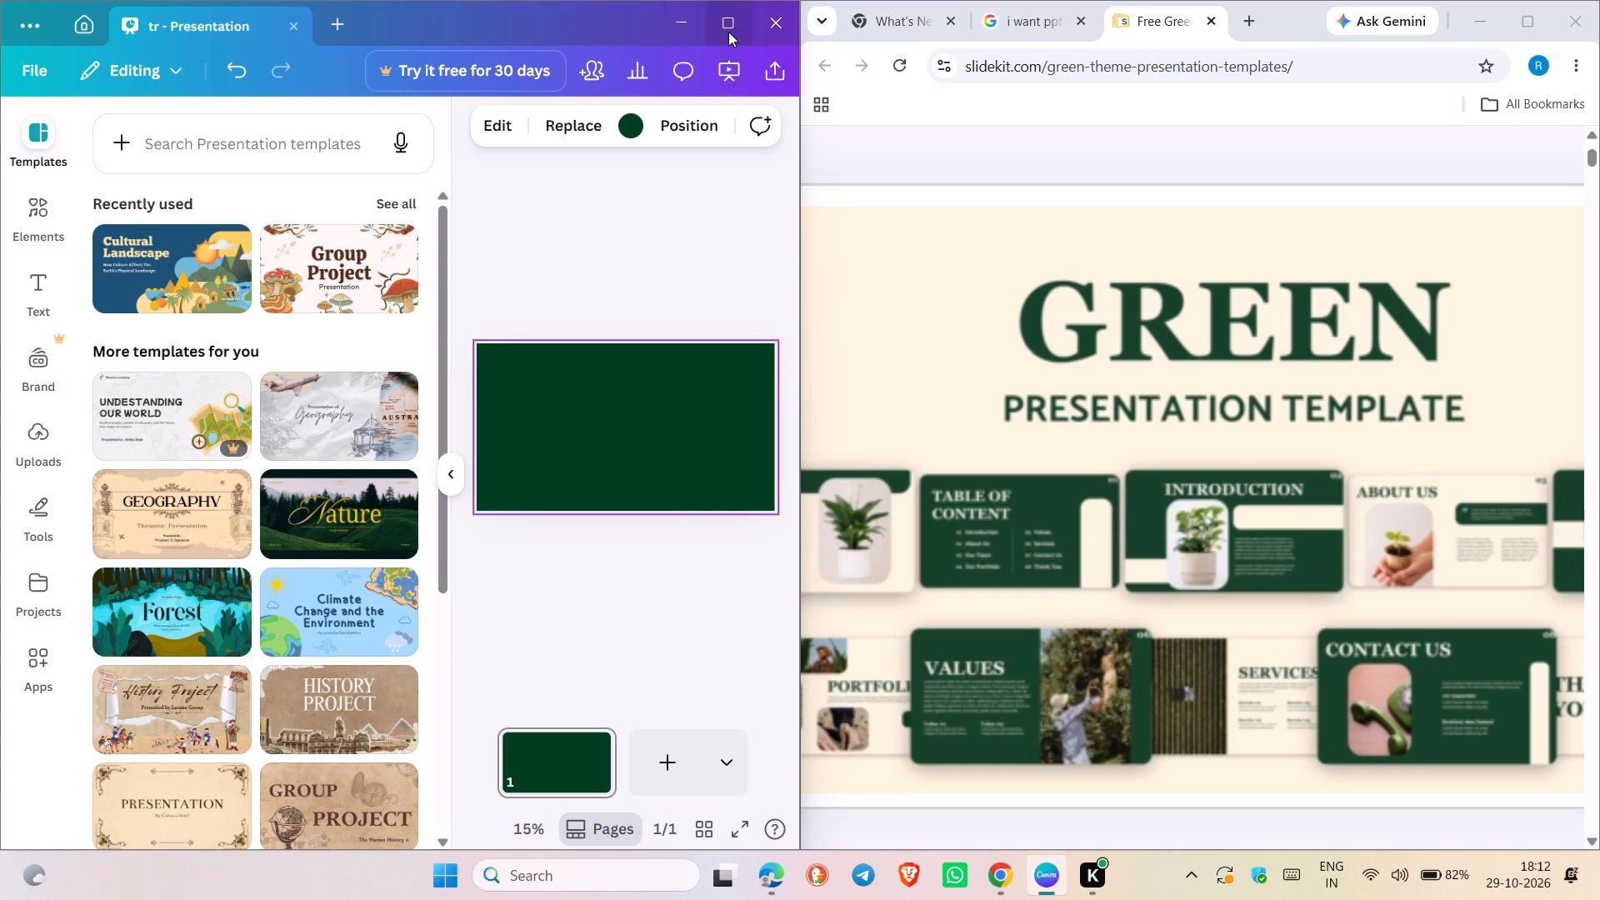
click(728, 32)
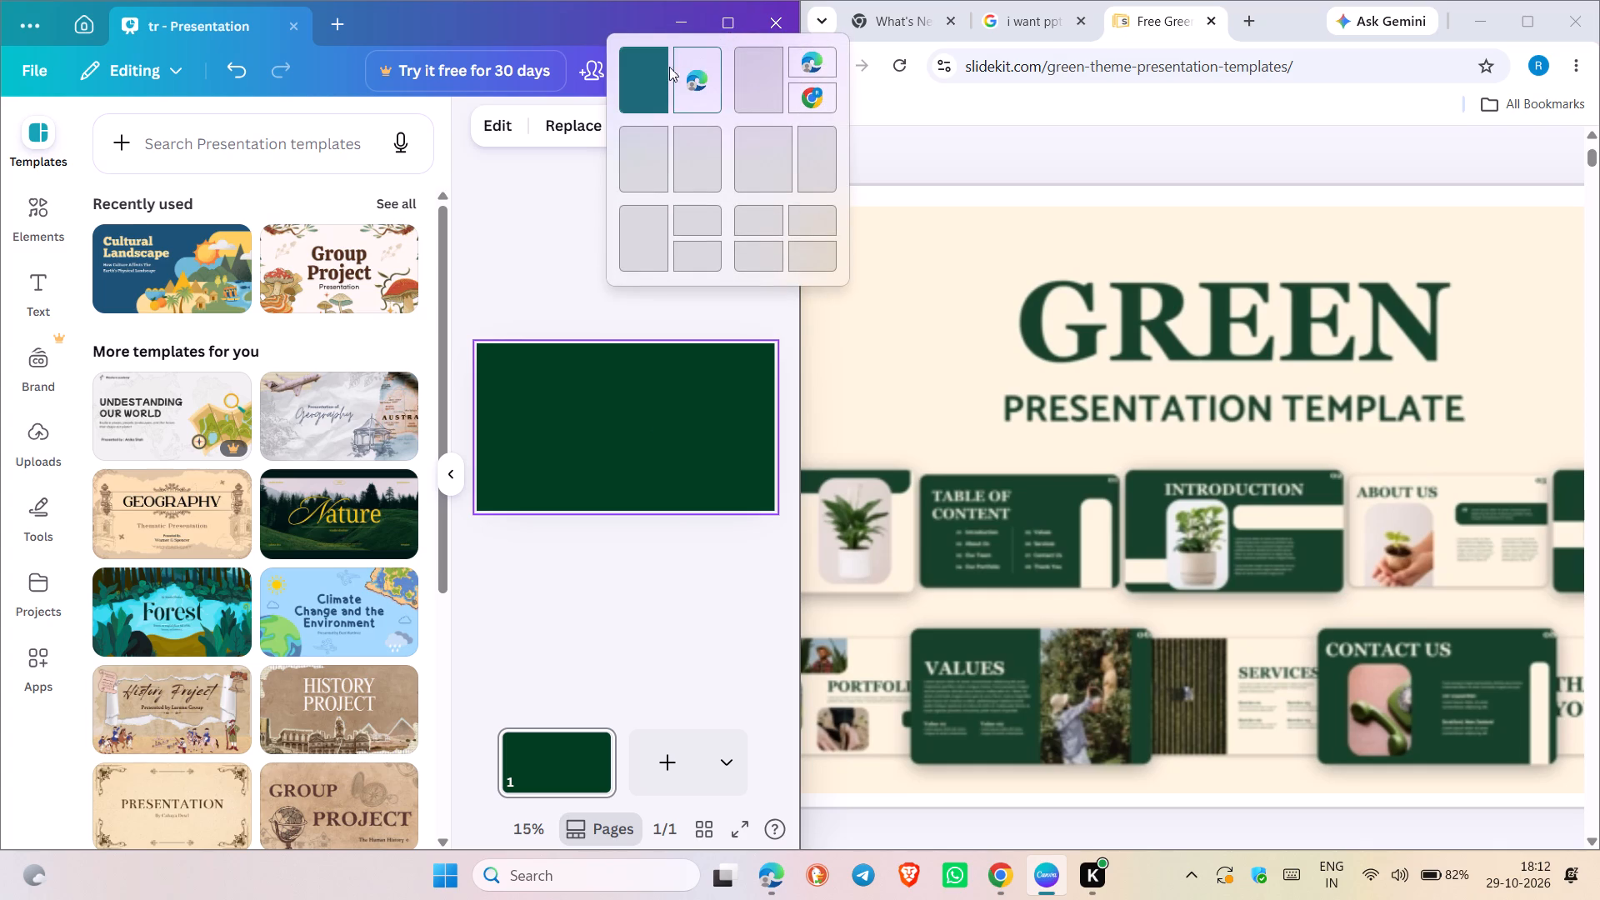
click(659, 70)
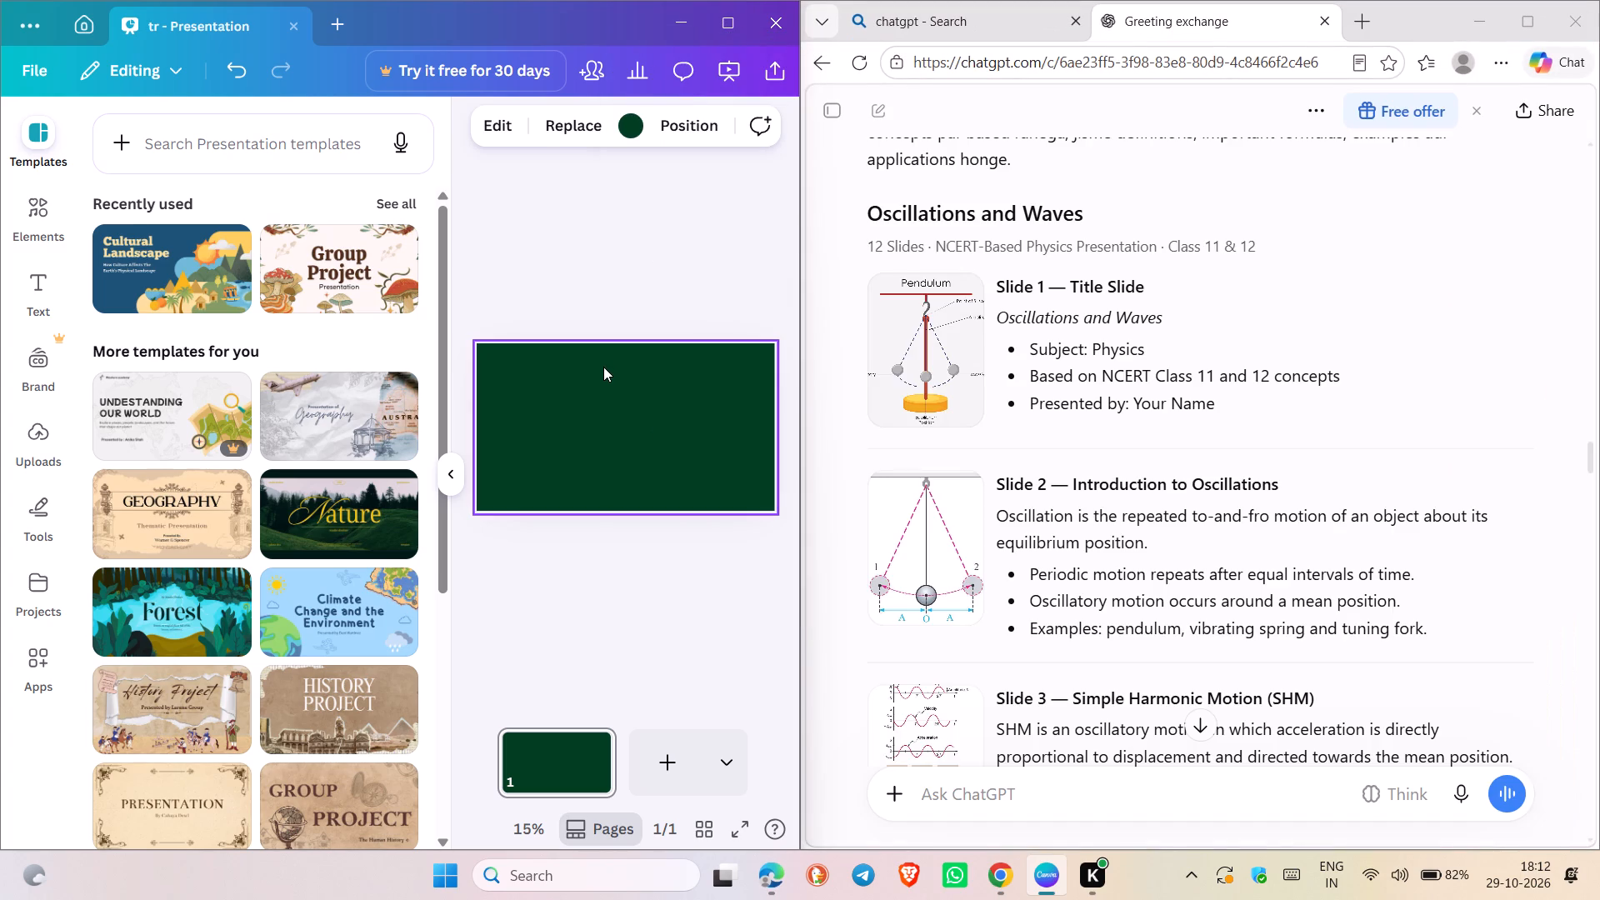
click(732, 25)
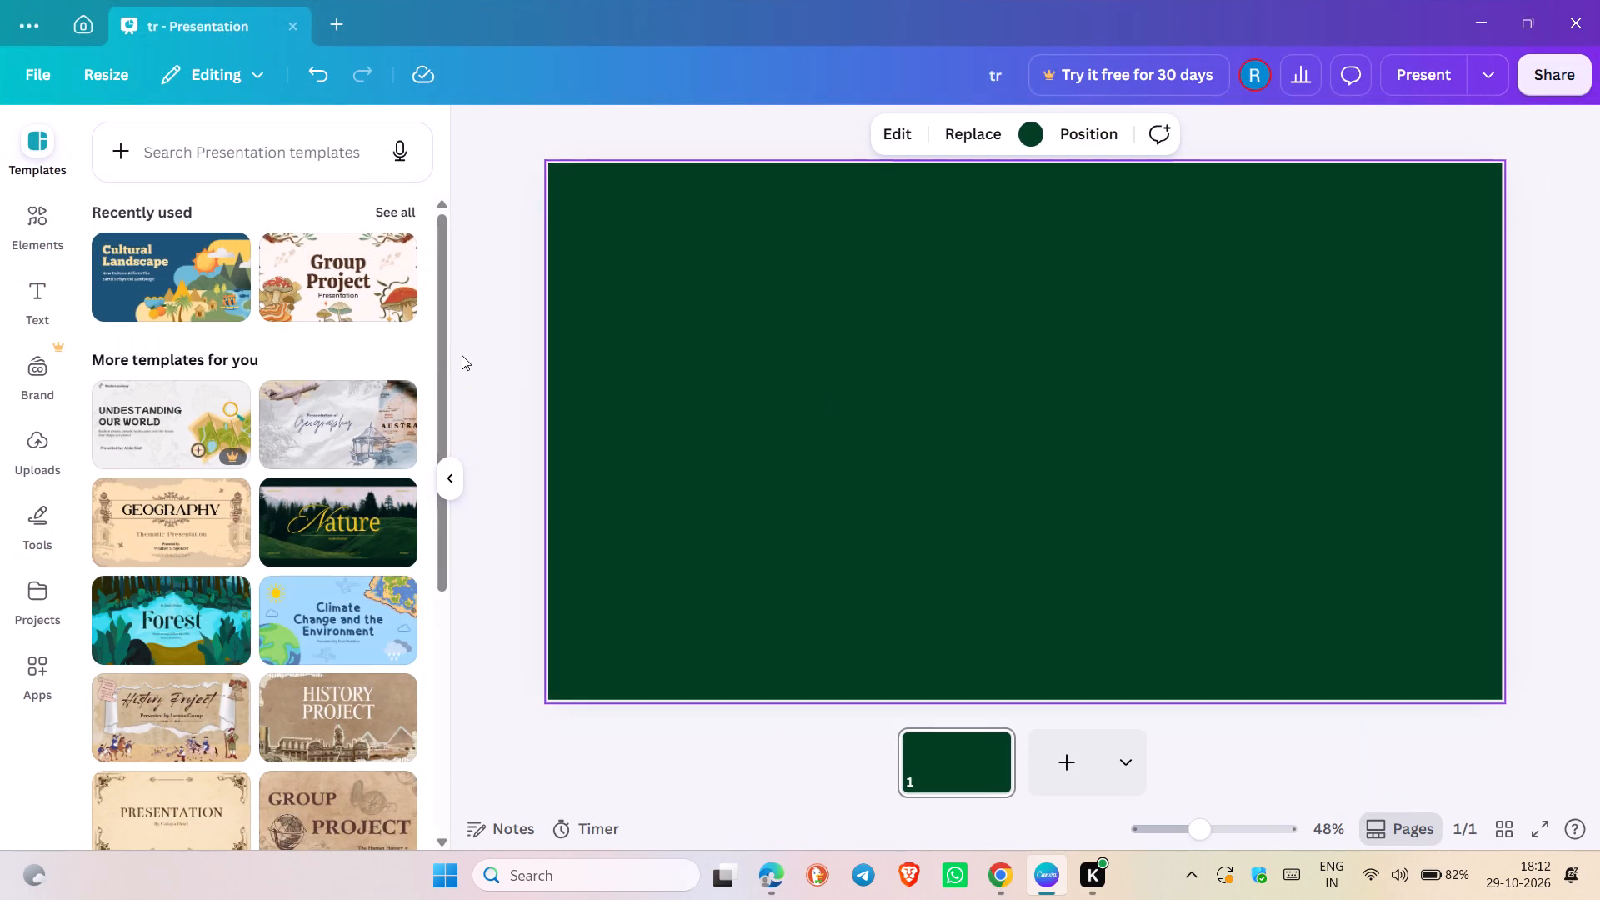
Add a text box to the slide reading "Table Of Content".
click(48, 211)
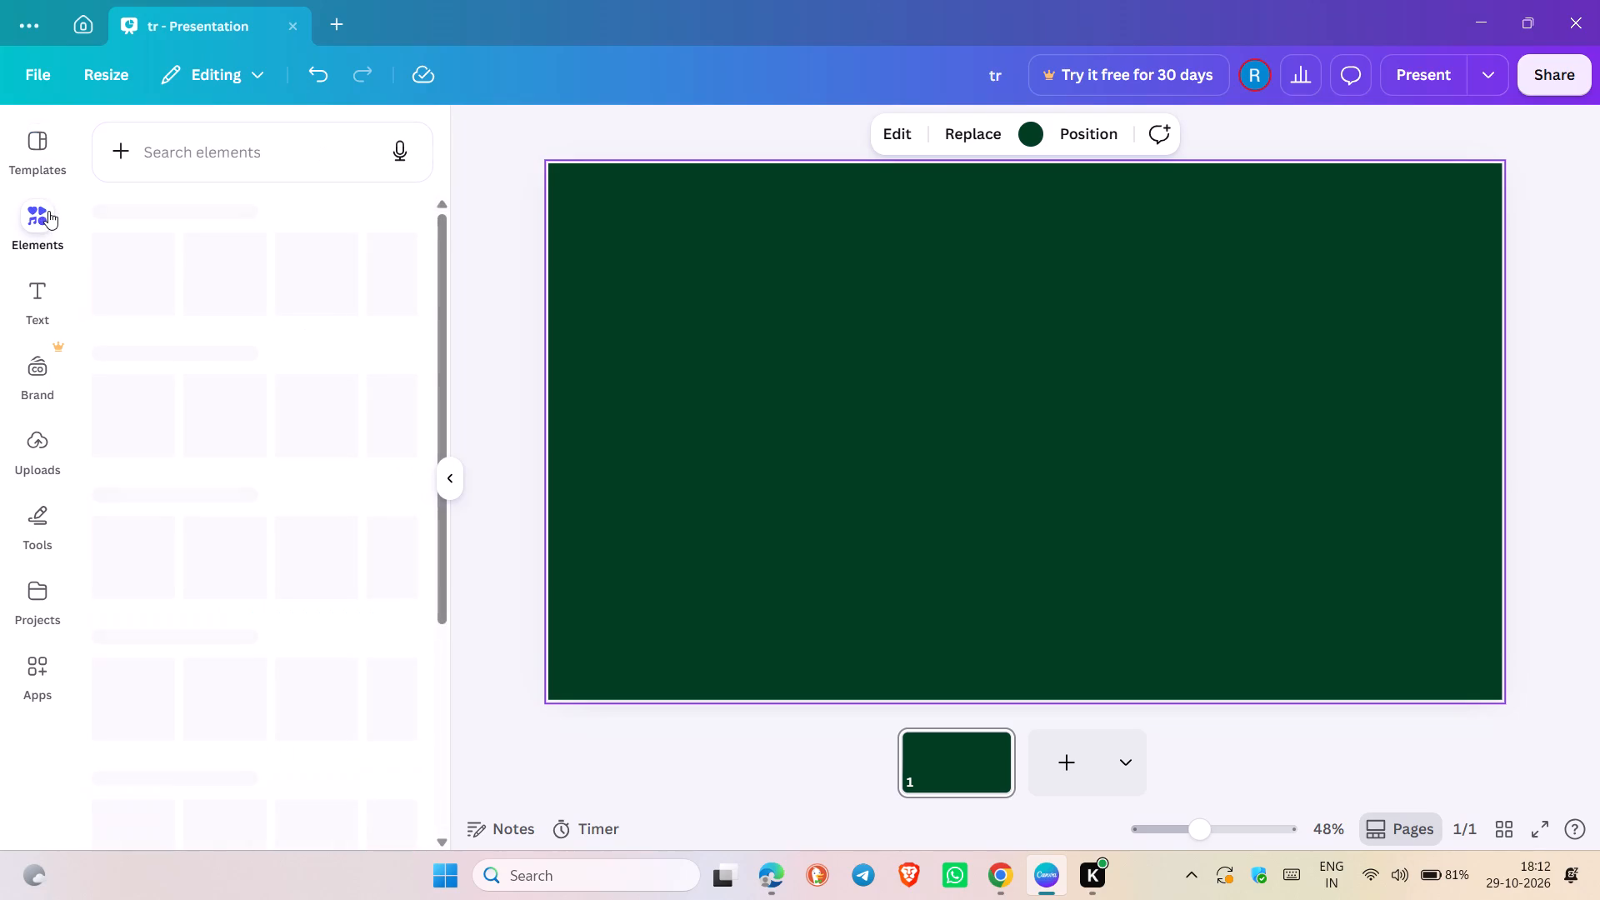
click(44, 294)
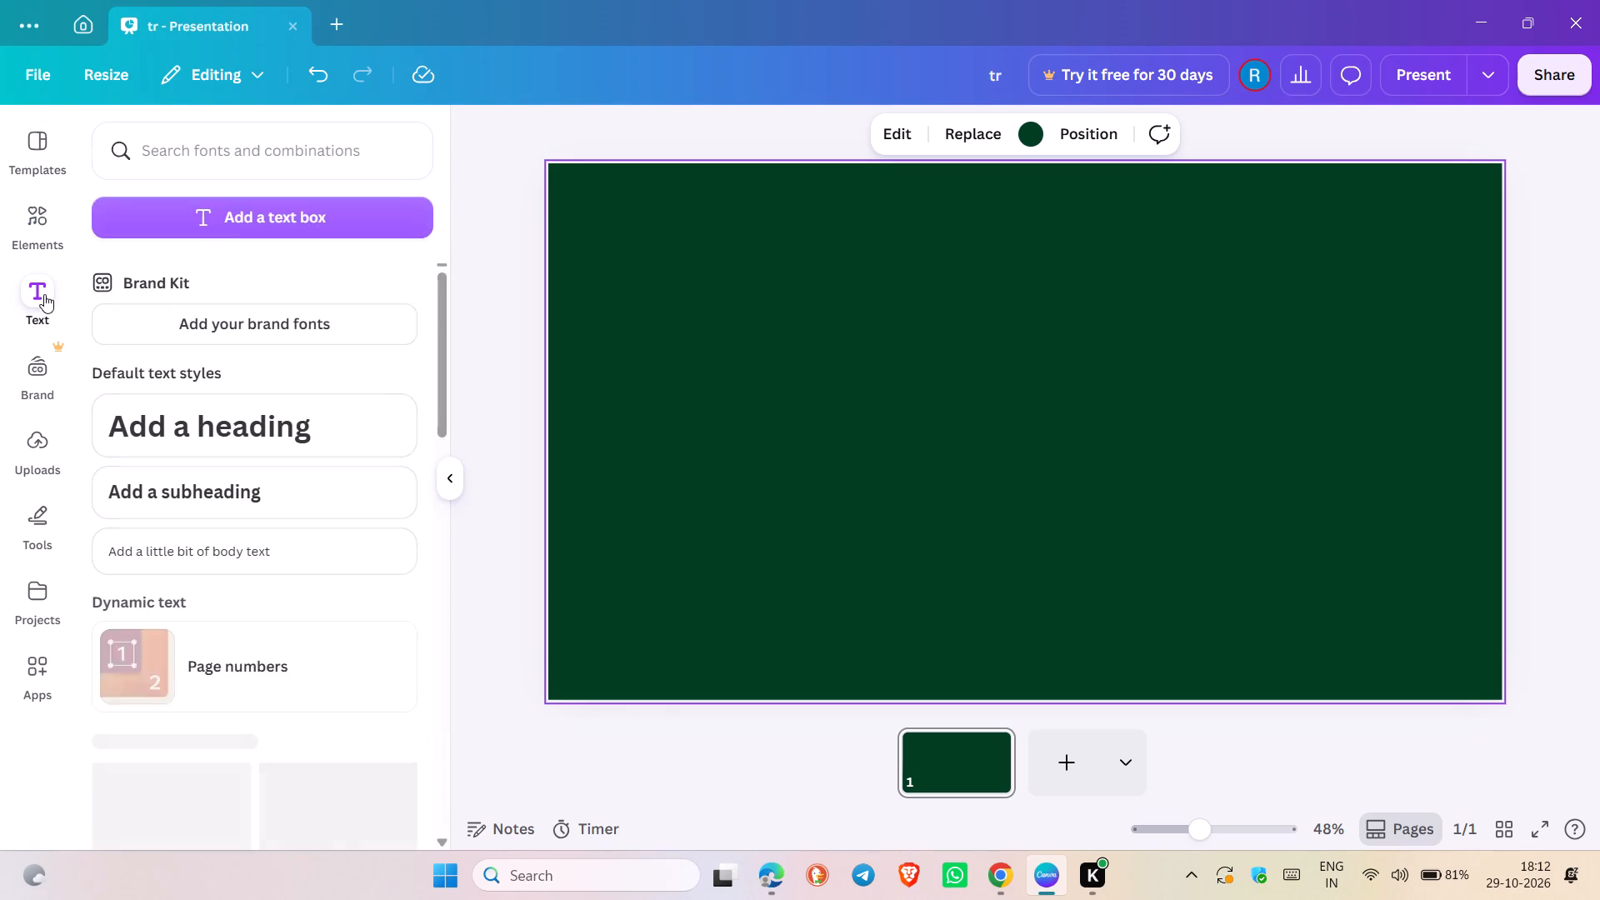
click(250, 217)
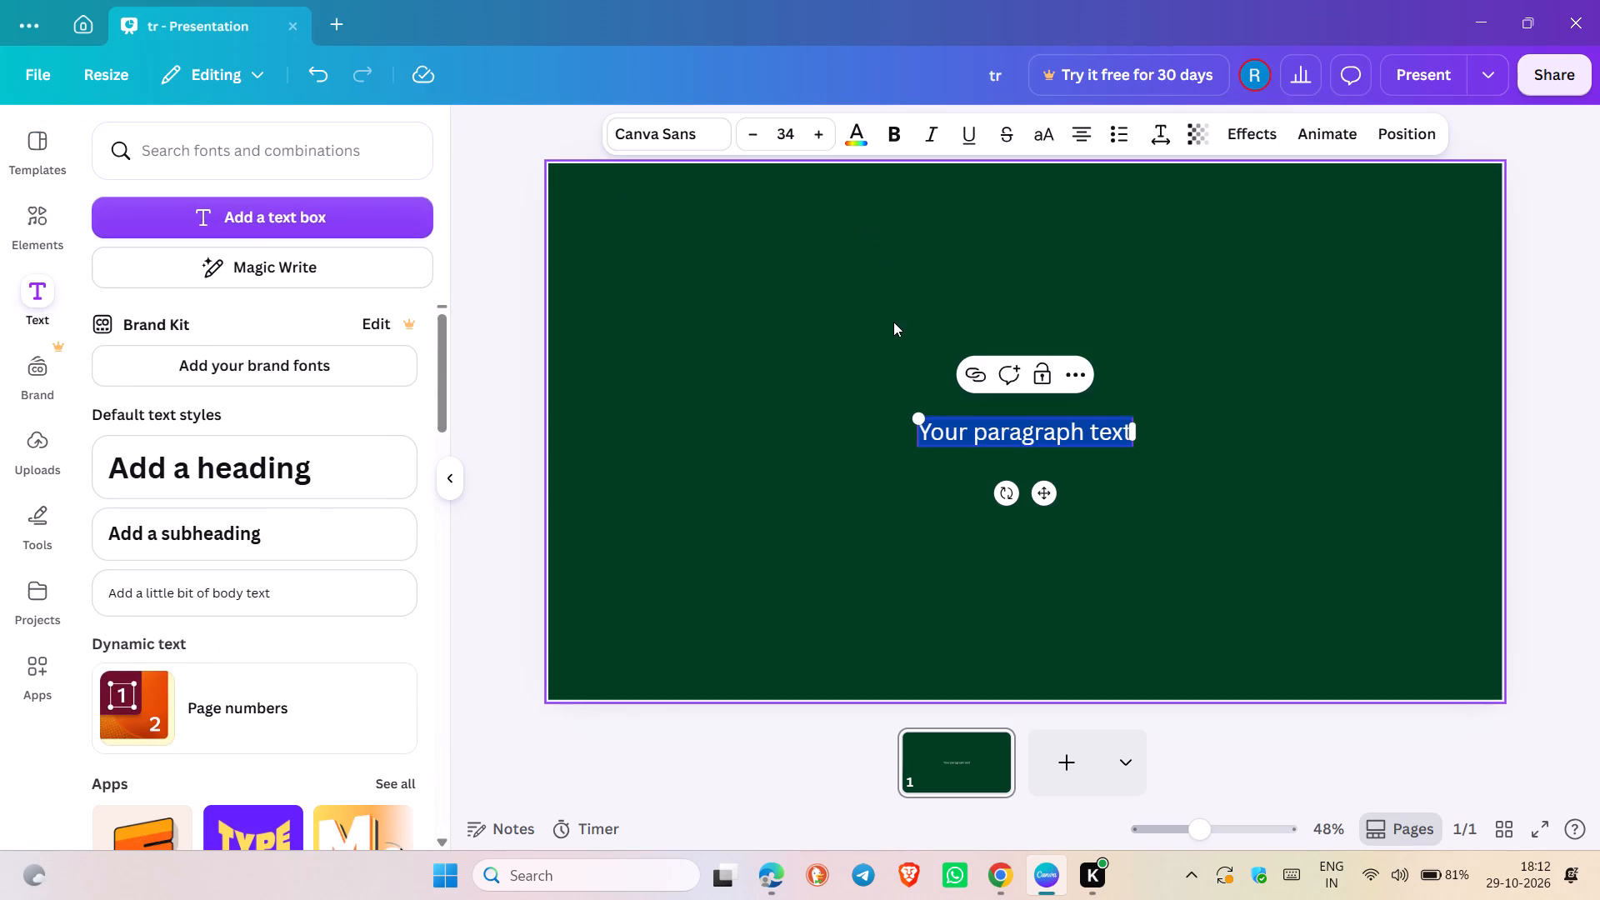
text(able o)
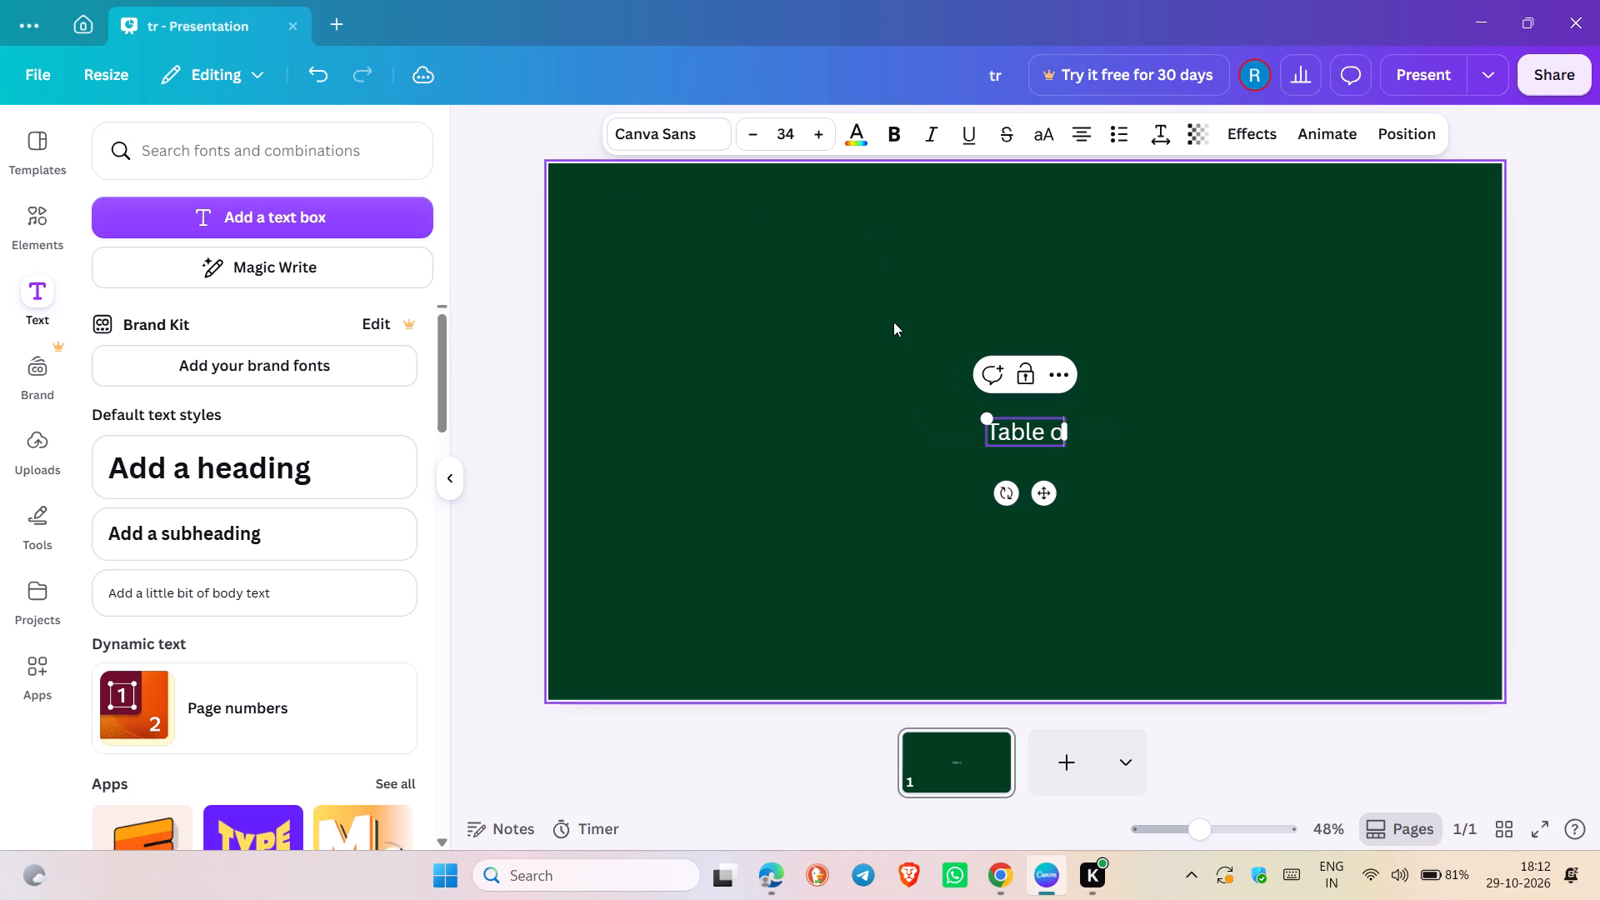
key(BackSpace)
key(BackSpace)
key(space)
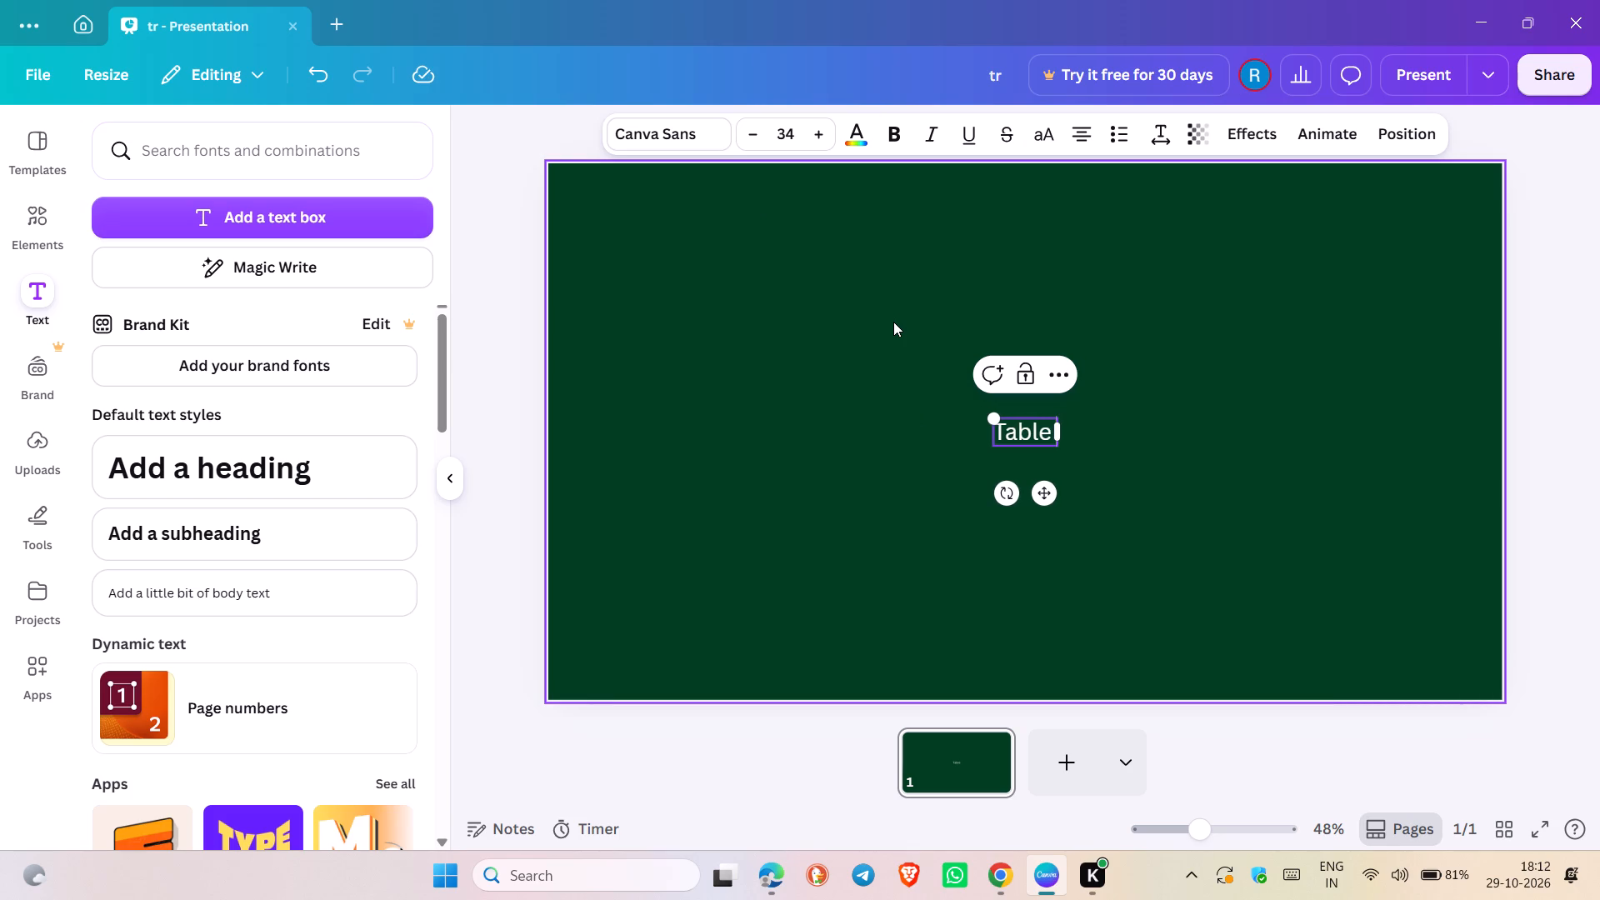
key(o)
text(f)
key(space)
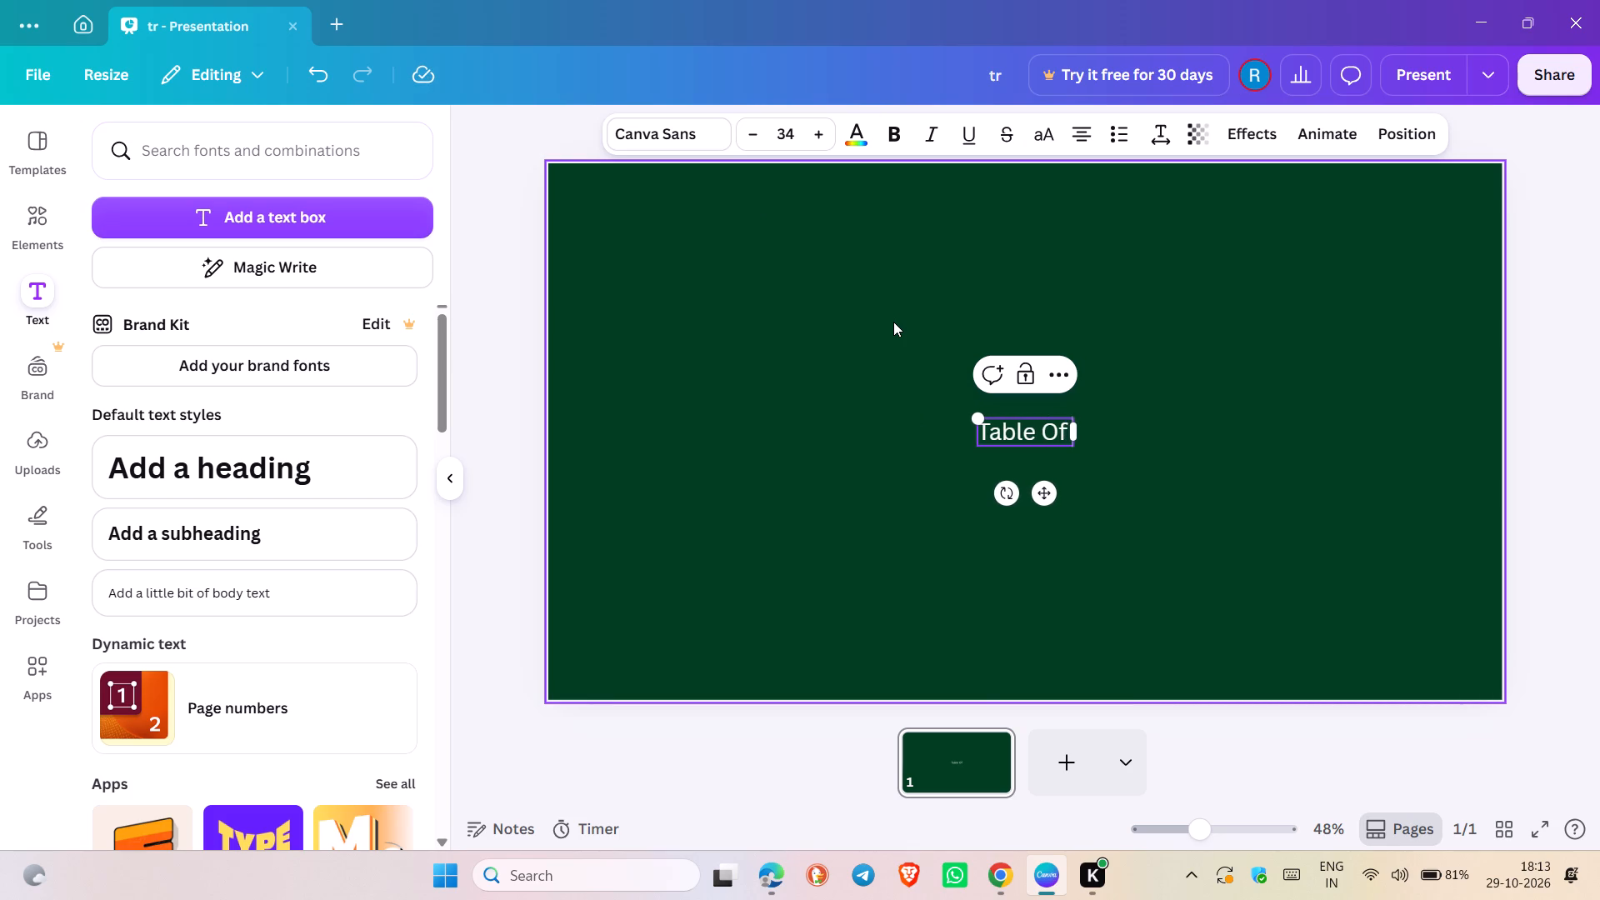
key(c)
text(ontent)
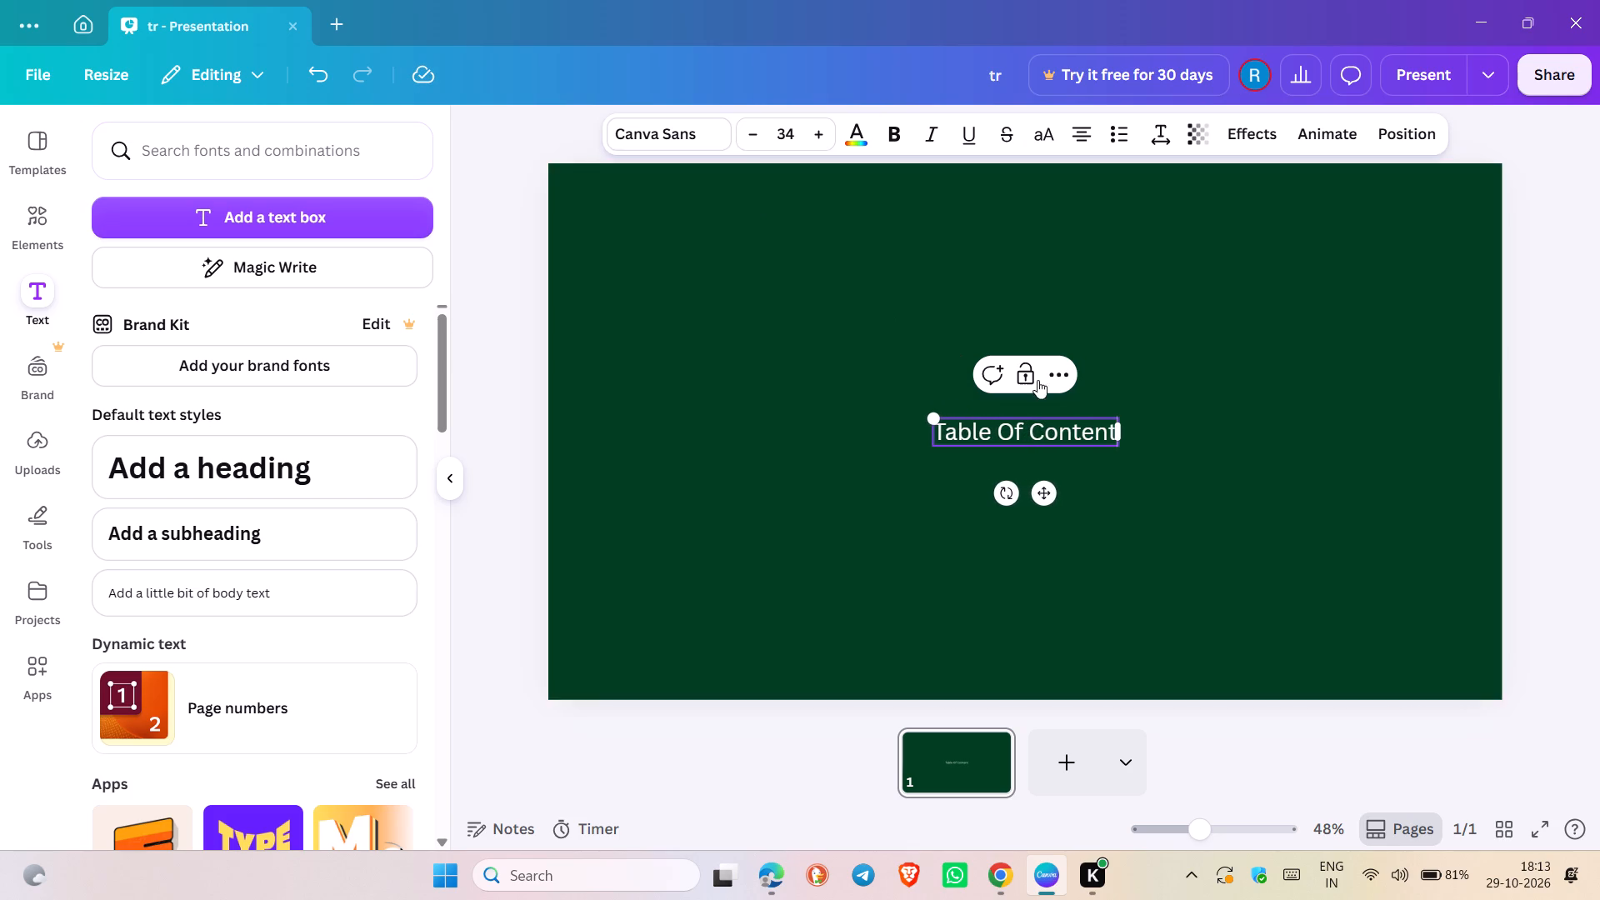
Set the "Table Of Content" text to font size 100 and make all of it bold.
click(790, 139)
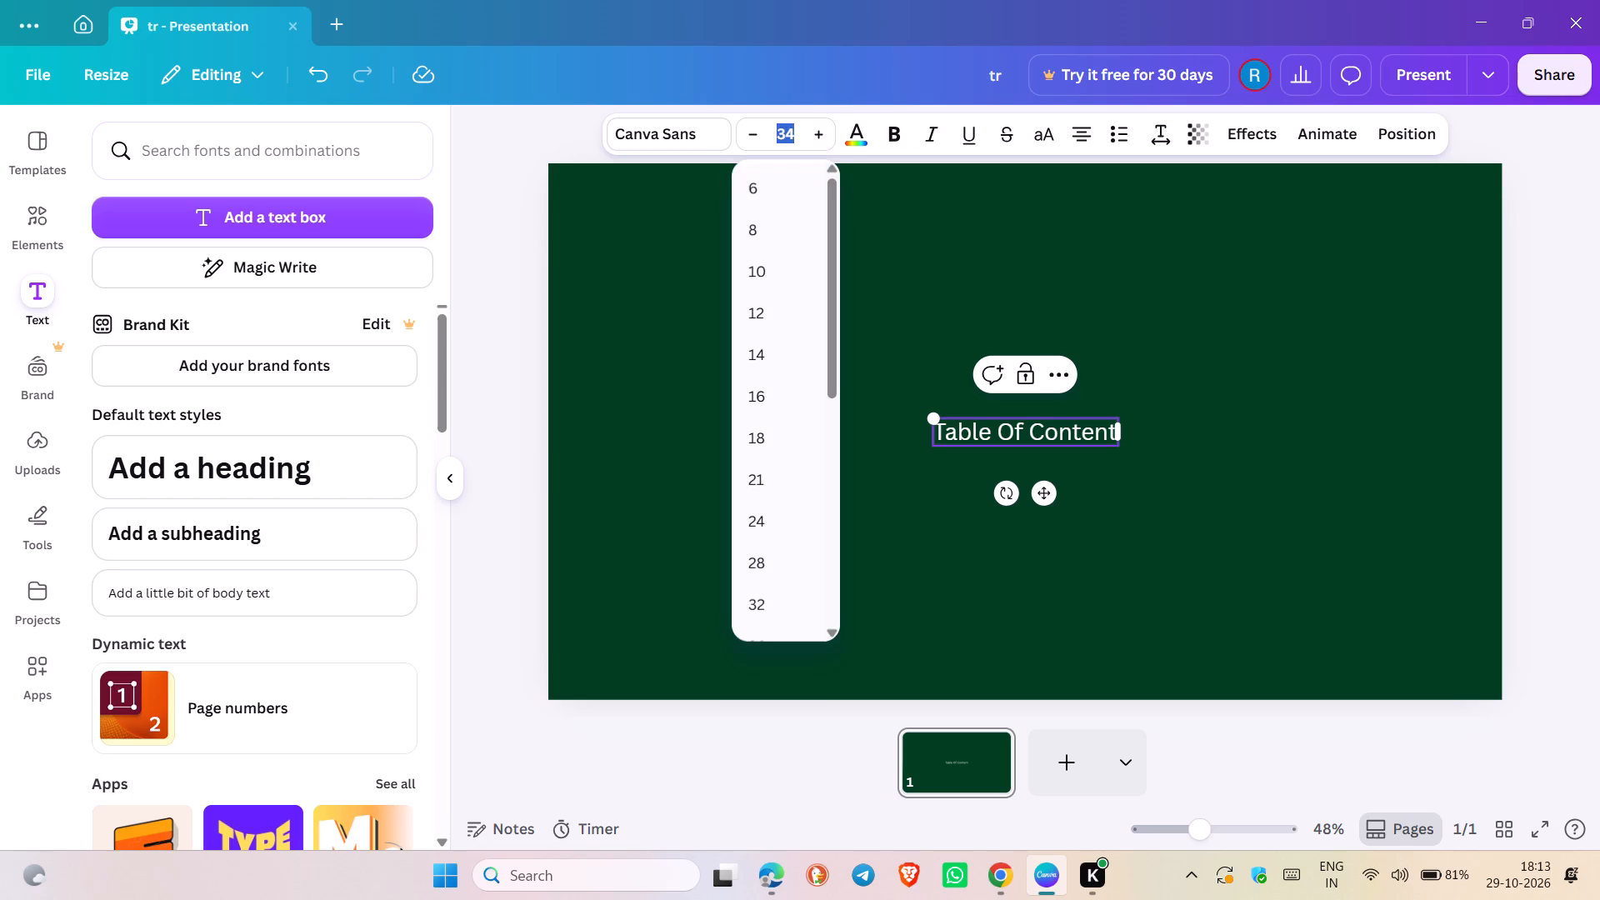
text(100)
key(Return)
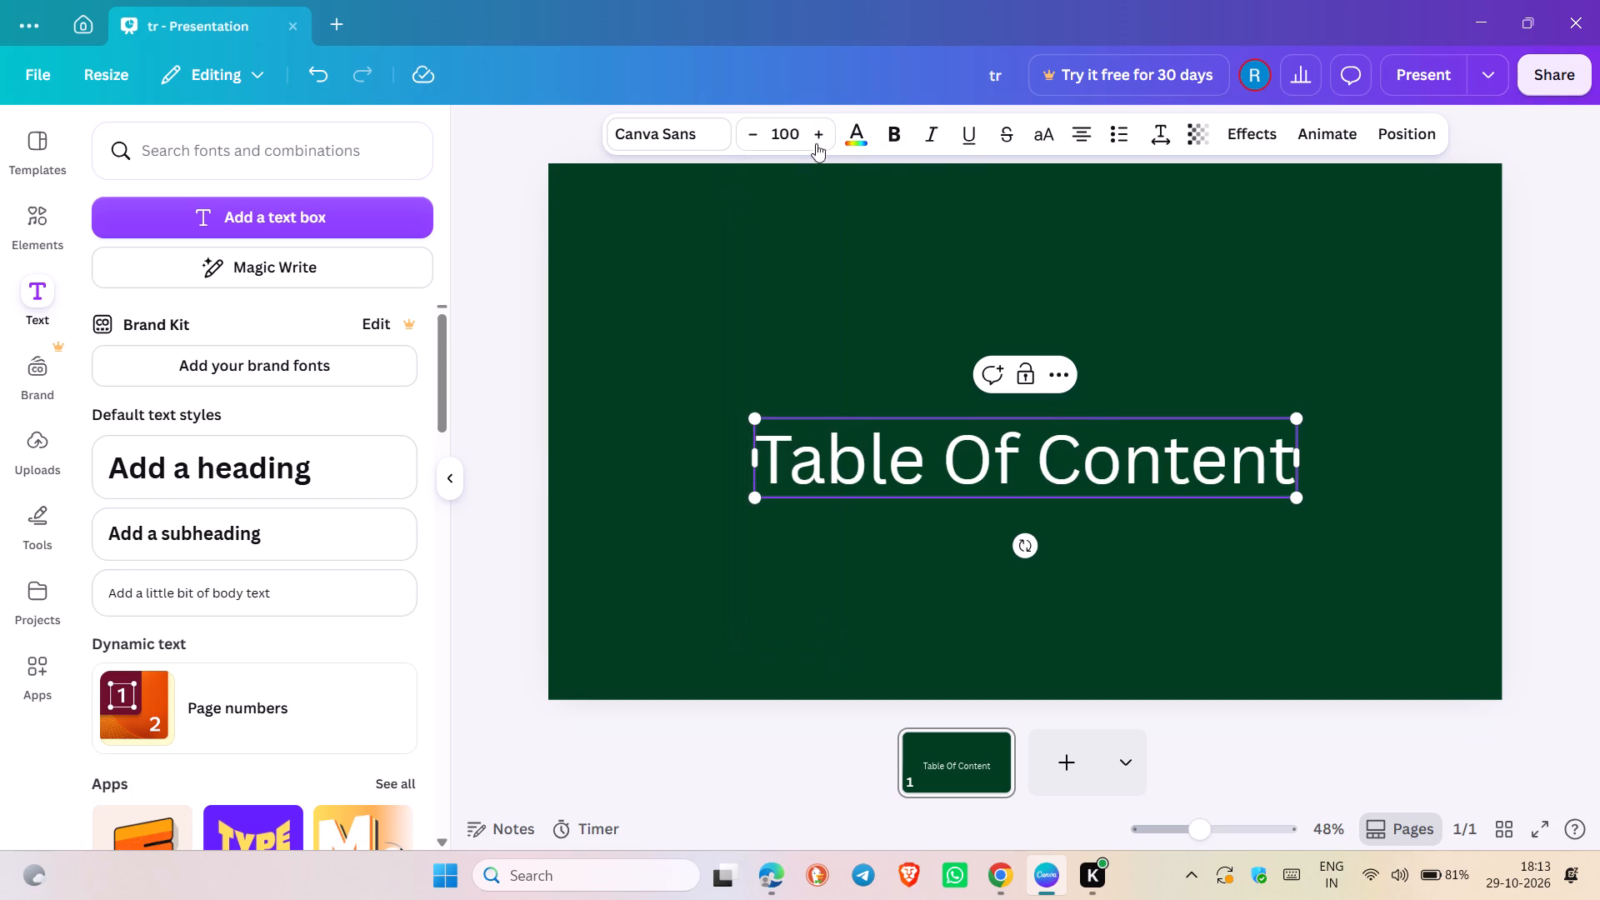
click(886, 132)
double_click(778, 473)
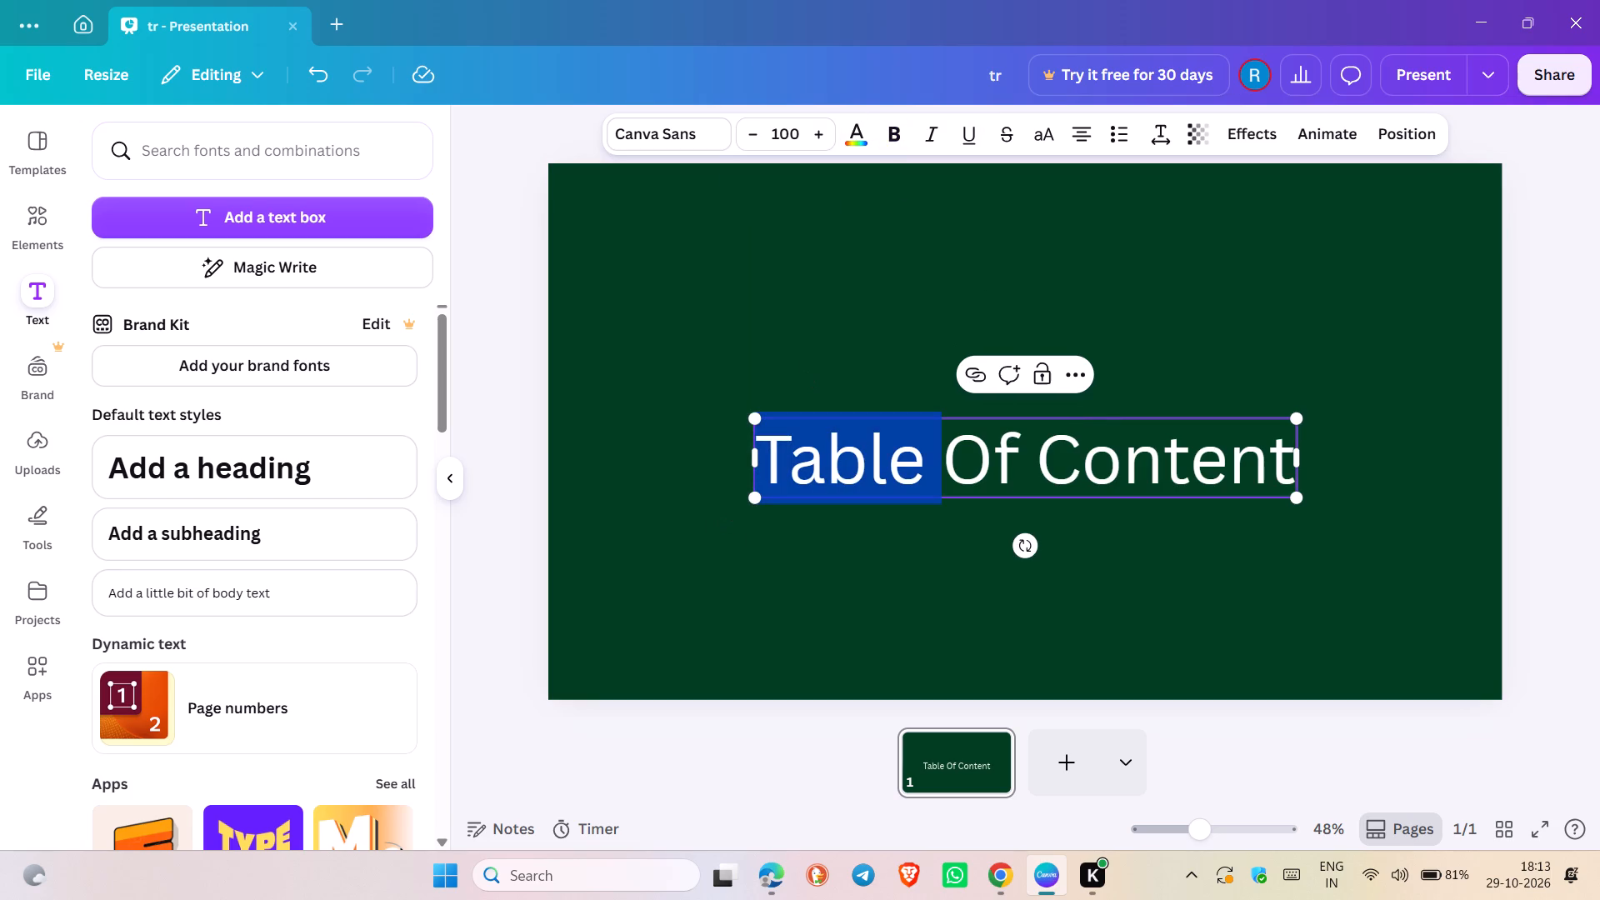
key(ctrl+a)
click(892, 141)
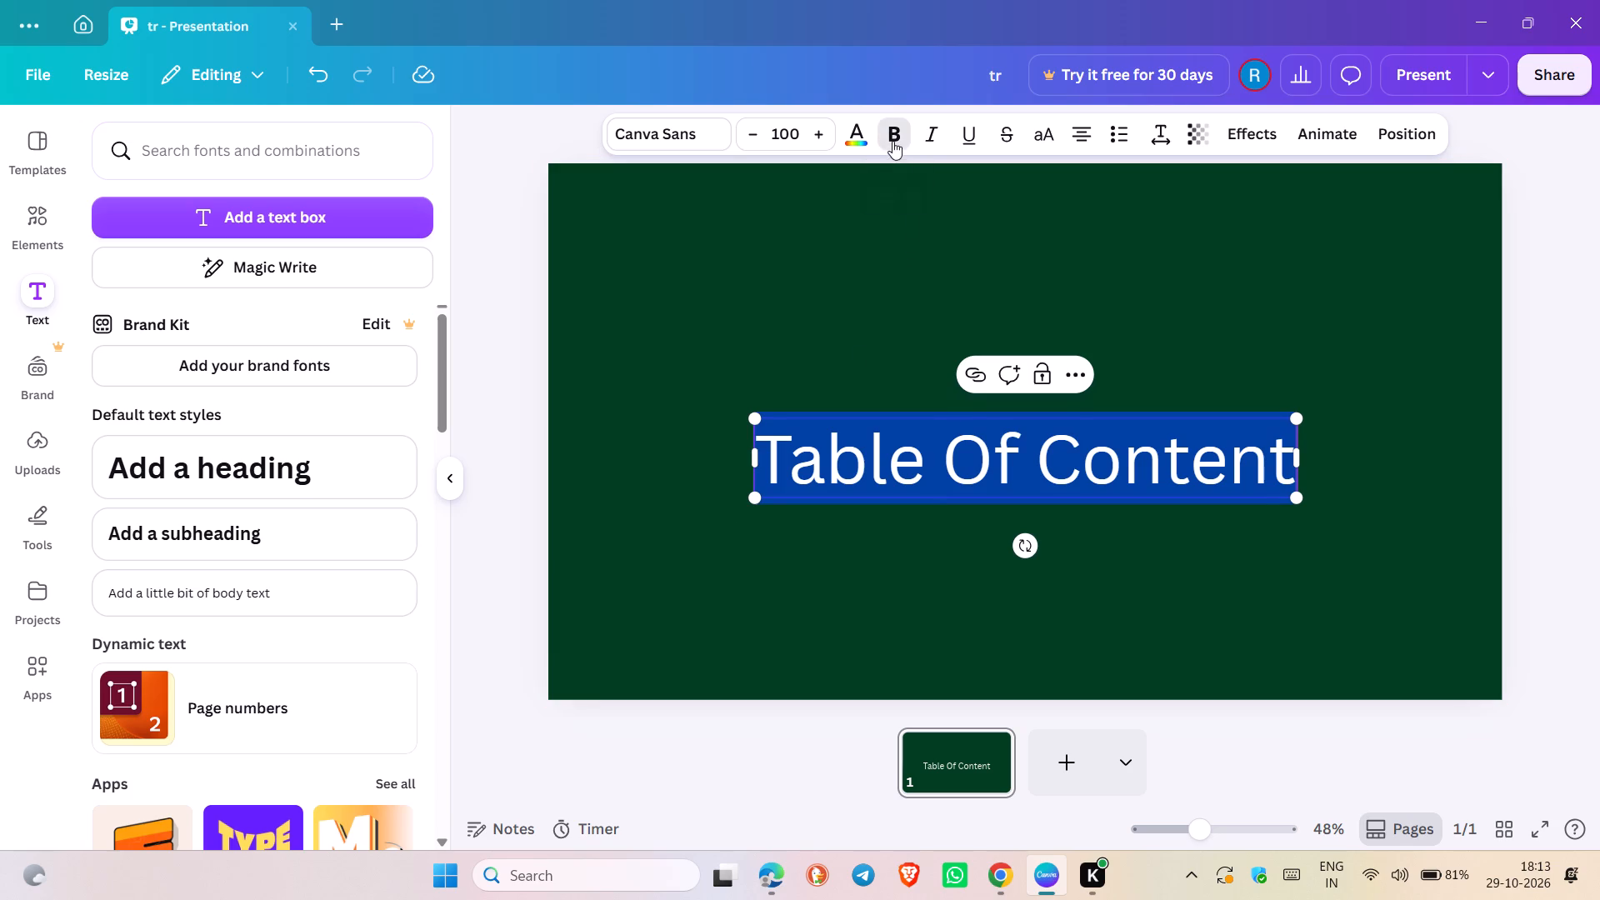
click(901, 346)
Move the "Table Of Content" heading to the slide's upper-left corner, aligned with the margin guides.
drag(1014, 438, 889, 321)
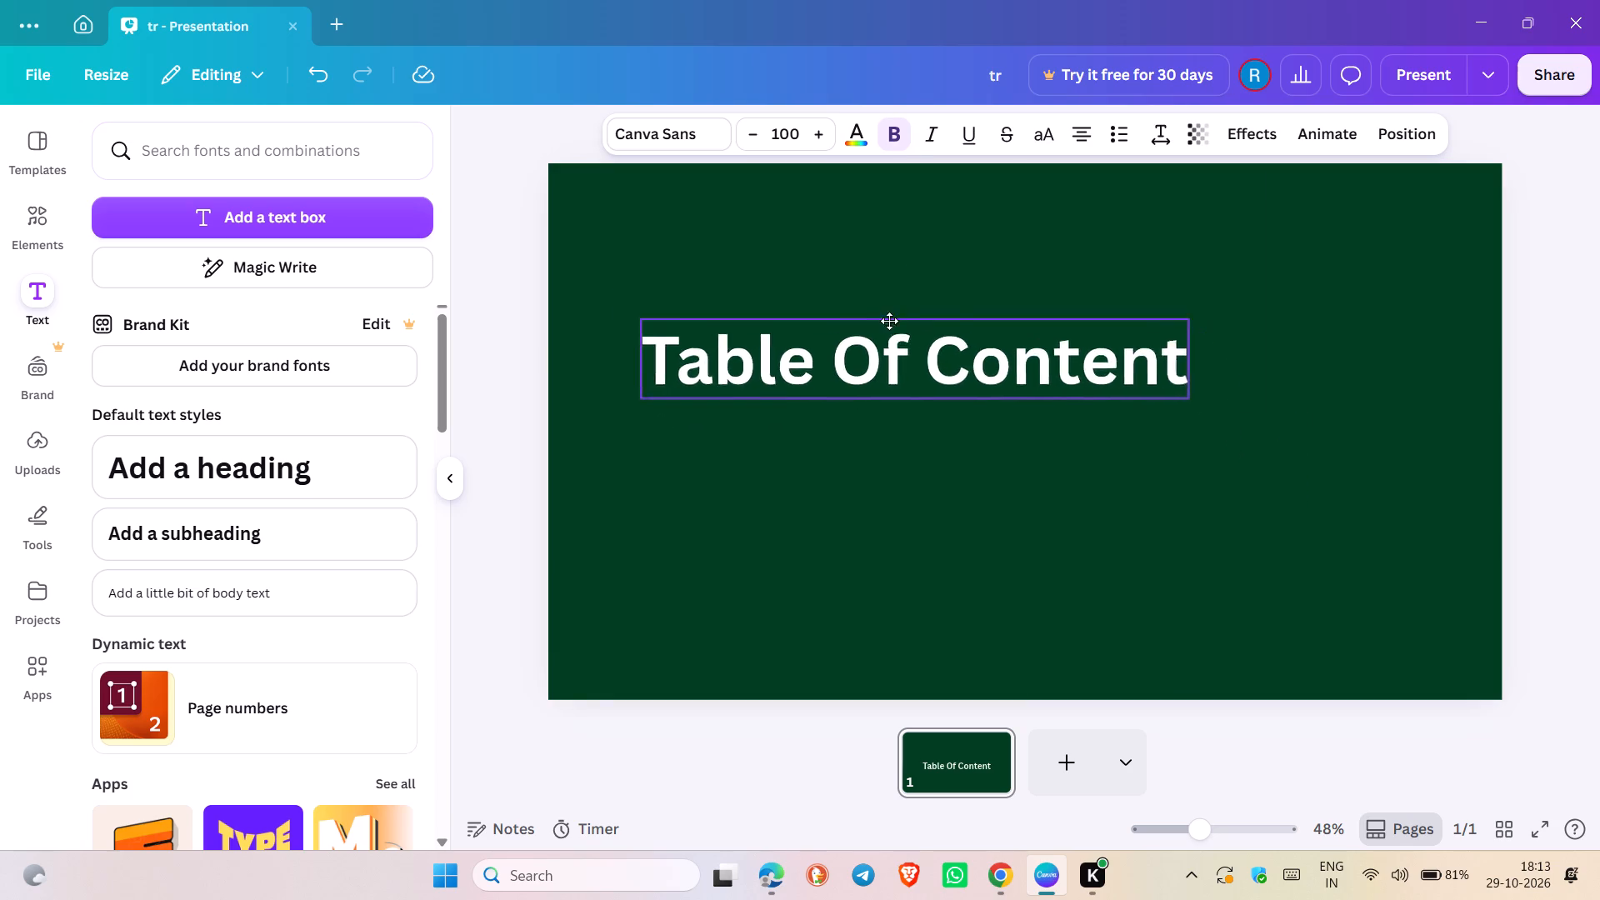
drag(889, 321, 854, 229)
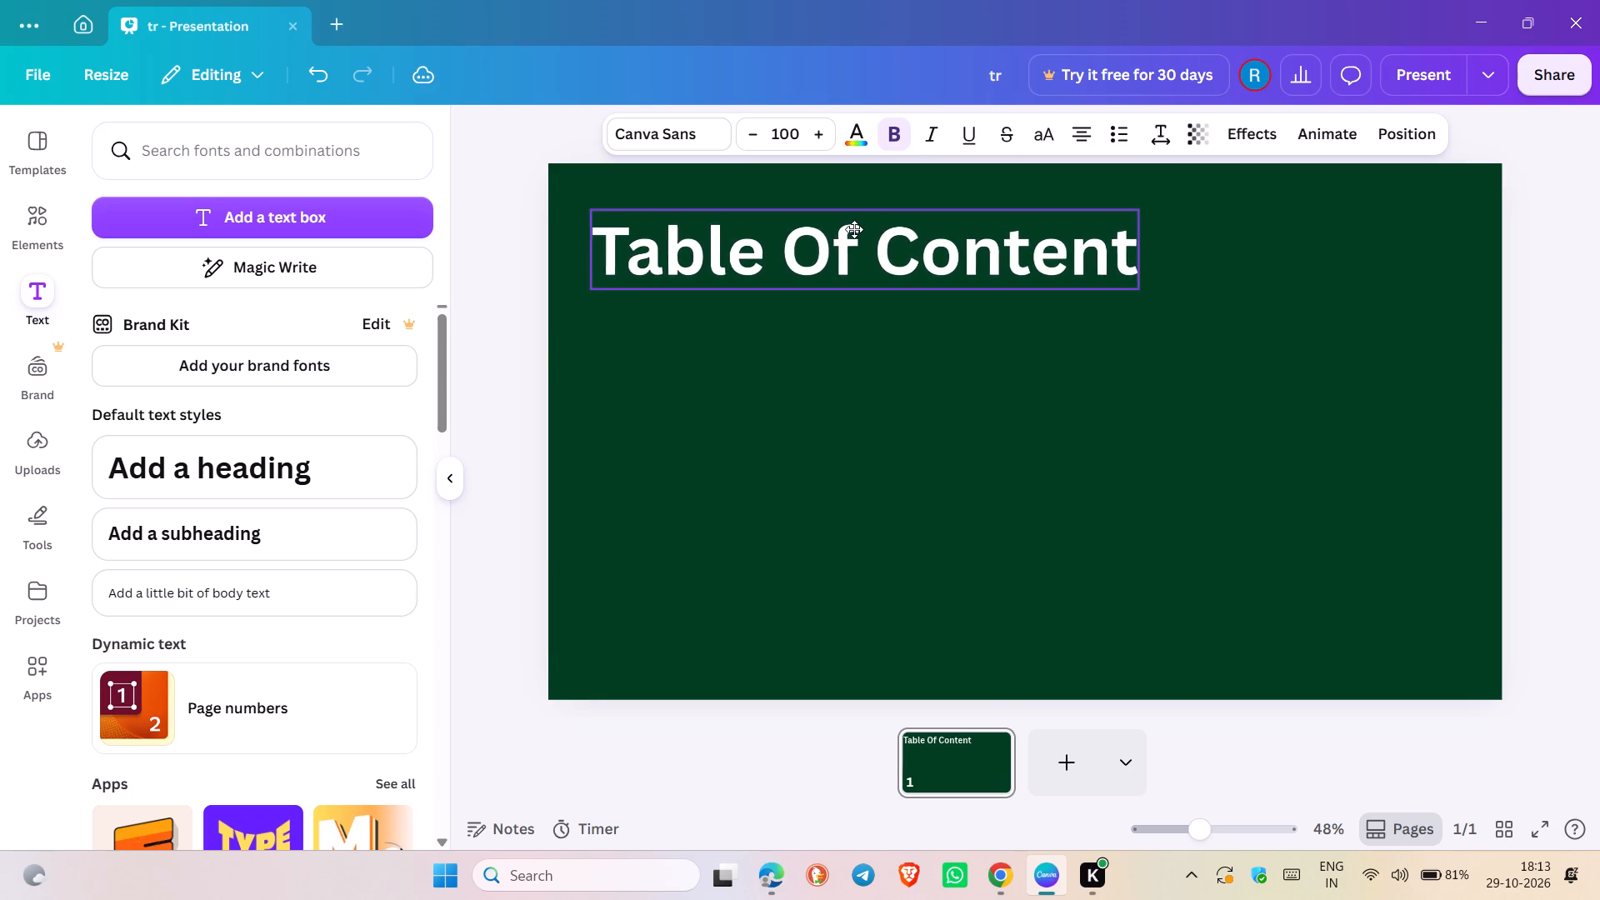
drag(854, 229, 863, 234)
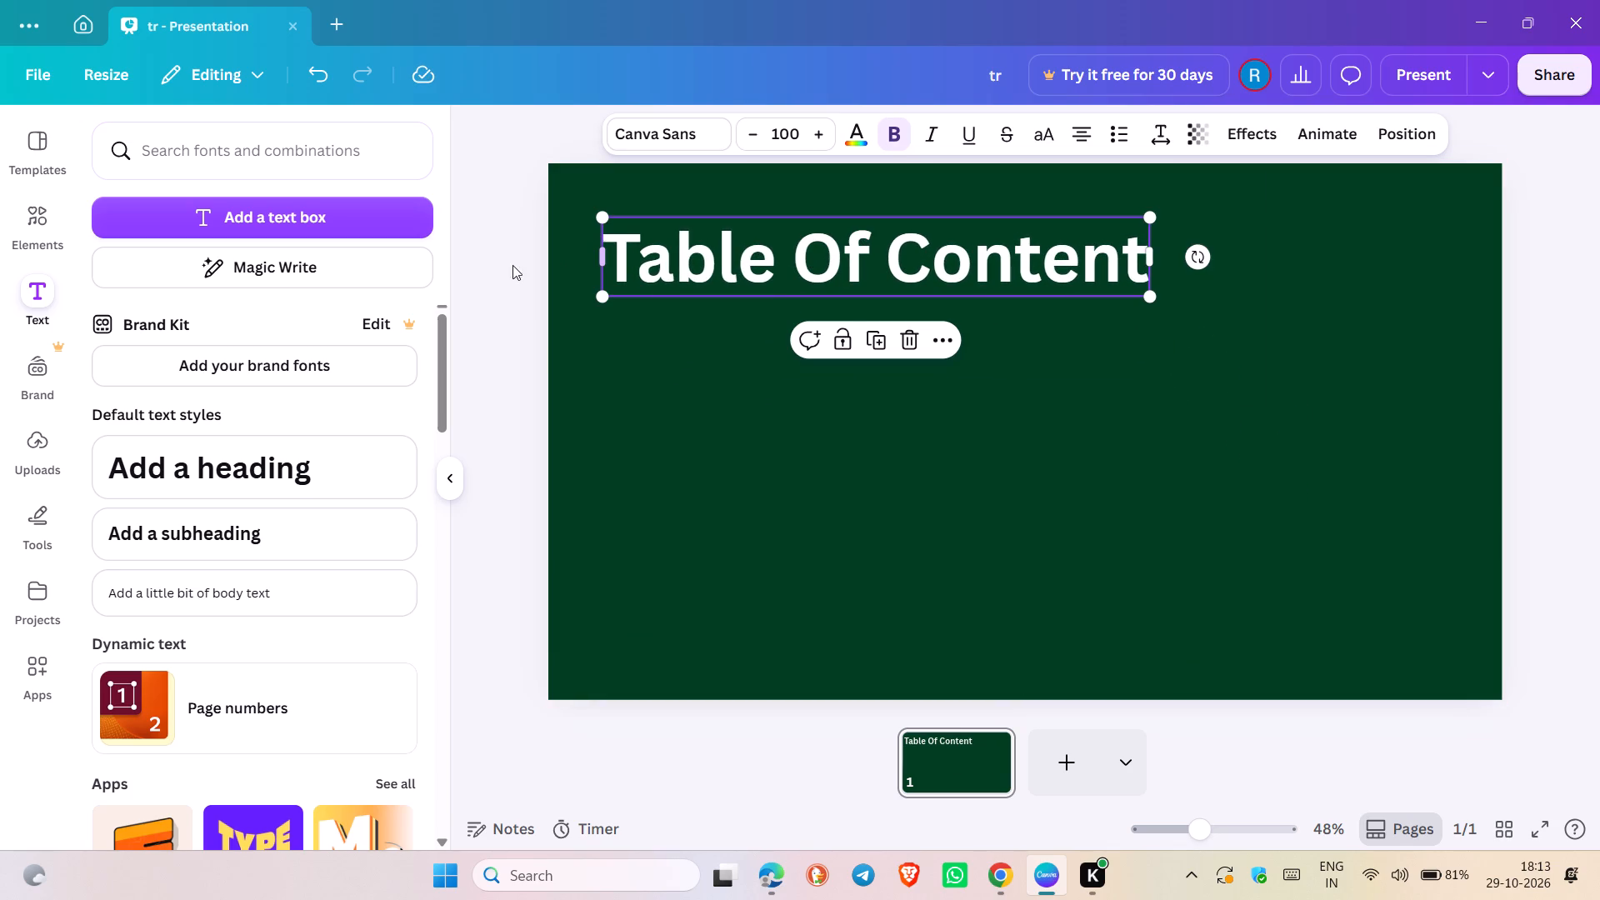
click(744, 255)
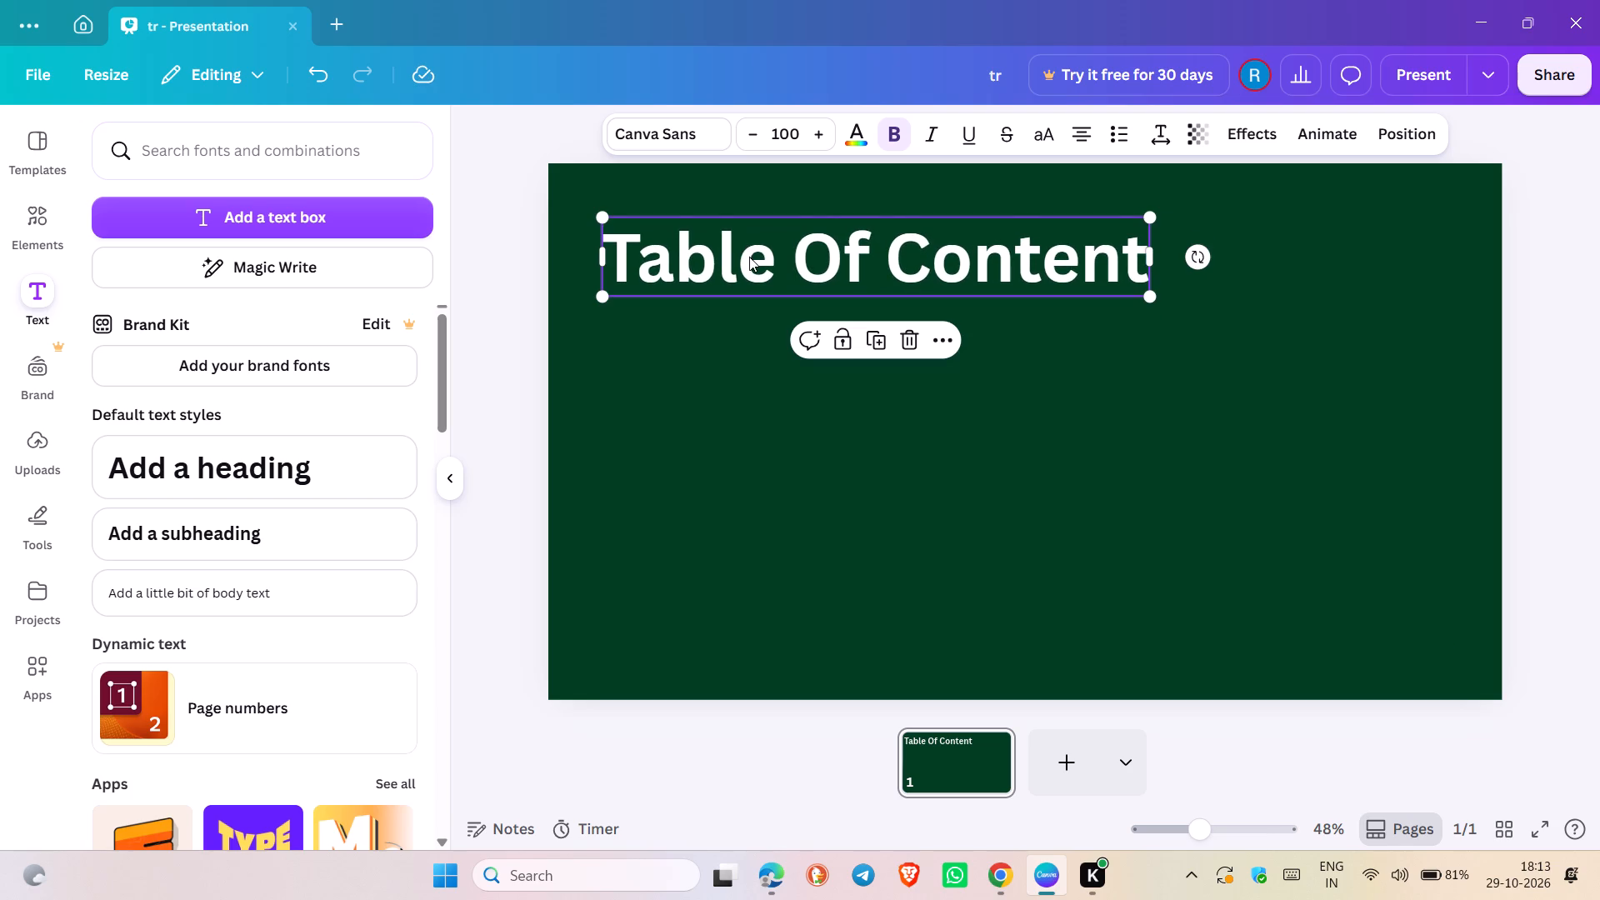
click(751, 261)
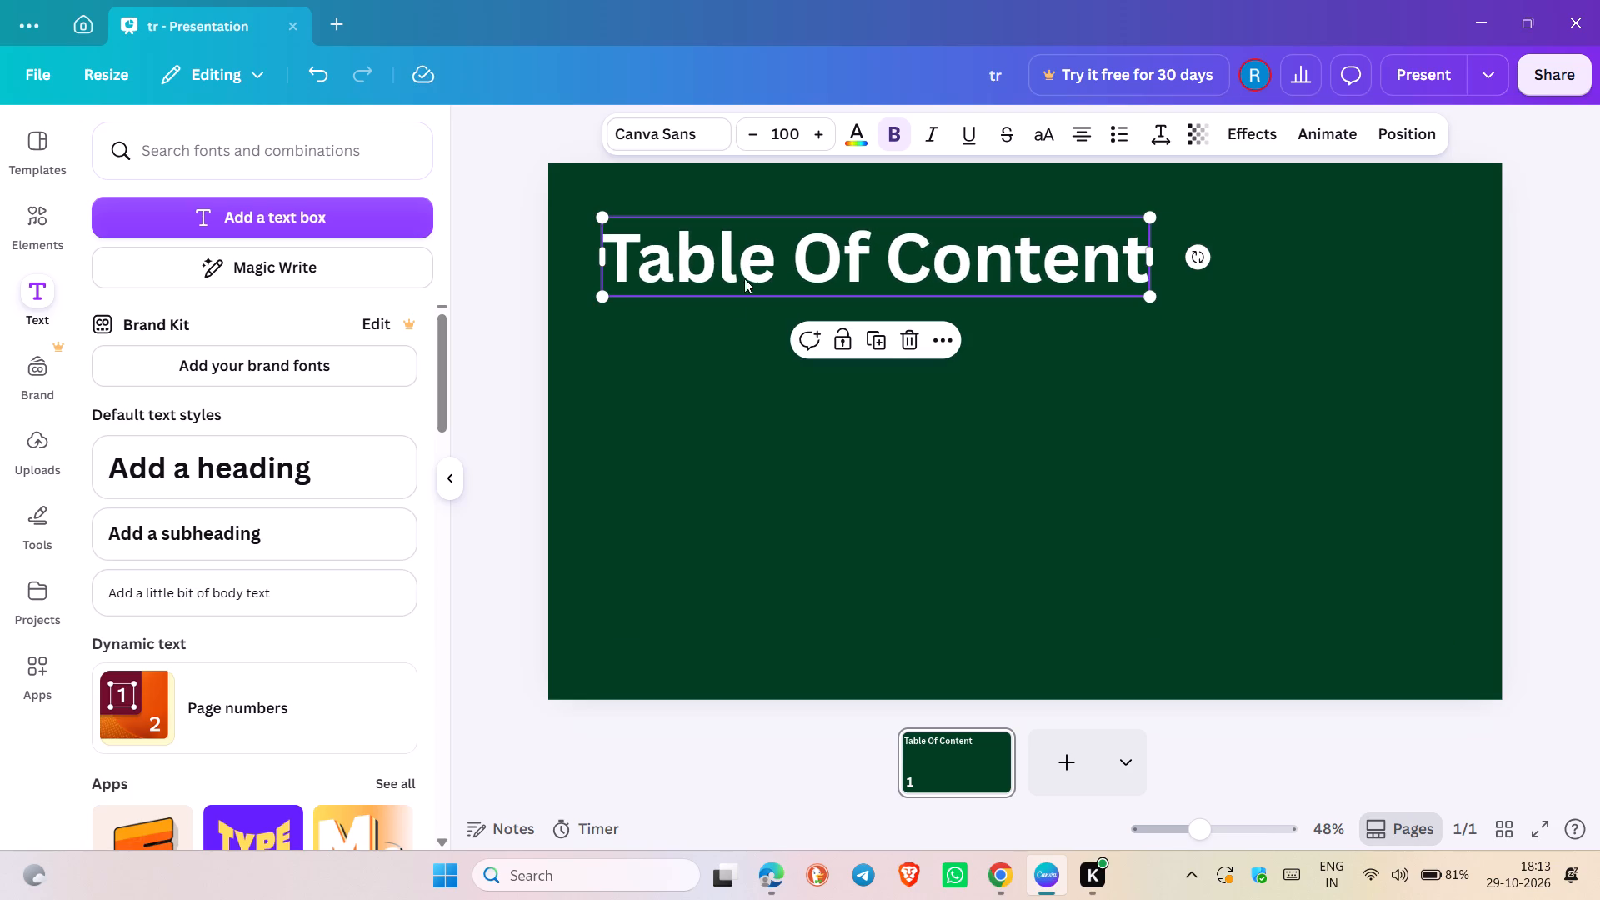
click(752, 267)
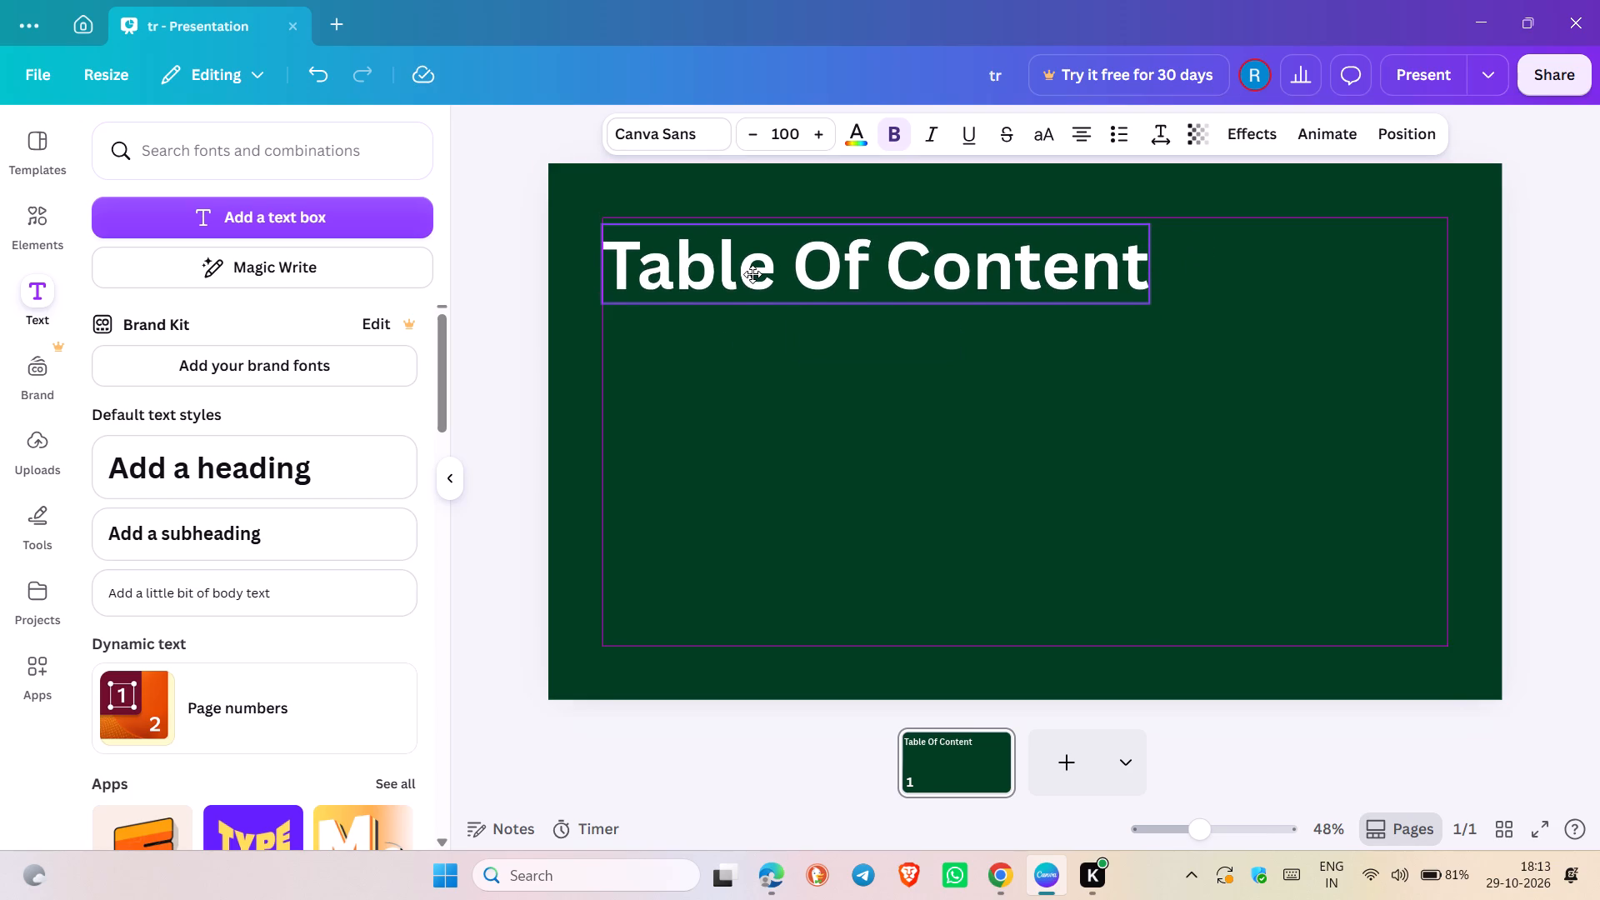
click(699, 393)
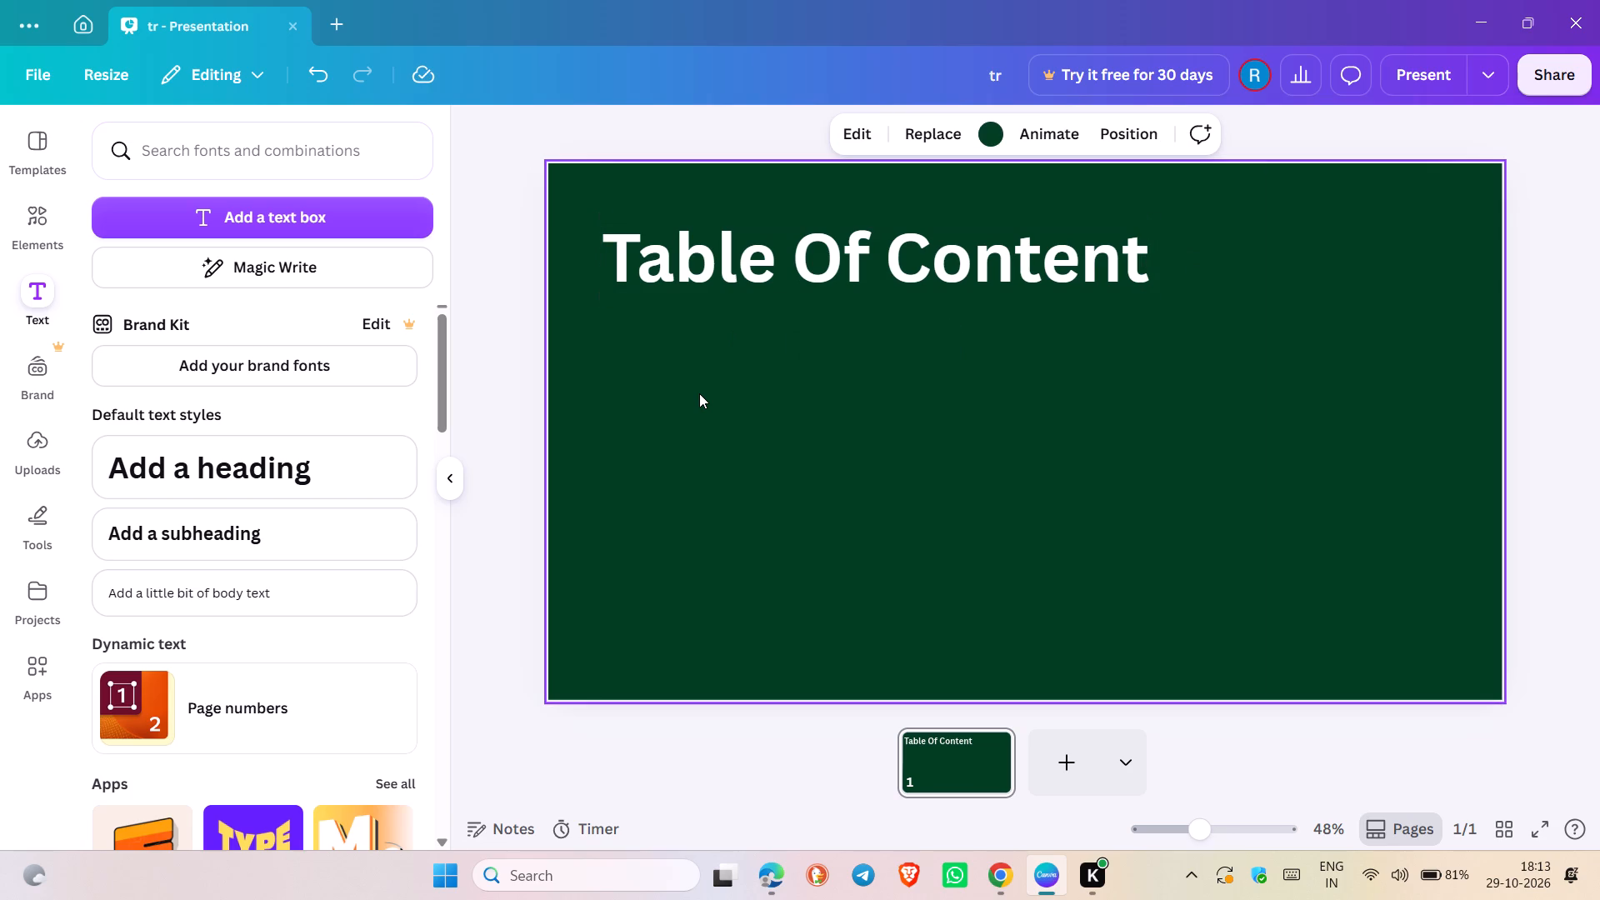
click(798, 409)
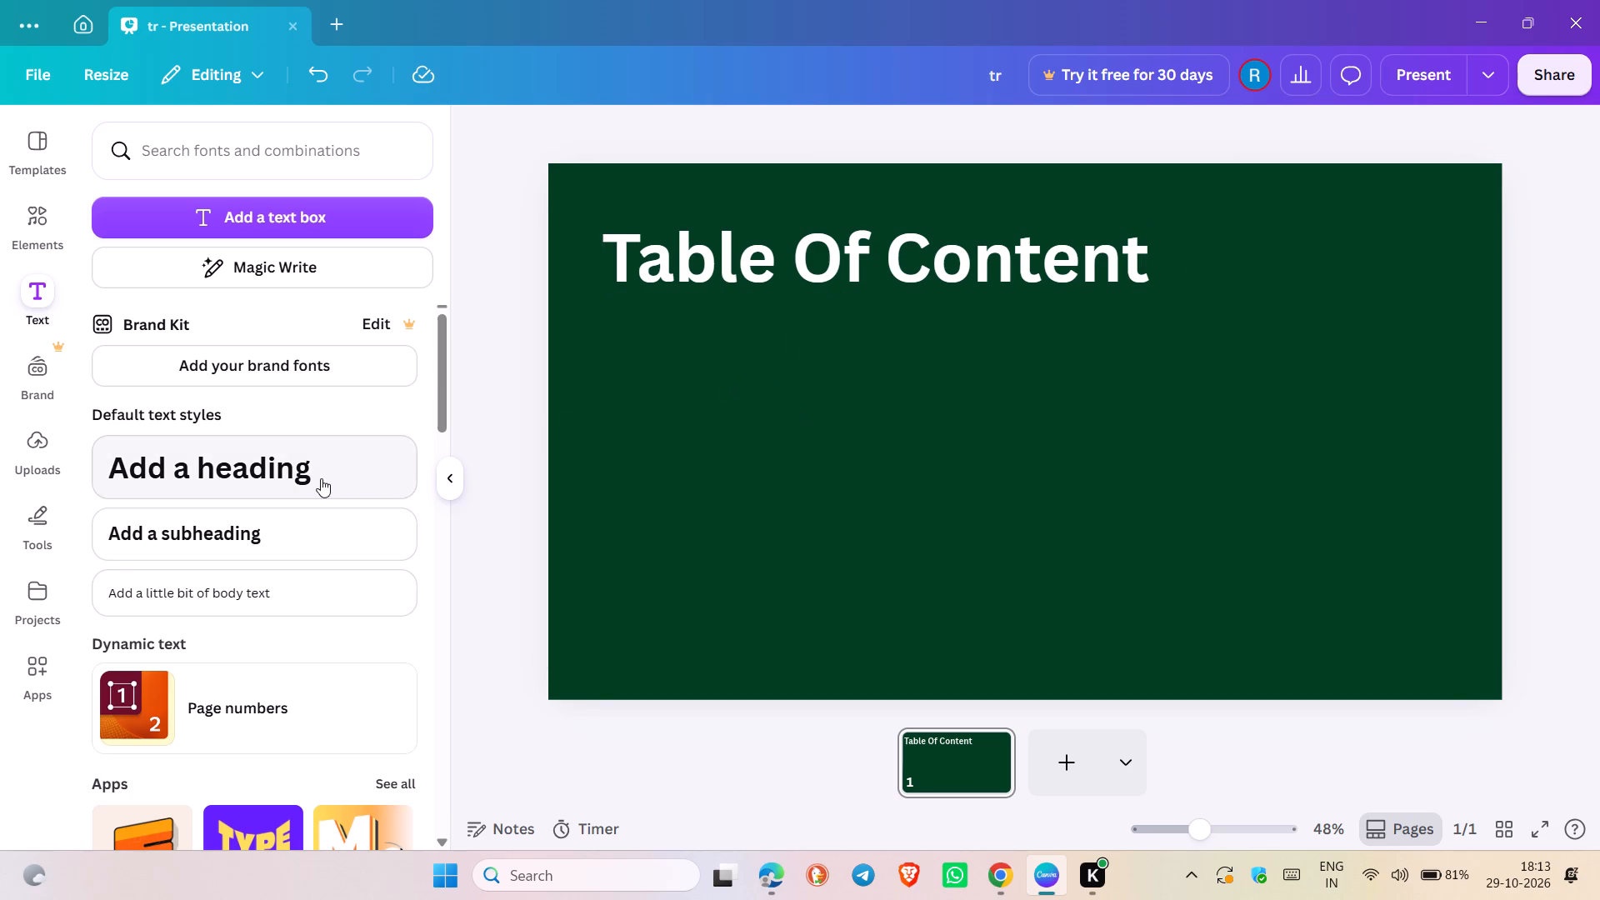
Add a straight line to the Table Of Content slide.
scroll(238, 628, down, 1)
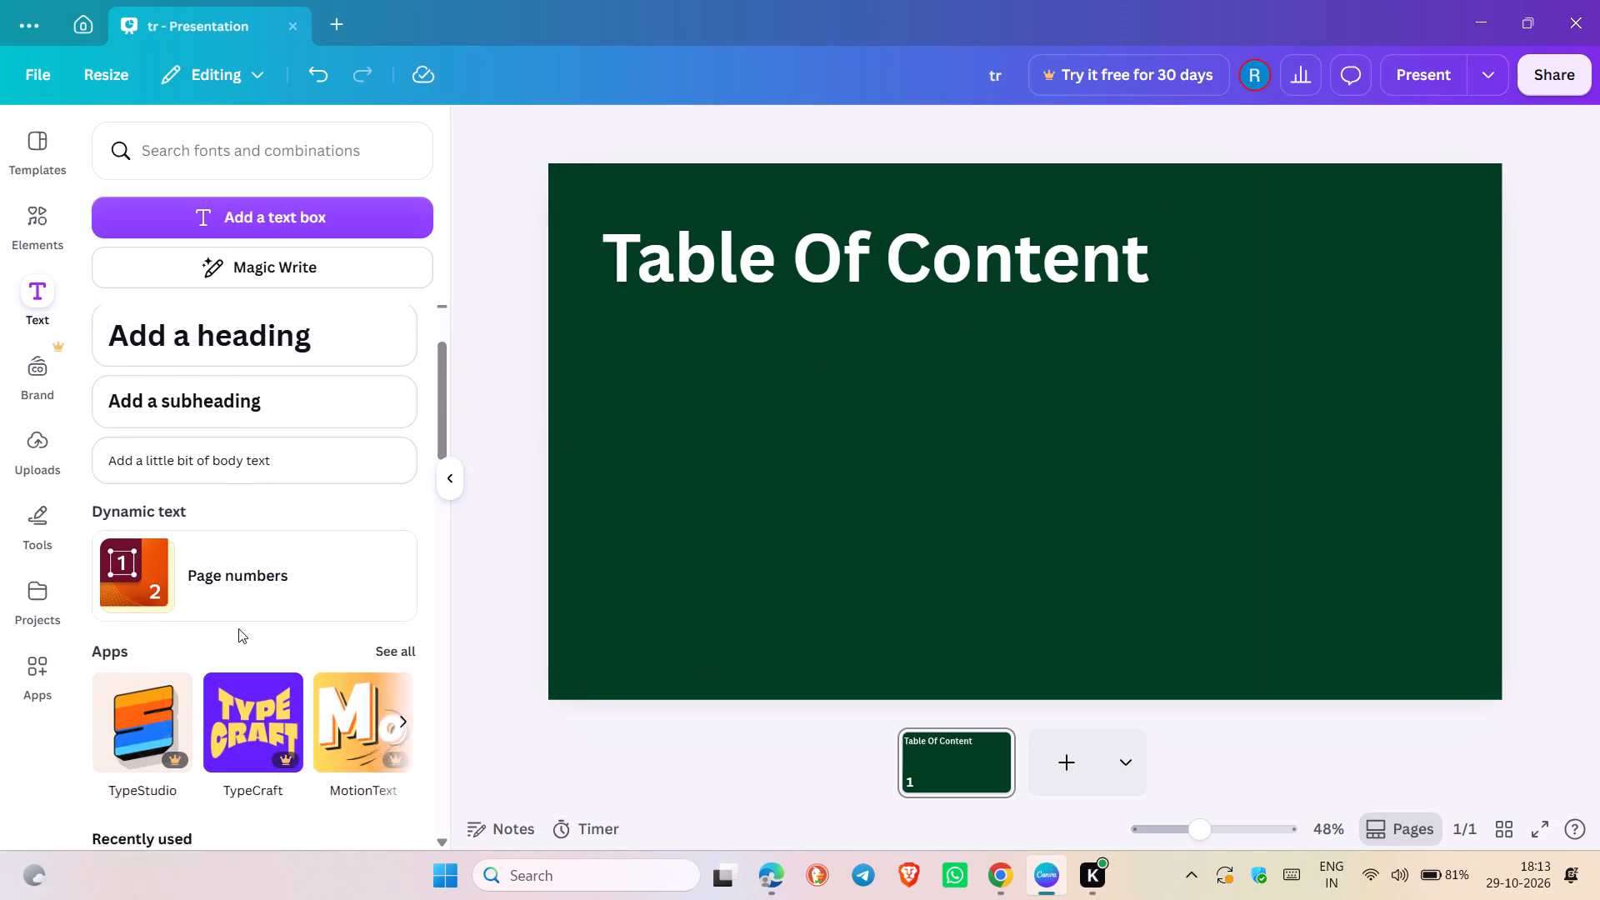
scroll(238, 628, down, 1)
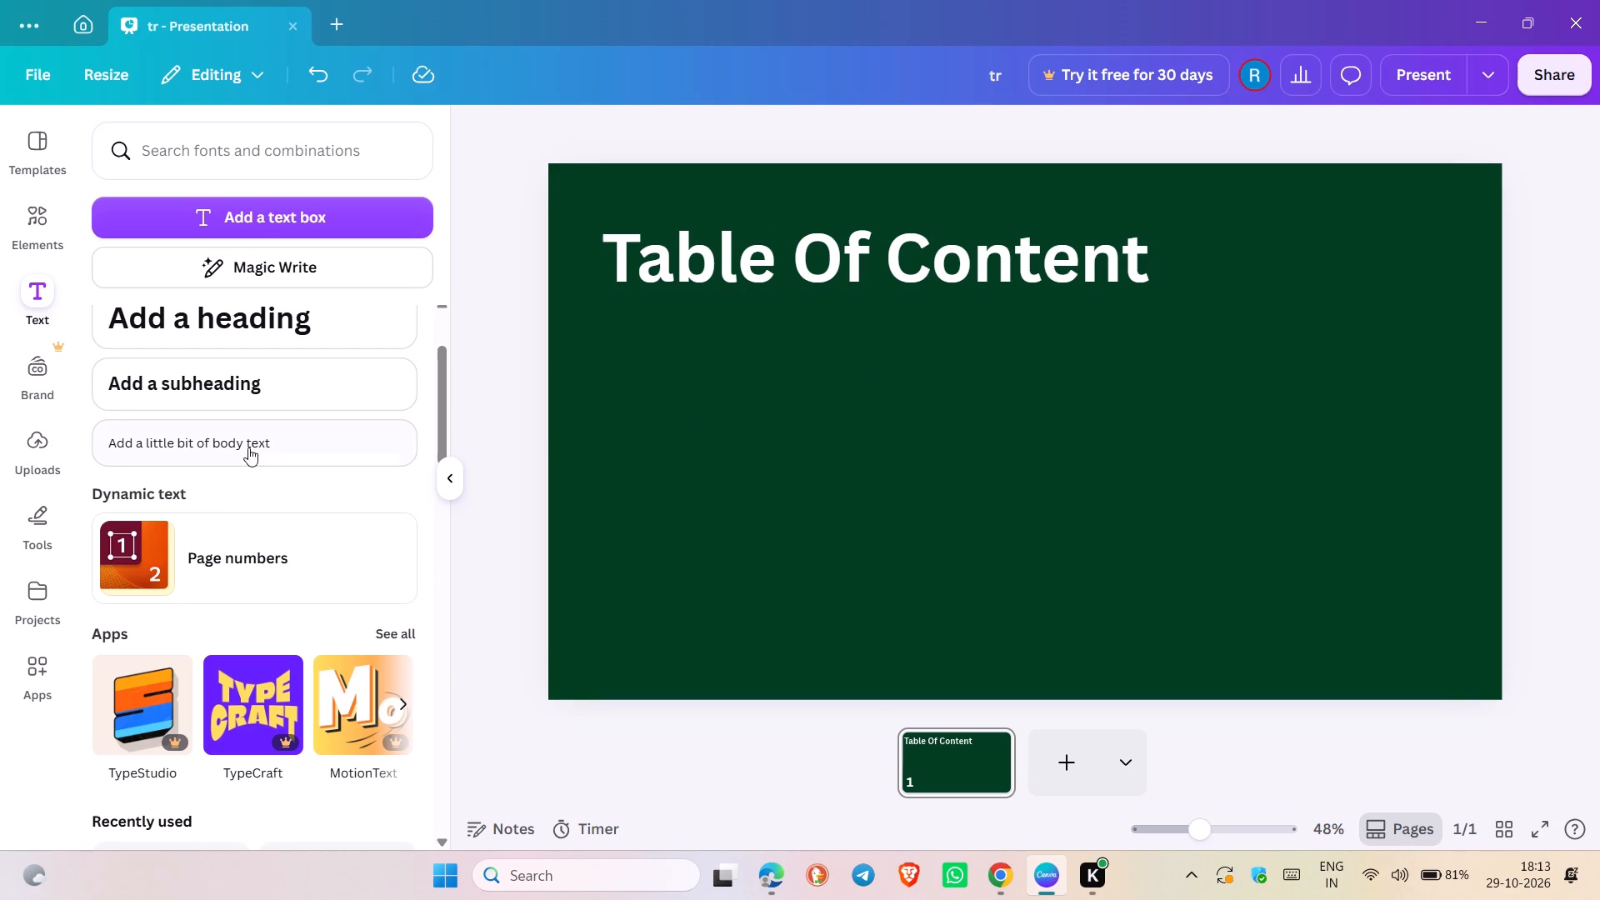
click(58, 512)
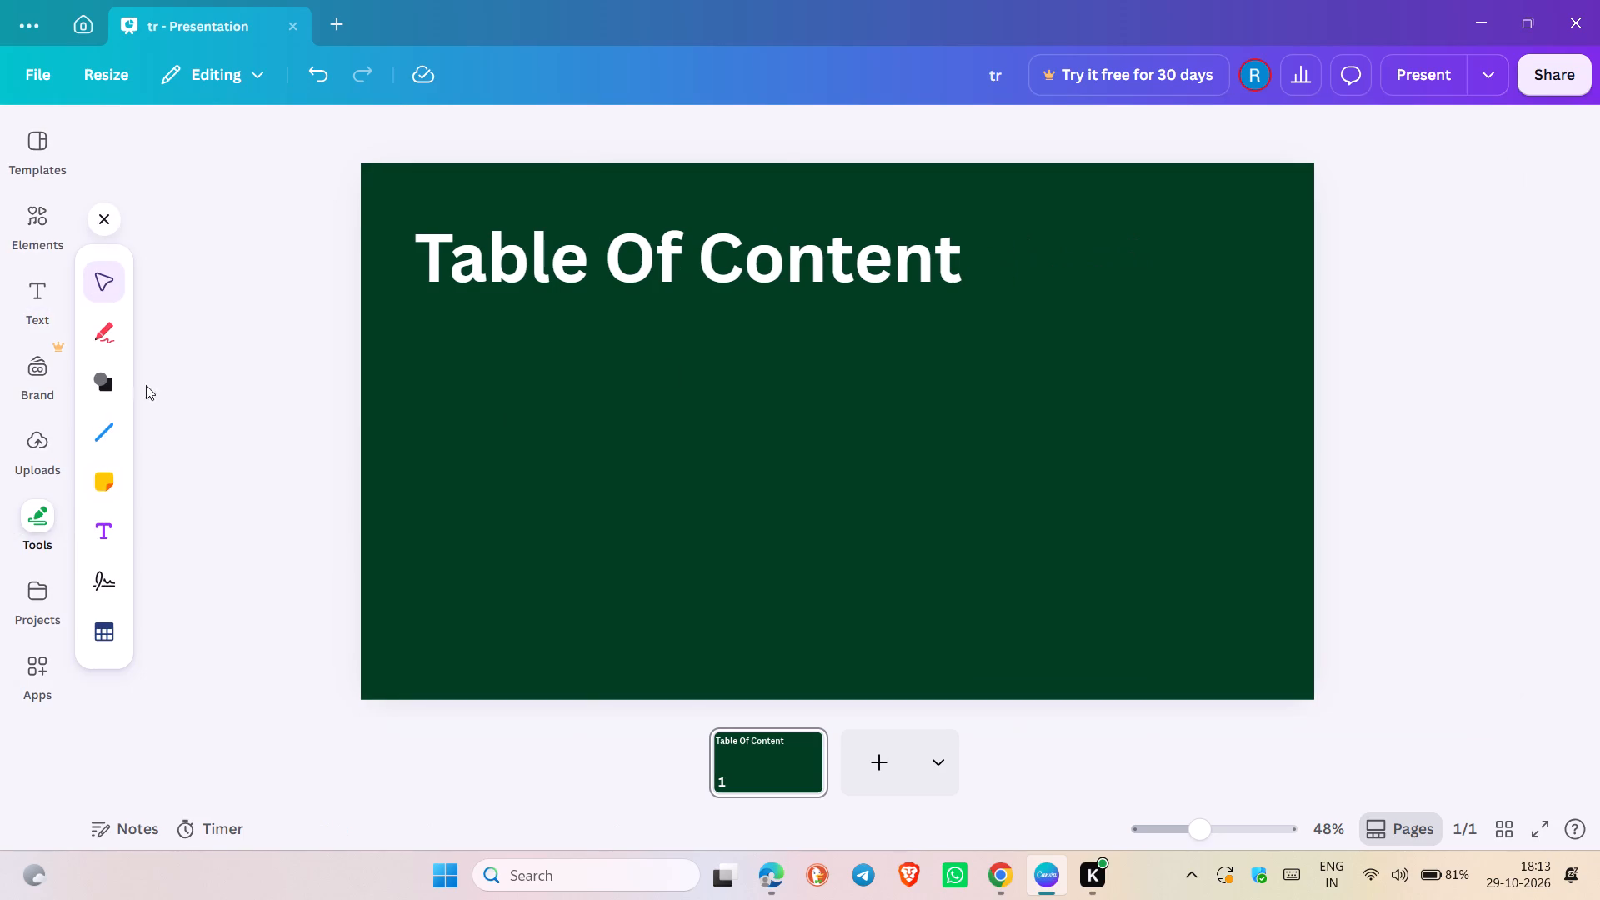
click(99, 432)
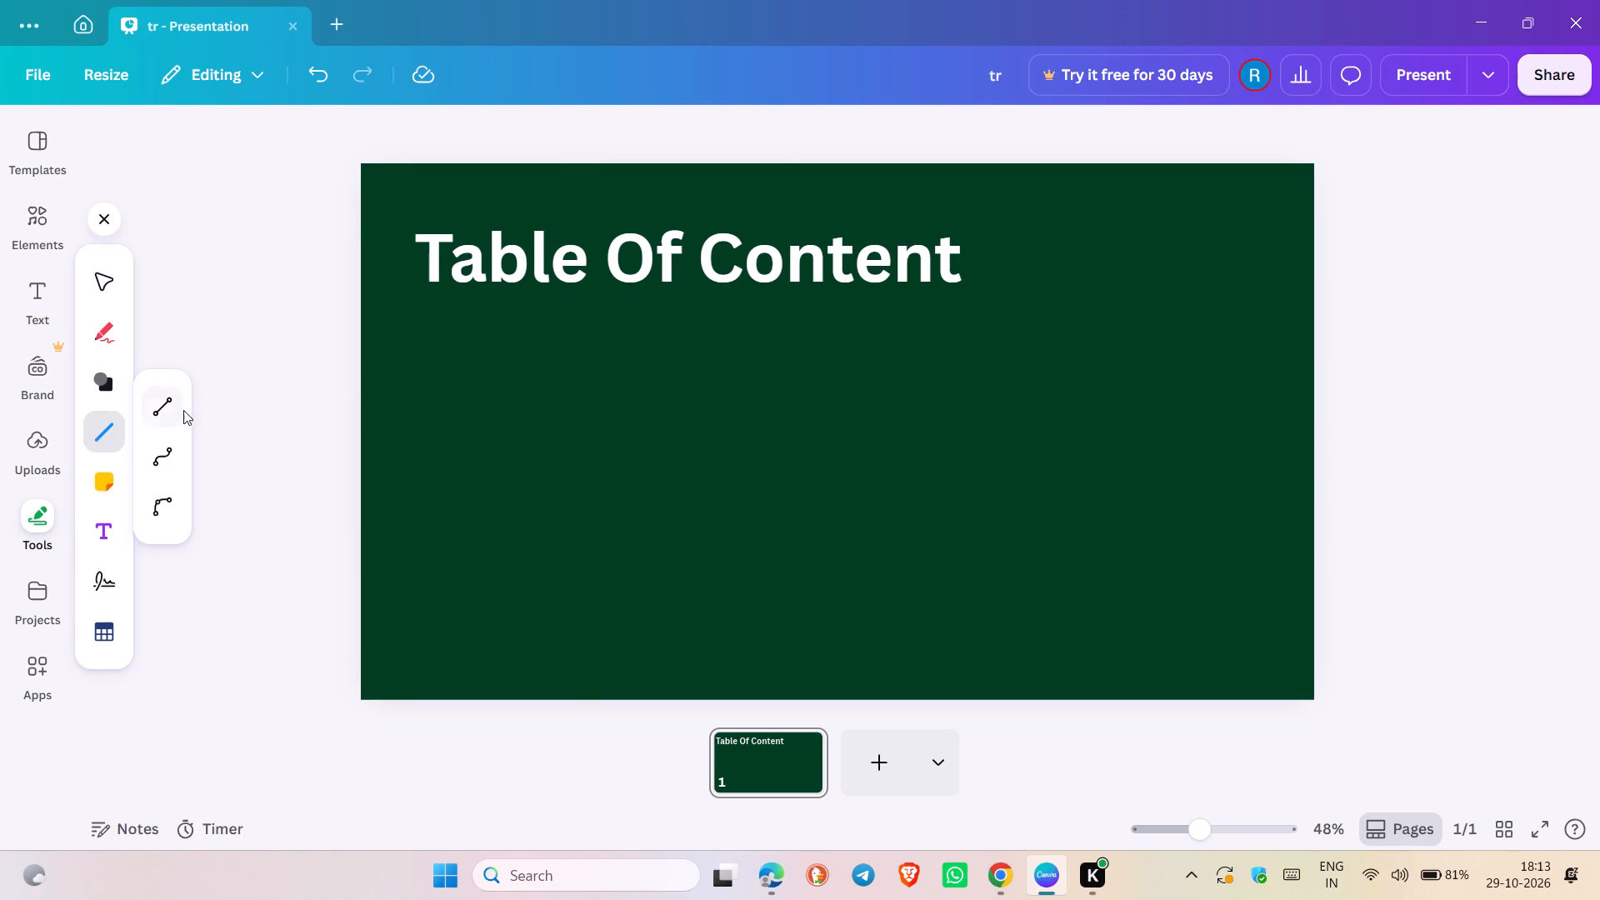
click(171, 397)
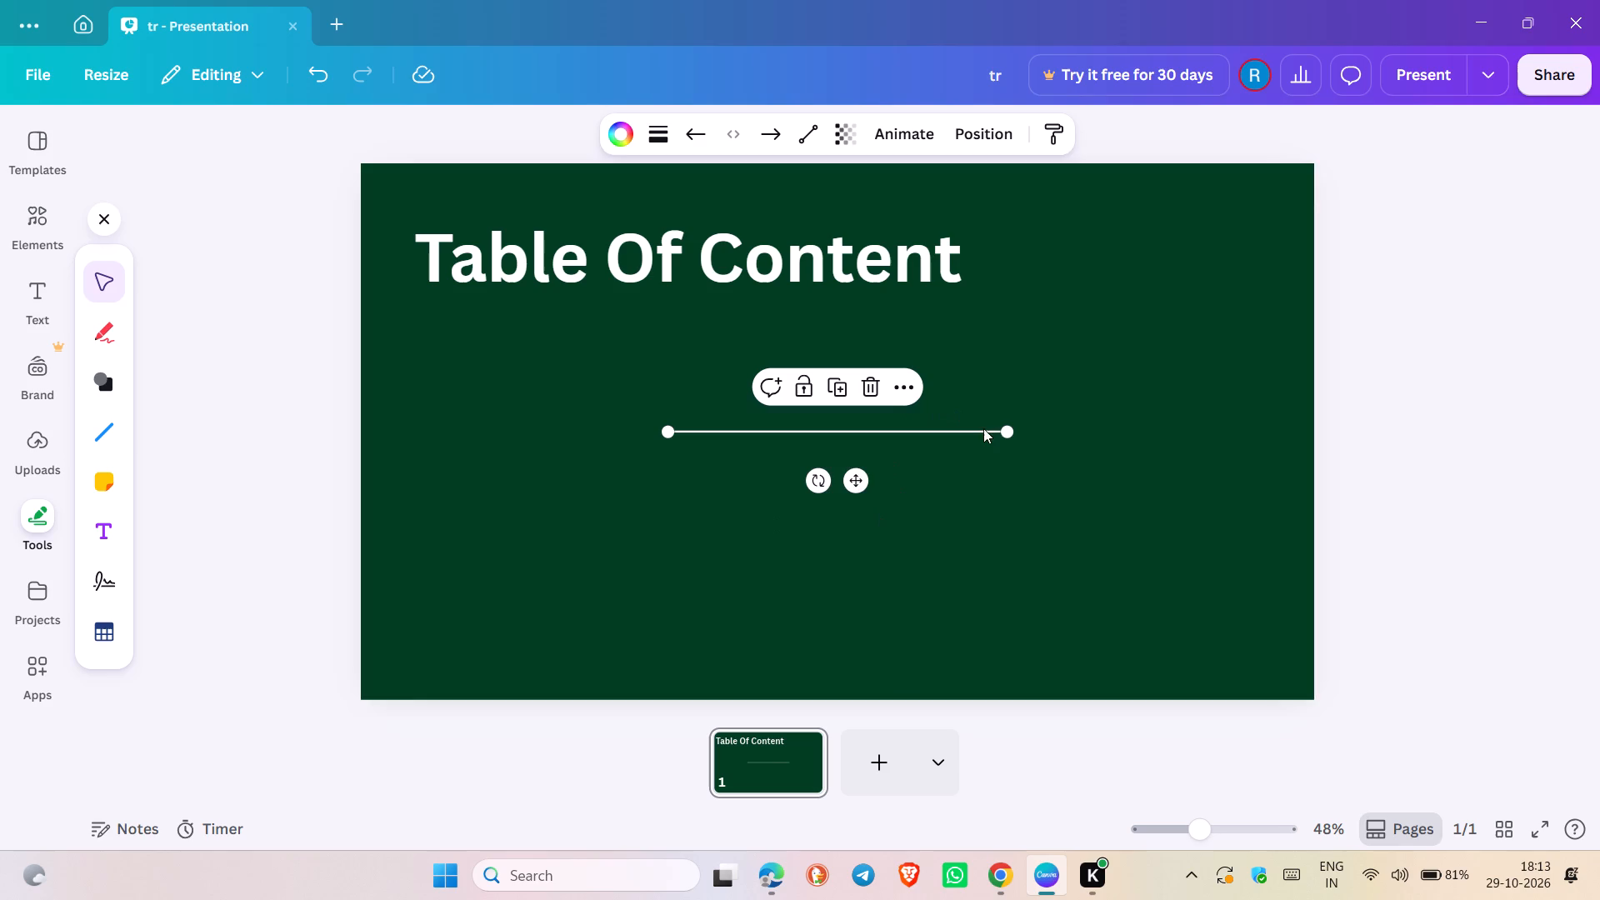
Rotate the new line so that it stands nearly vertical.
drag(858, 485, 912, 477)
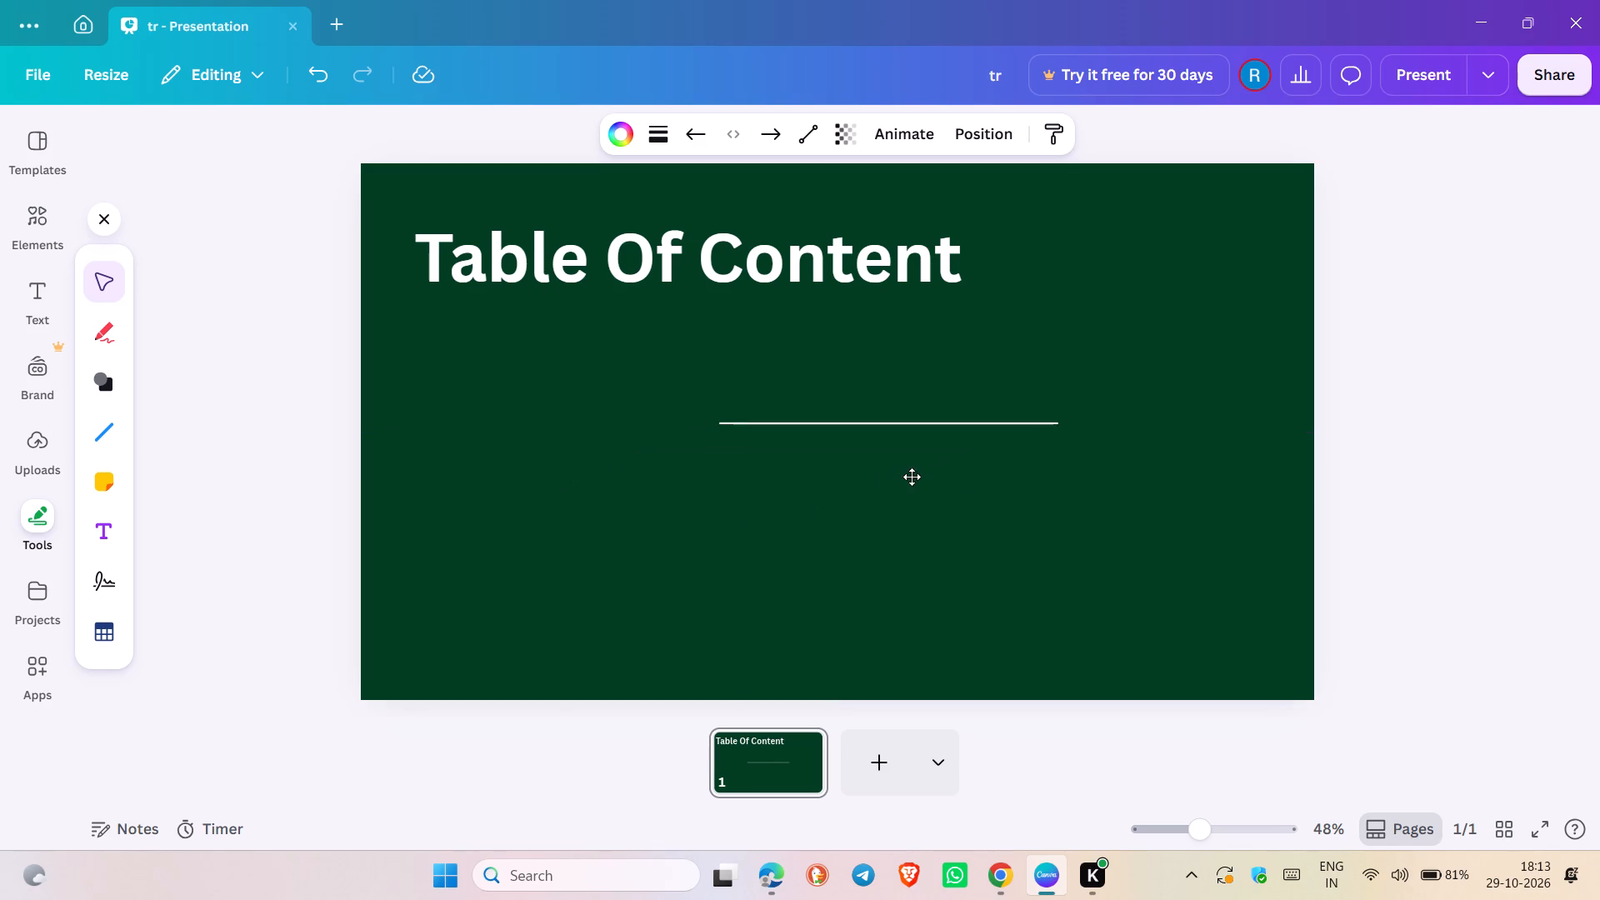
drag(912, 477, 910, 477)
drag(882, 481, 757, 459)
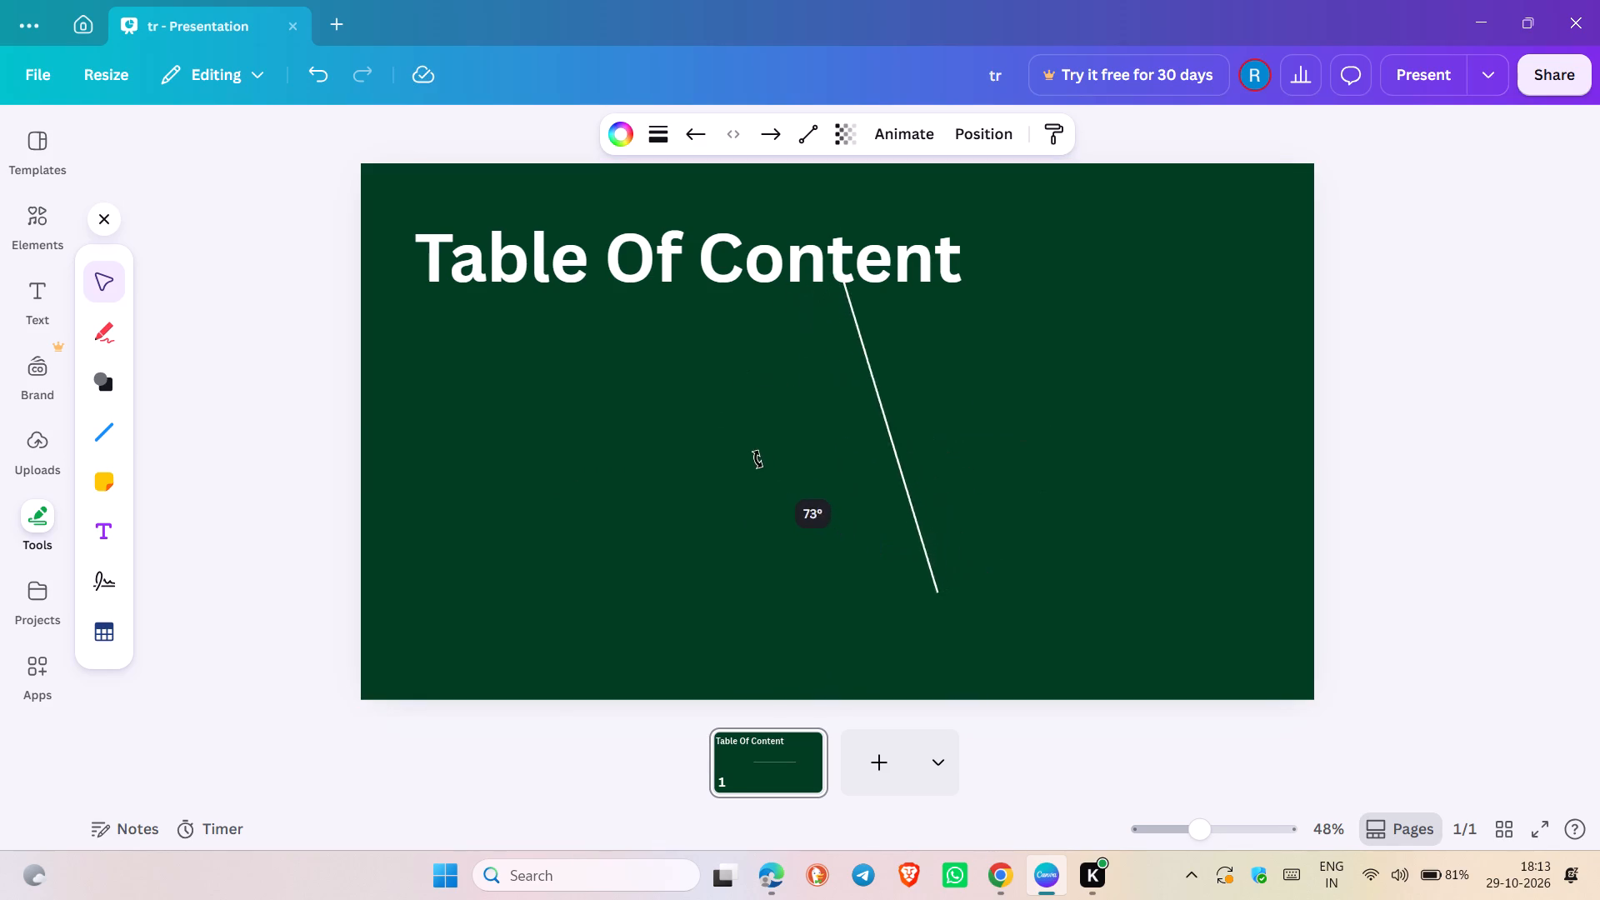
drag(757, 459, 710, 428)
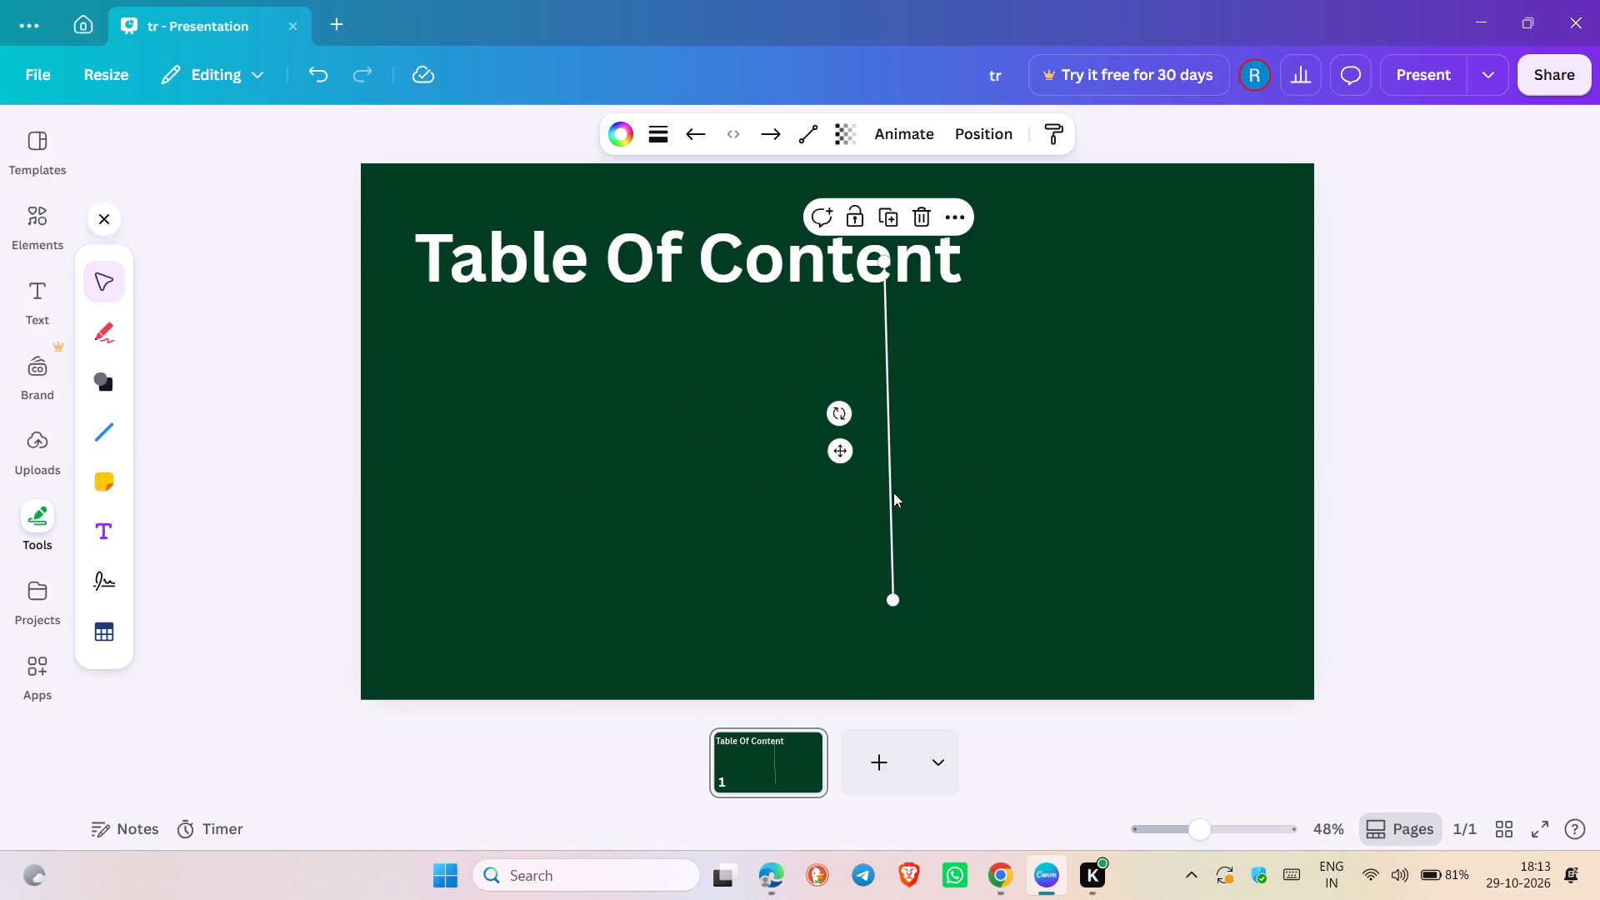
Move the near-vertical line below the heading around the slide's centre and shorten it from its upper end.
drag(882, 505, 832, 548)
drag(832, 312, 847, 320)
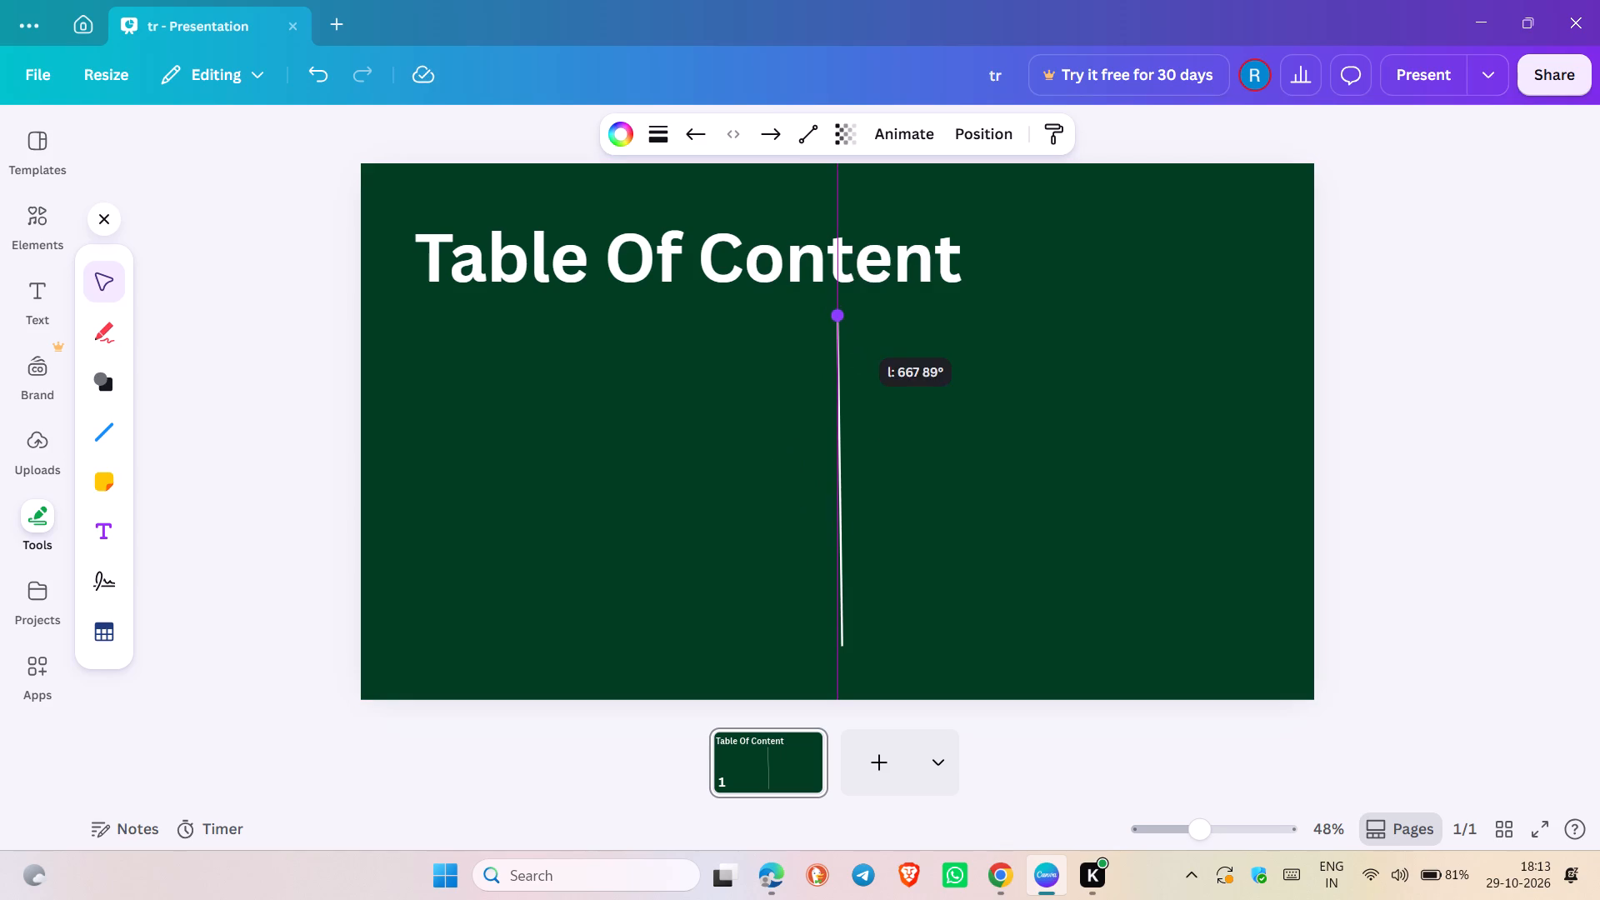
drag(847, 320, 847, 322)
click(888, 381)
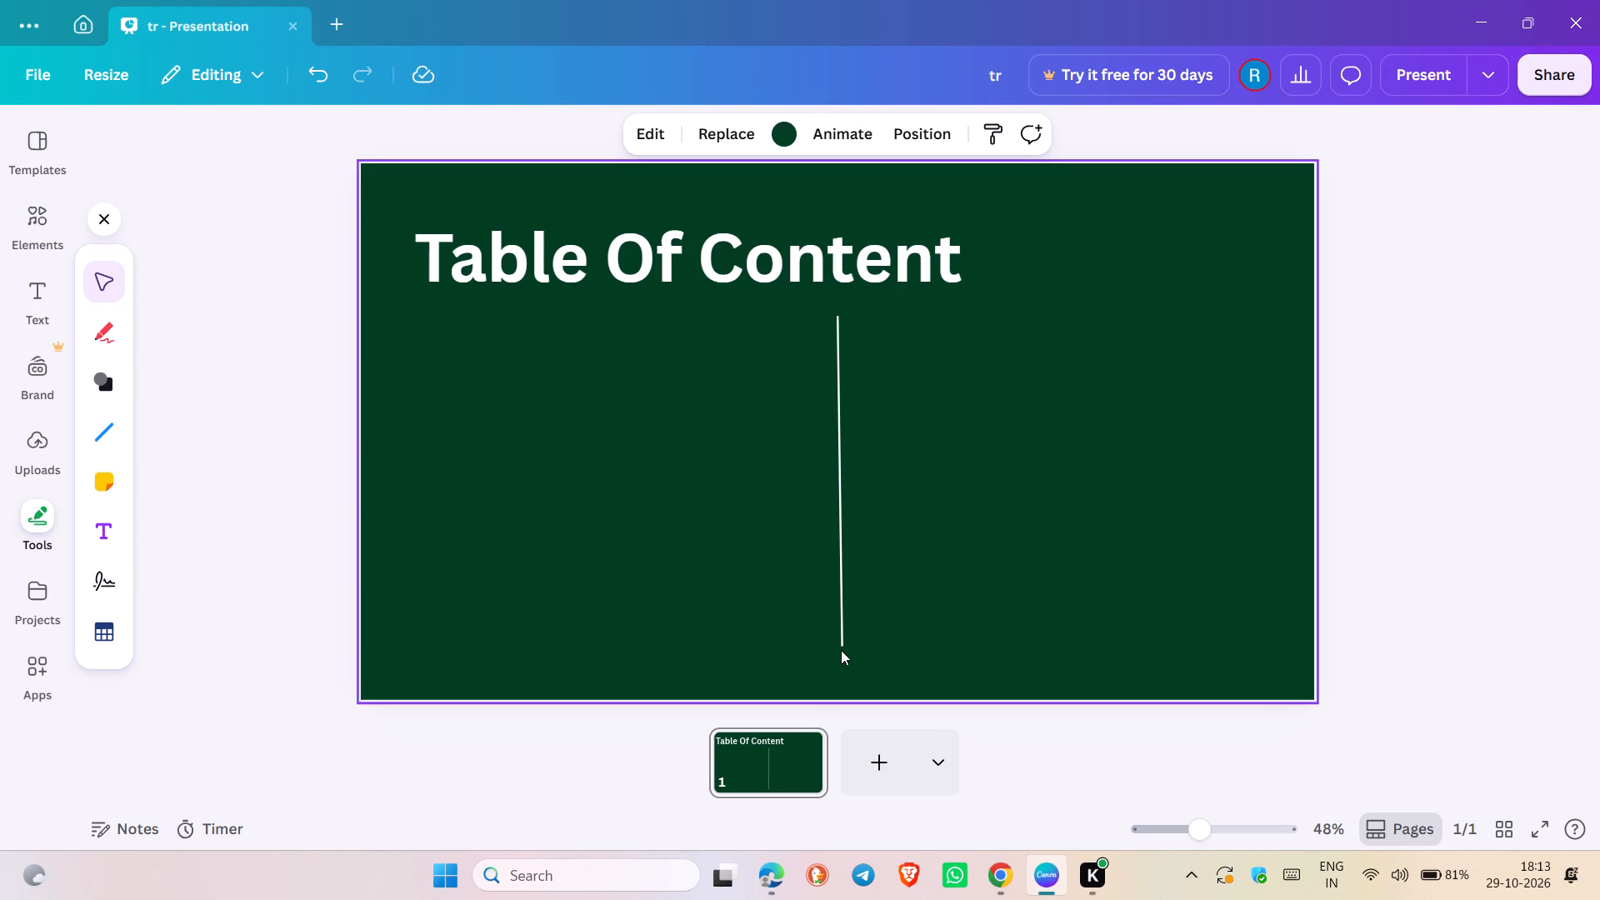
click(841, 639)
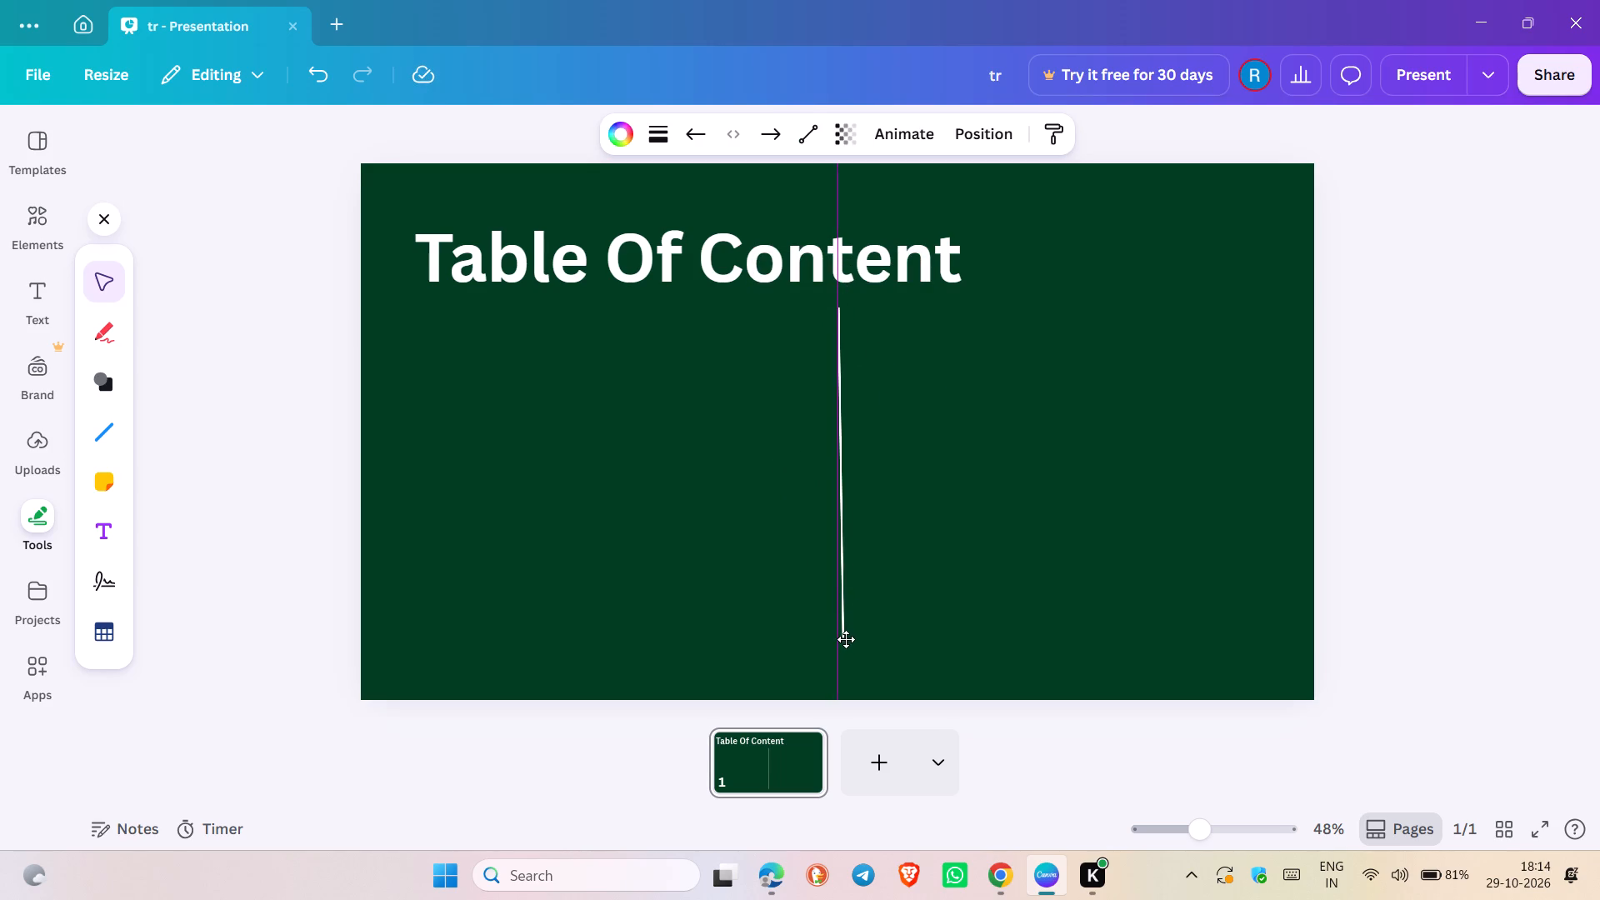
drag(838, 322, 841, 332)
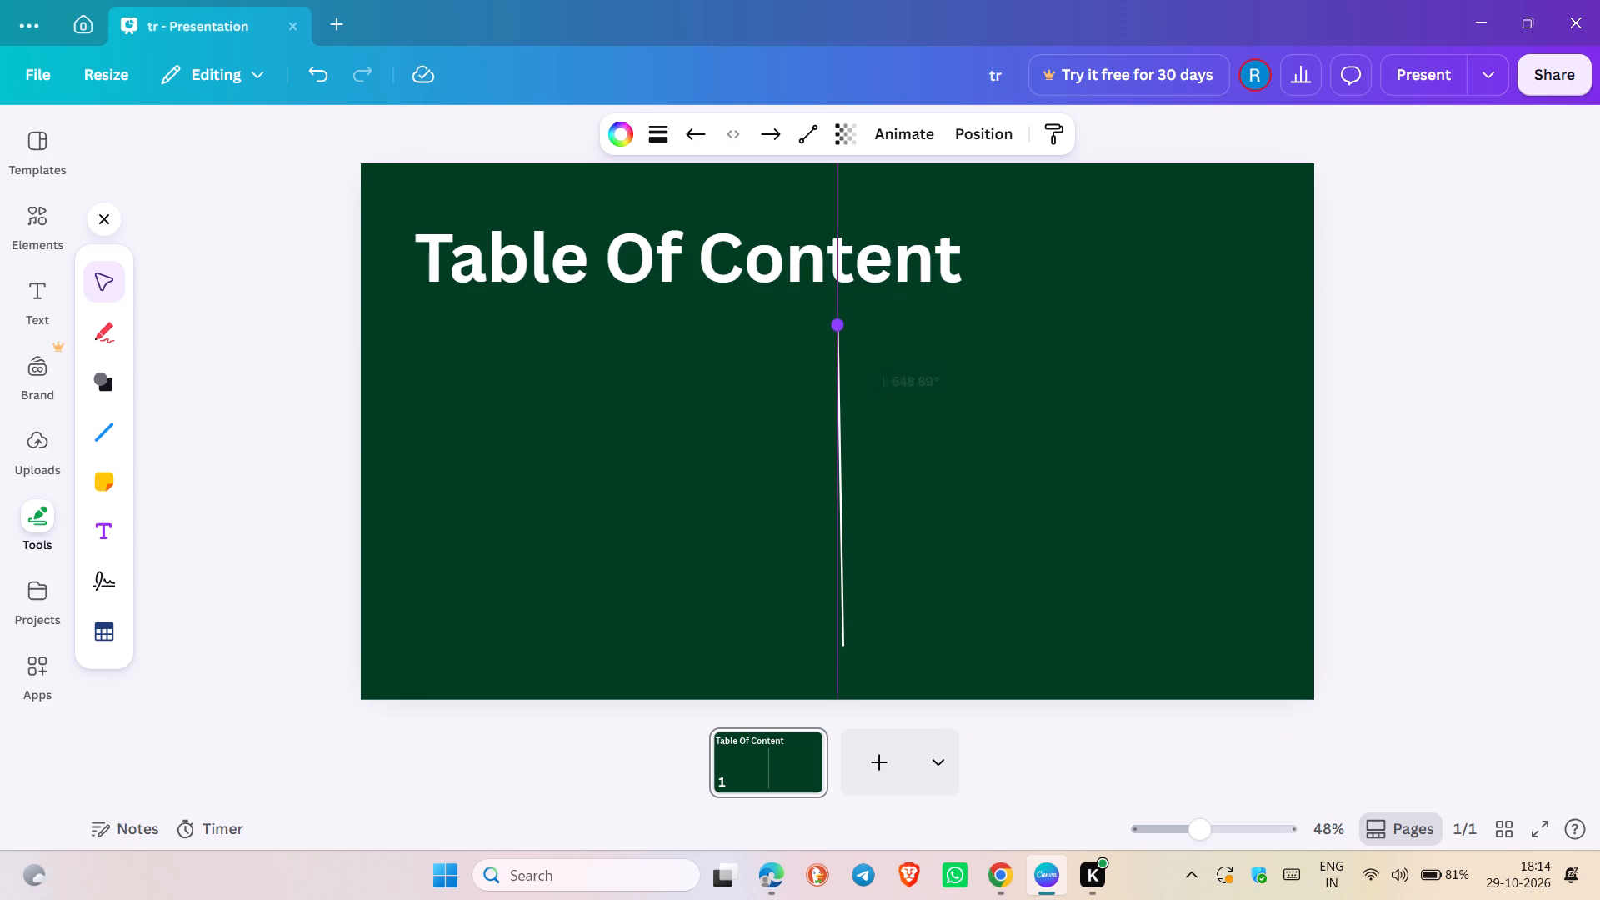
drag(841, 332, 846, 389)
Move the line left of the slide's centre and straighten it to exactly 90°.
drag(833, 479, 756, 464)
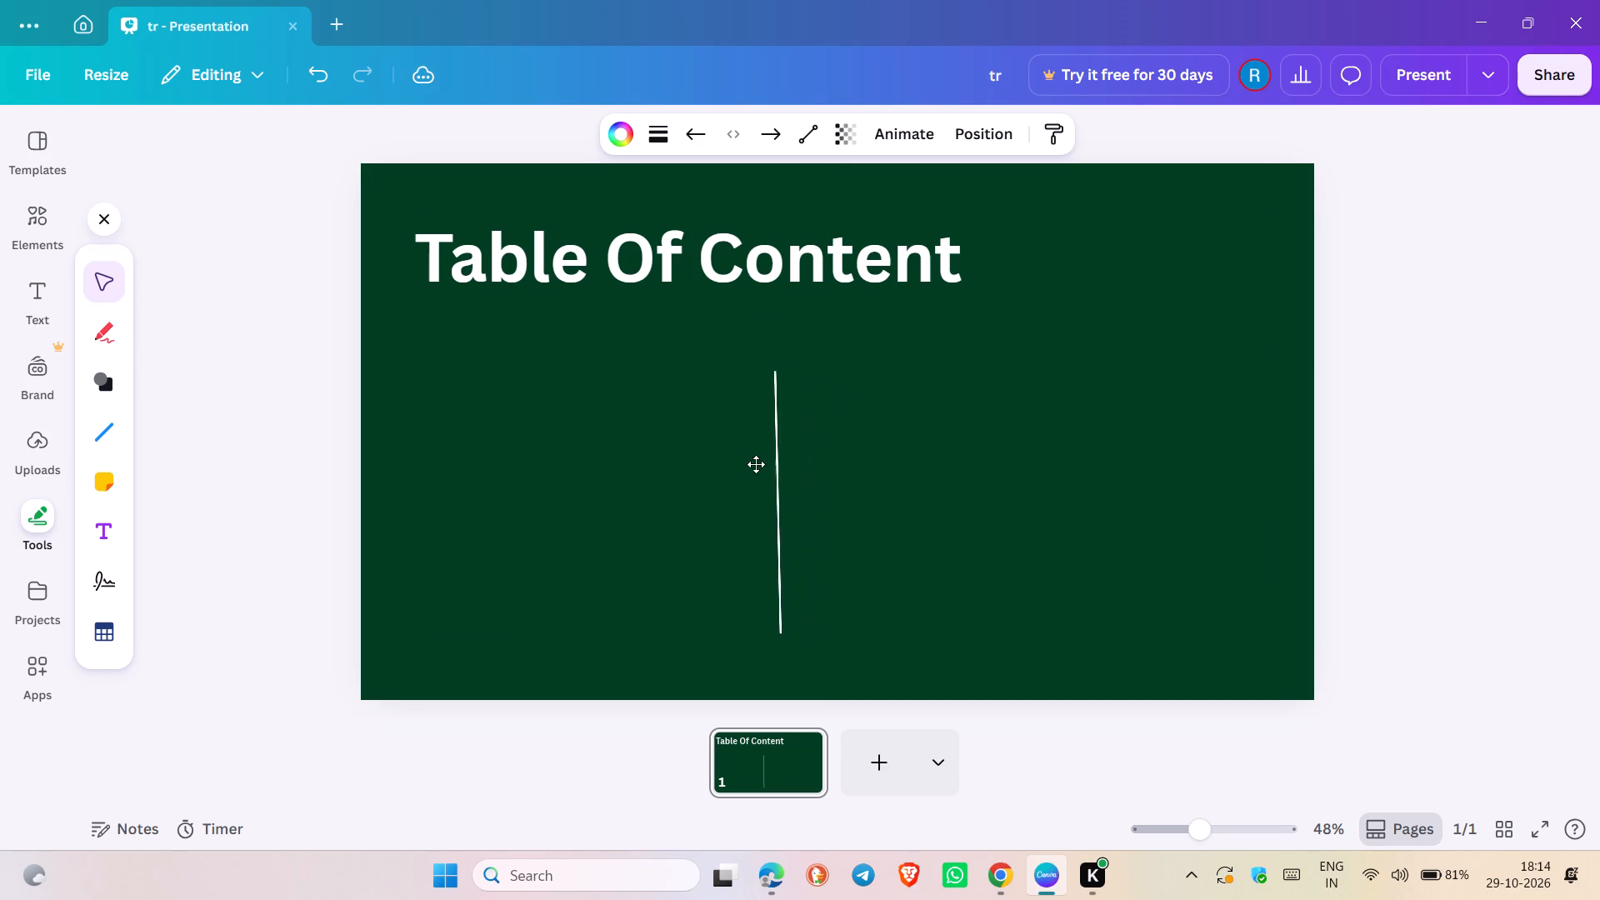
drag(756, 464, 731, 461)
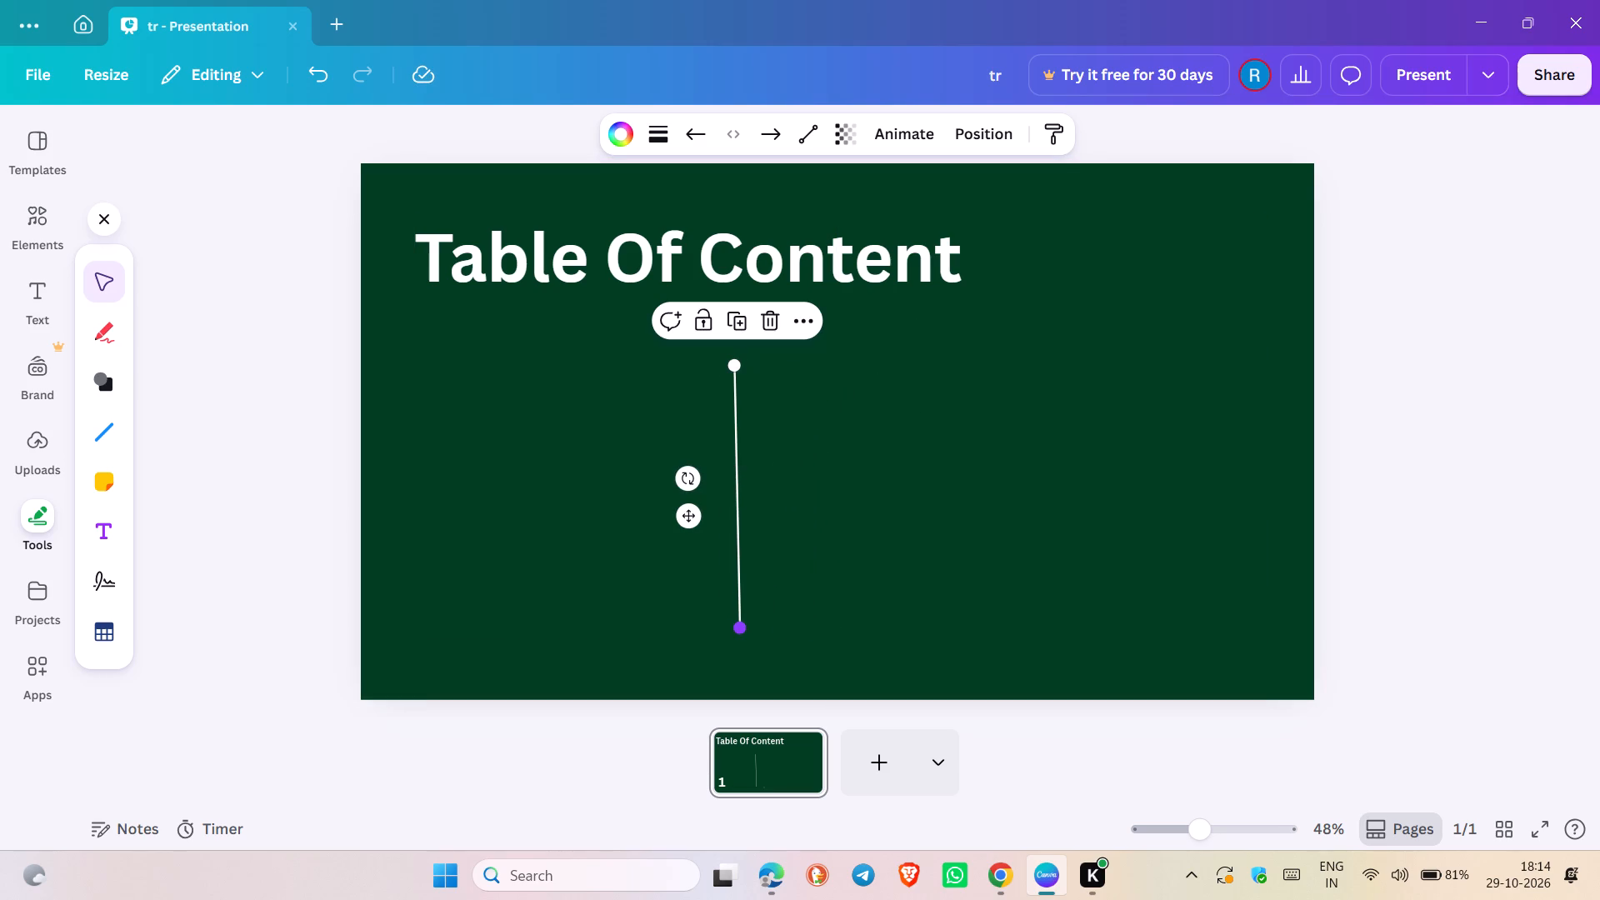
click(738, 627)
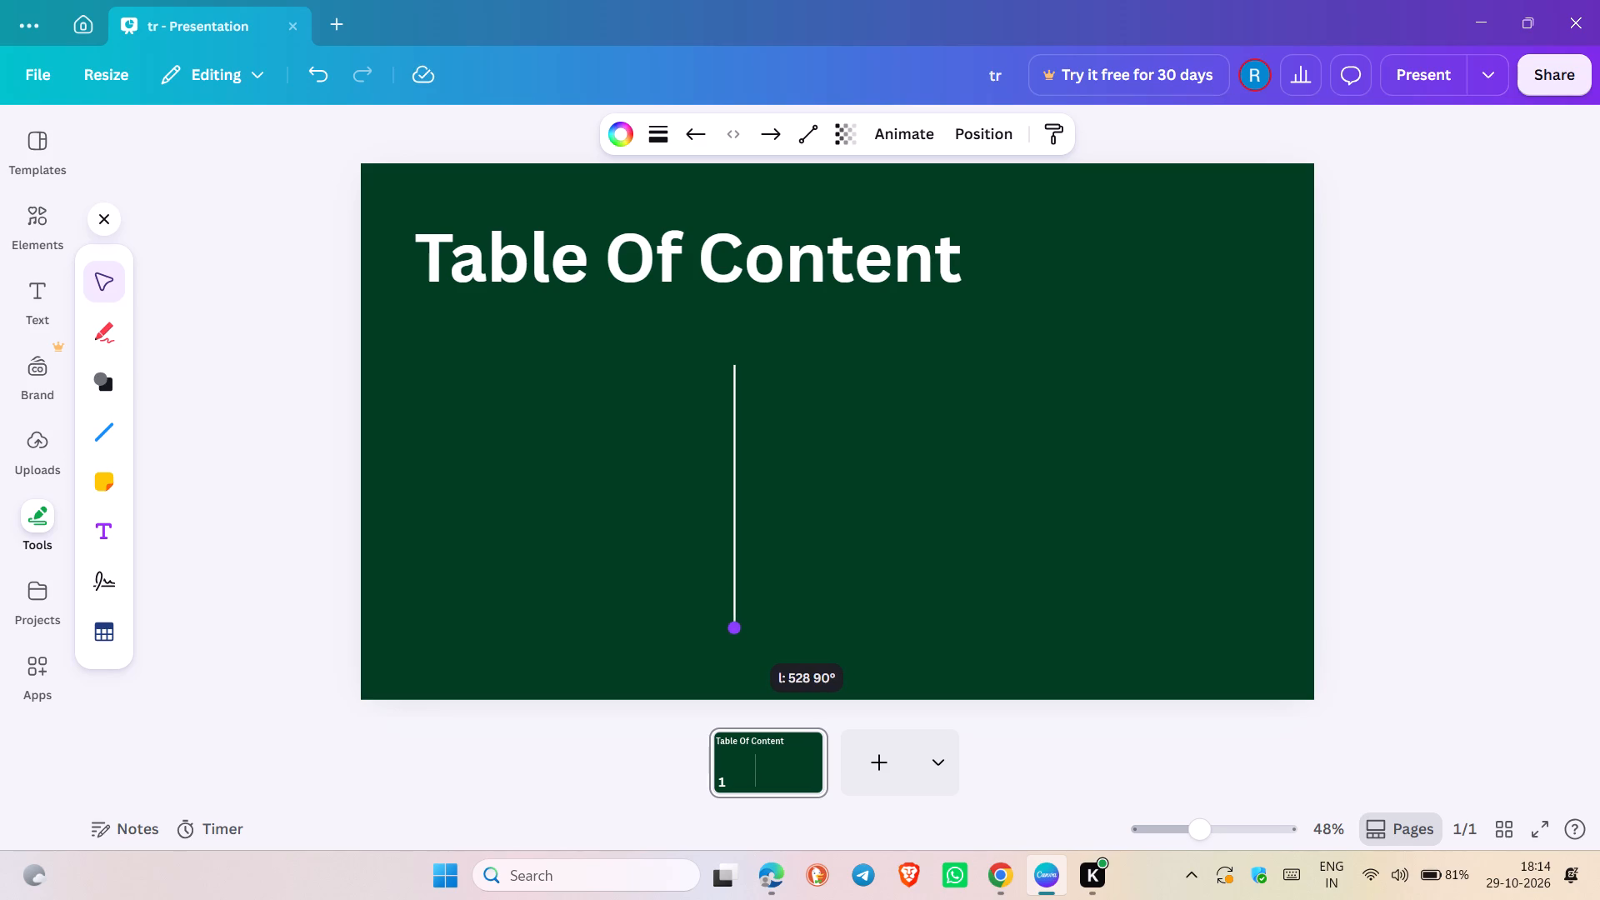
click(893, 586)
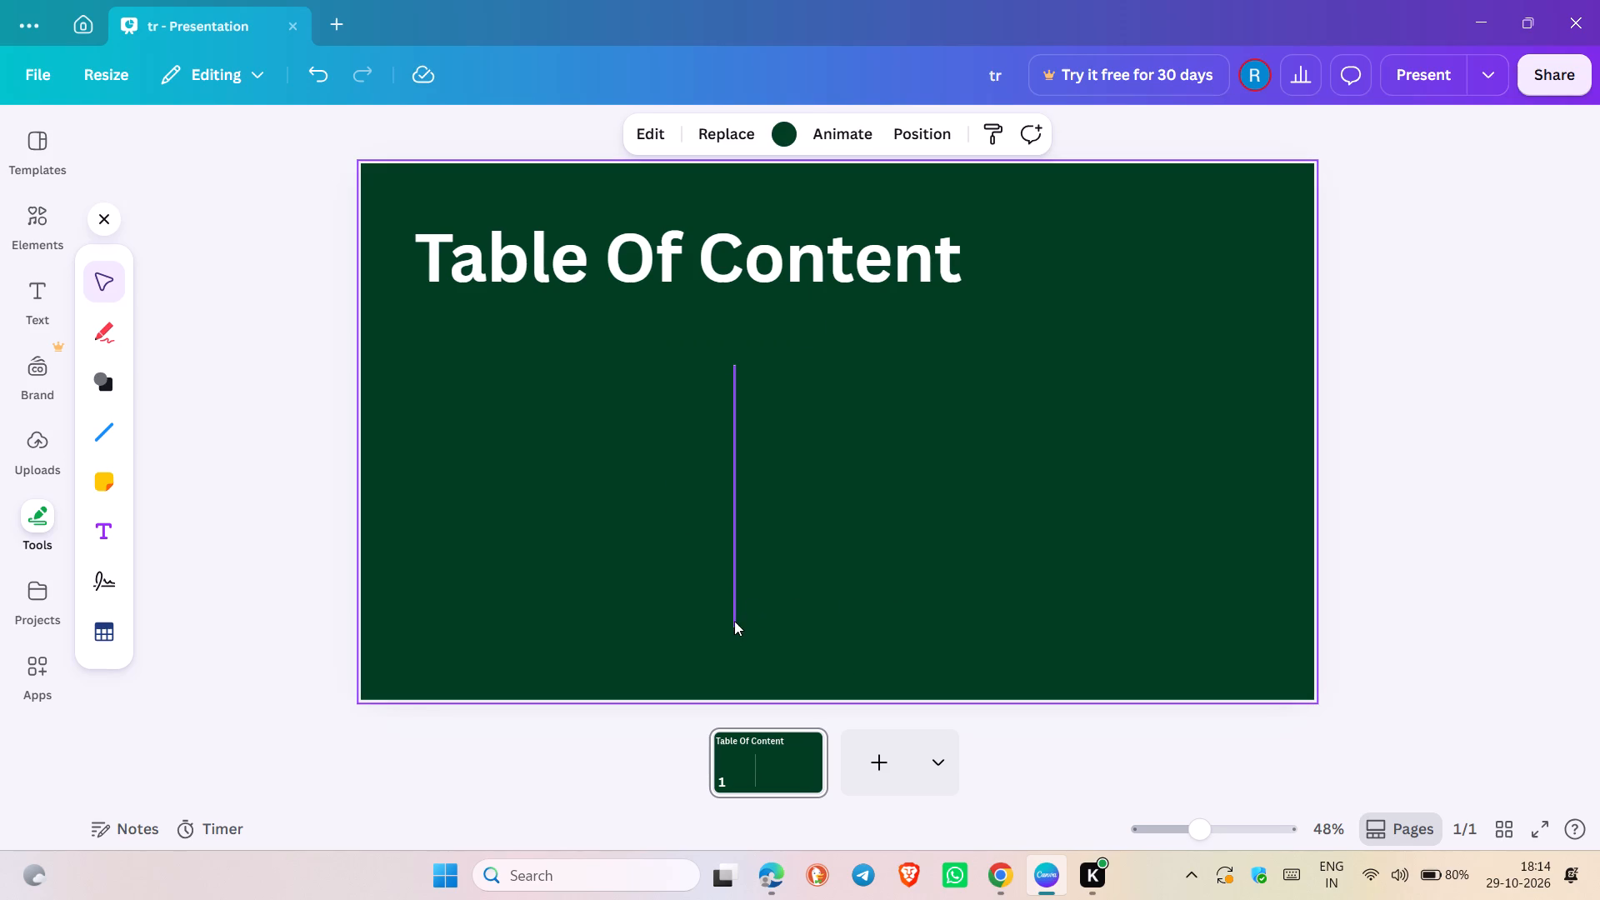
Shift the vertical line slightly and extend its lower end to a length of about 540, keeping it at 90°.
click(733, 627)
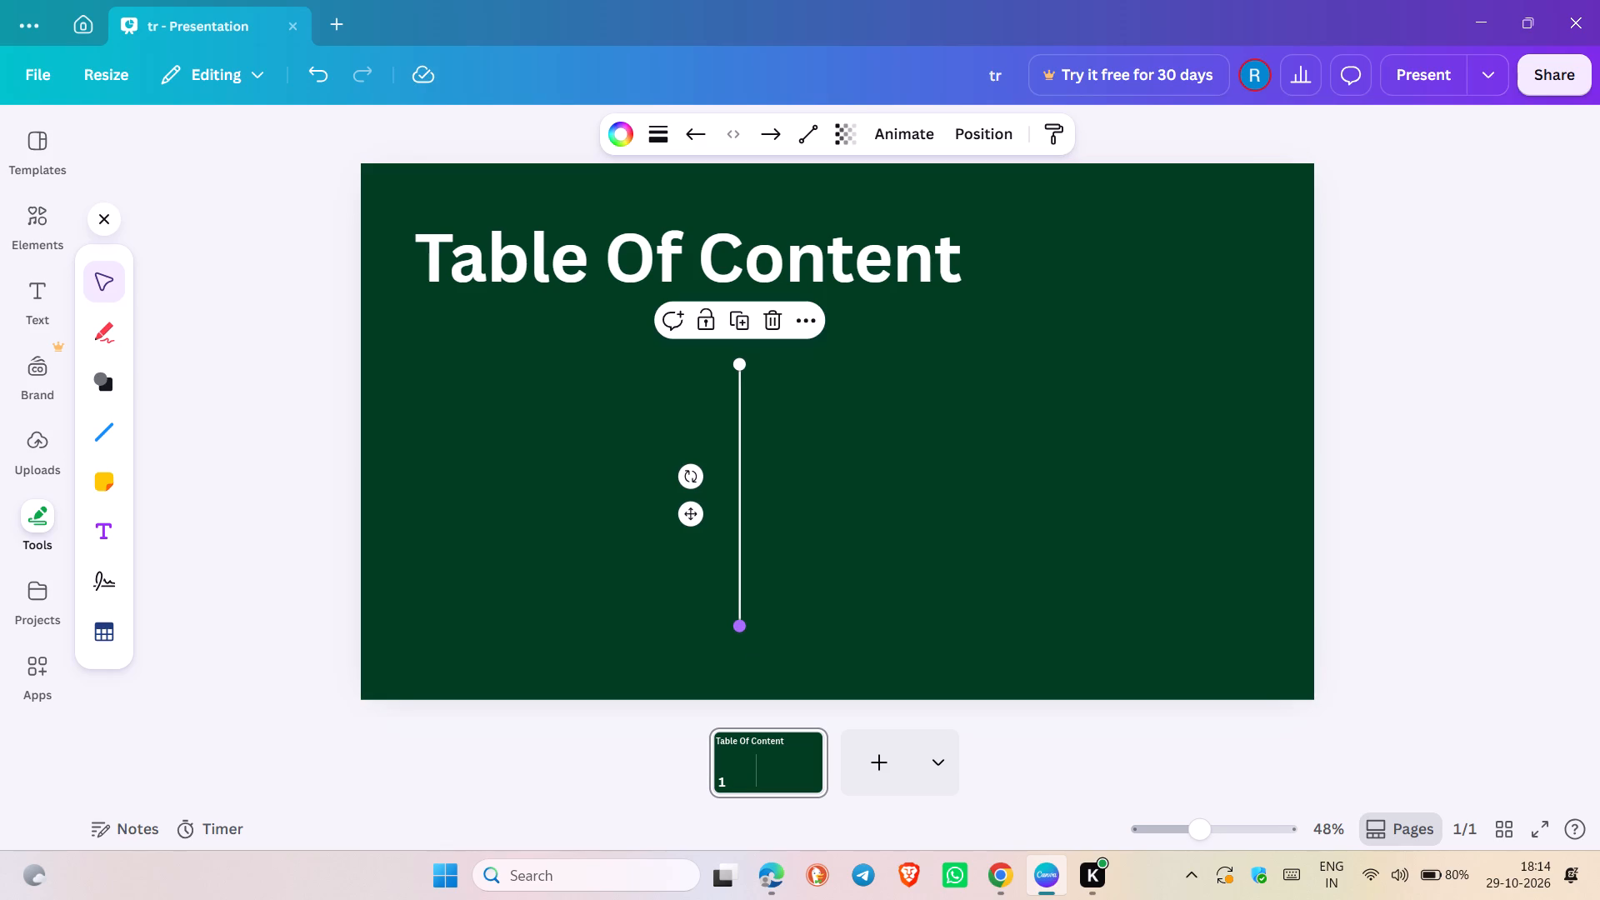
drag(737, 628, 740, 633)
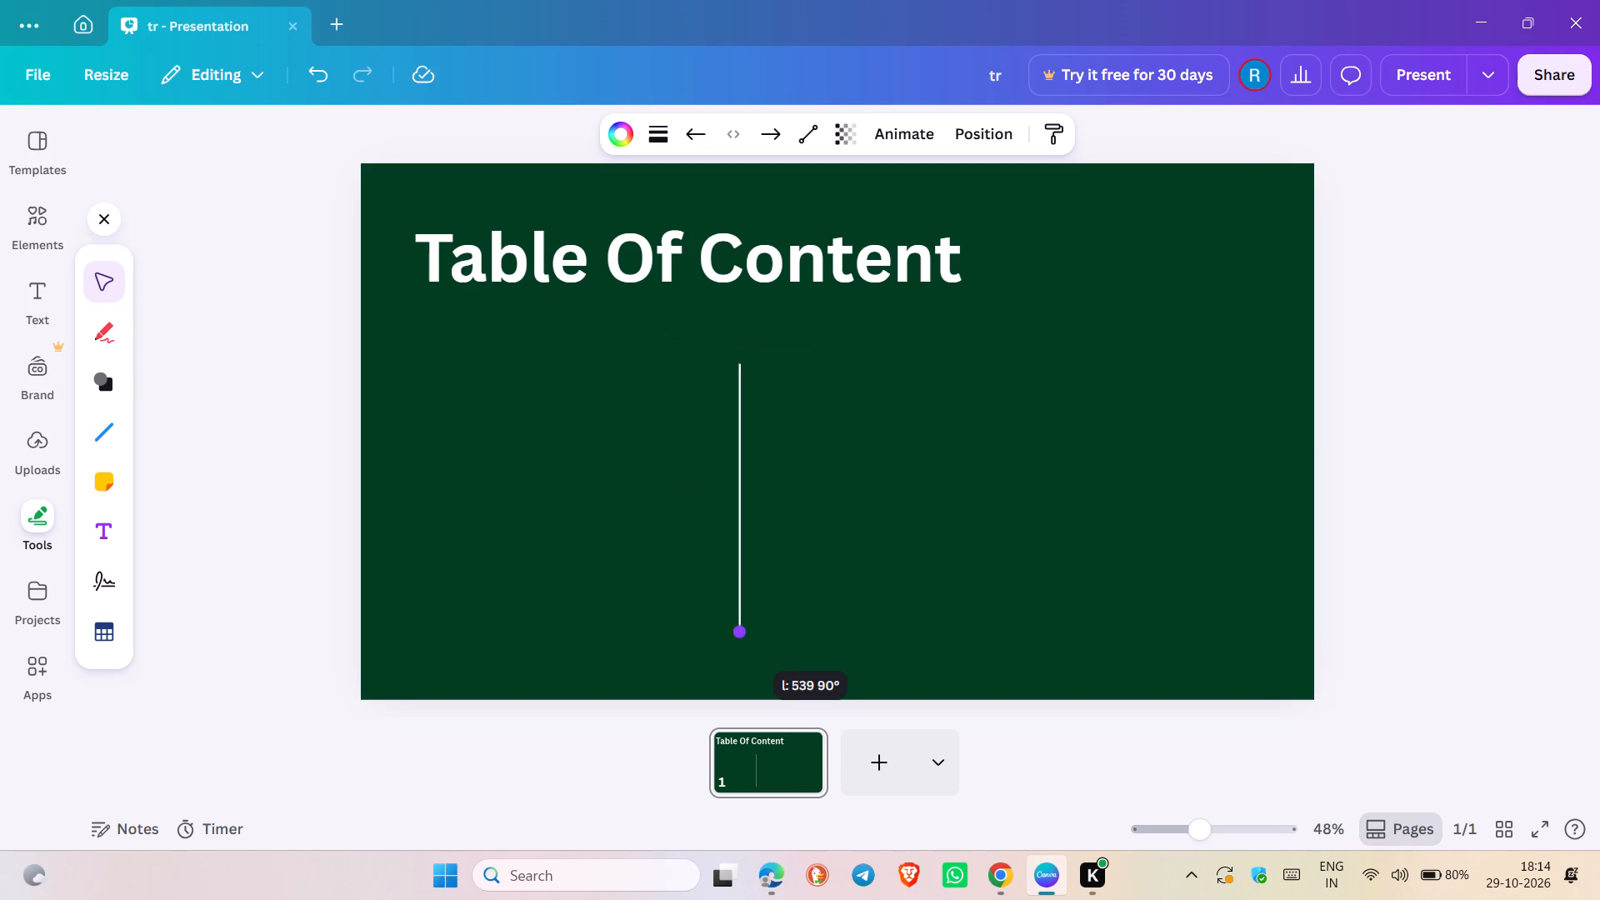
drag(740, 633, 740, 632)
drag(740, 632, 742, 633)
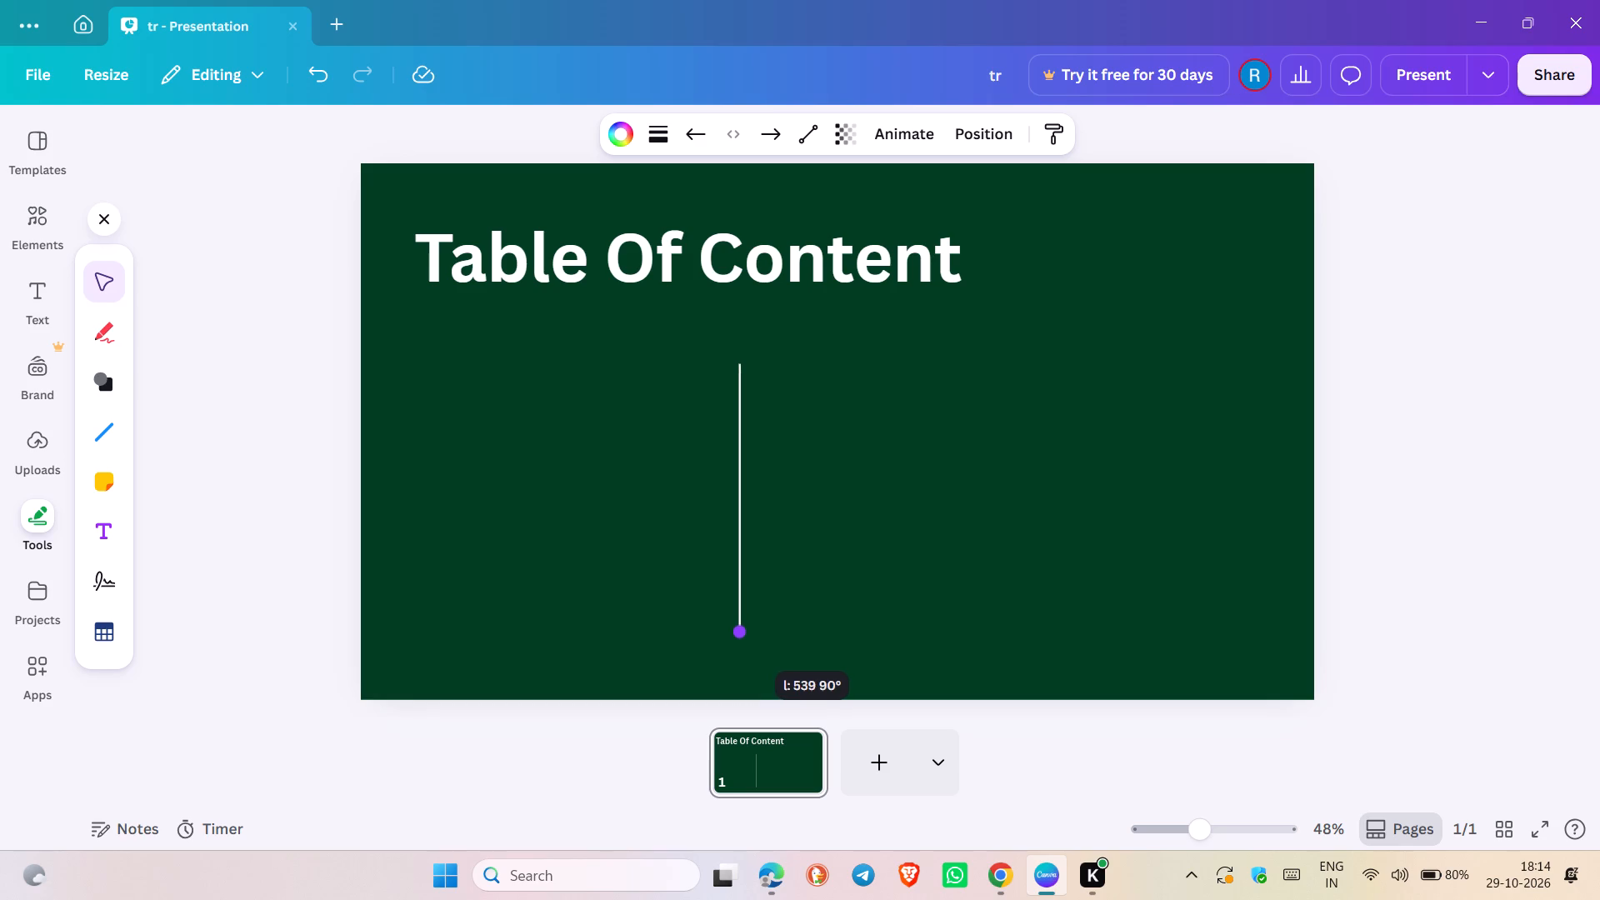
drag(742, 633, 742, 637)
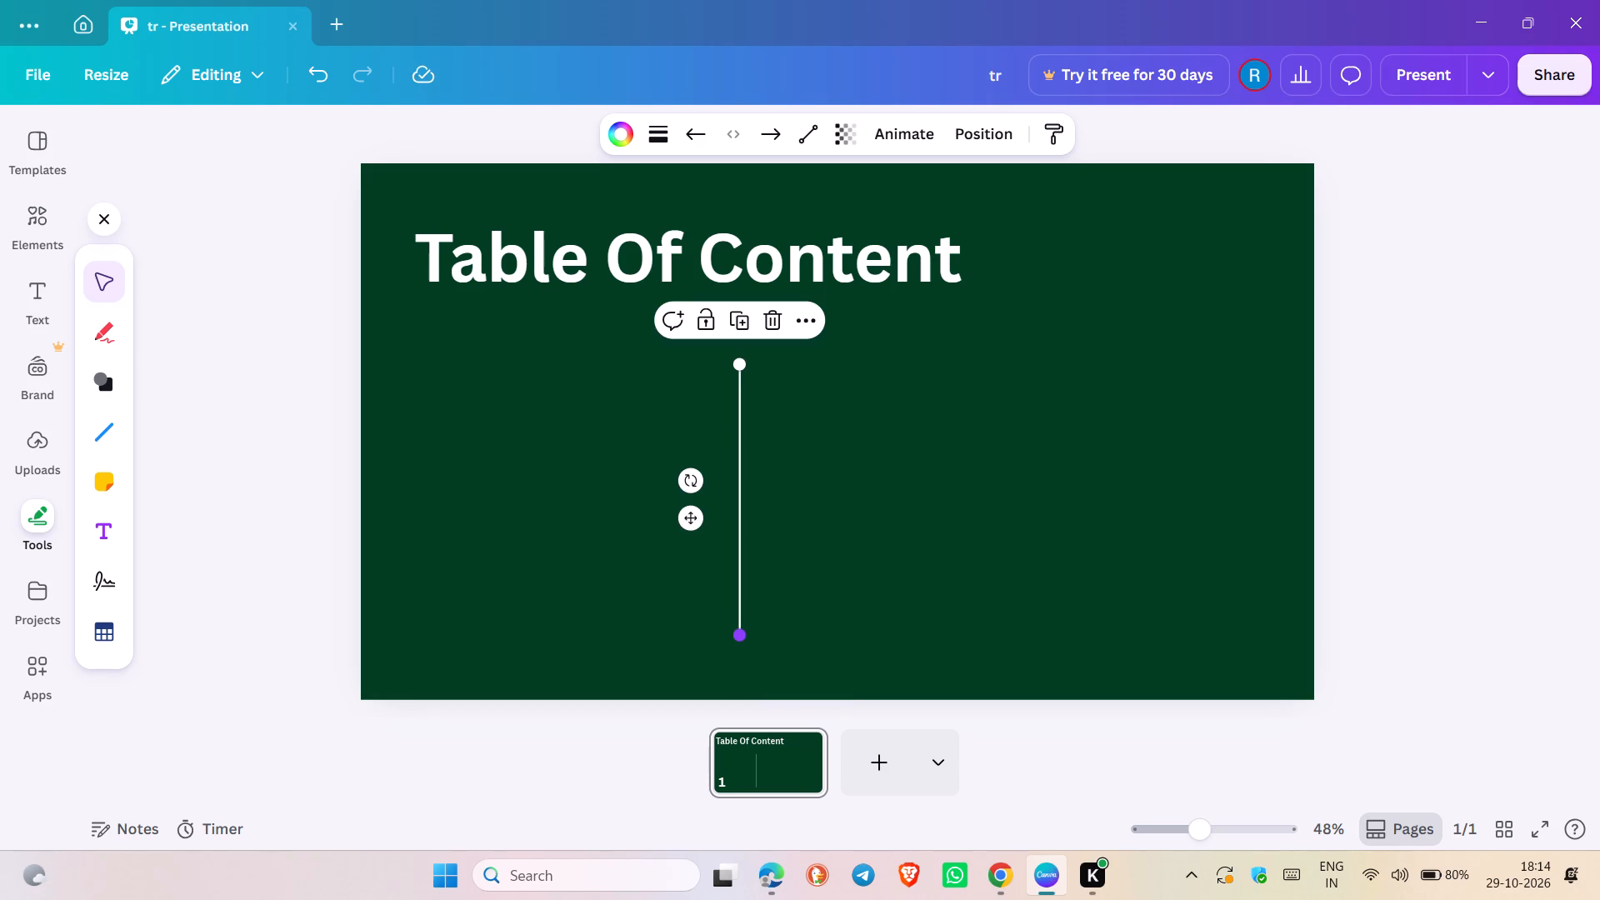
click(909, 562)
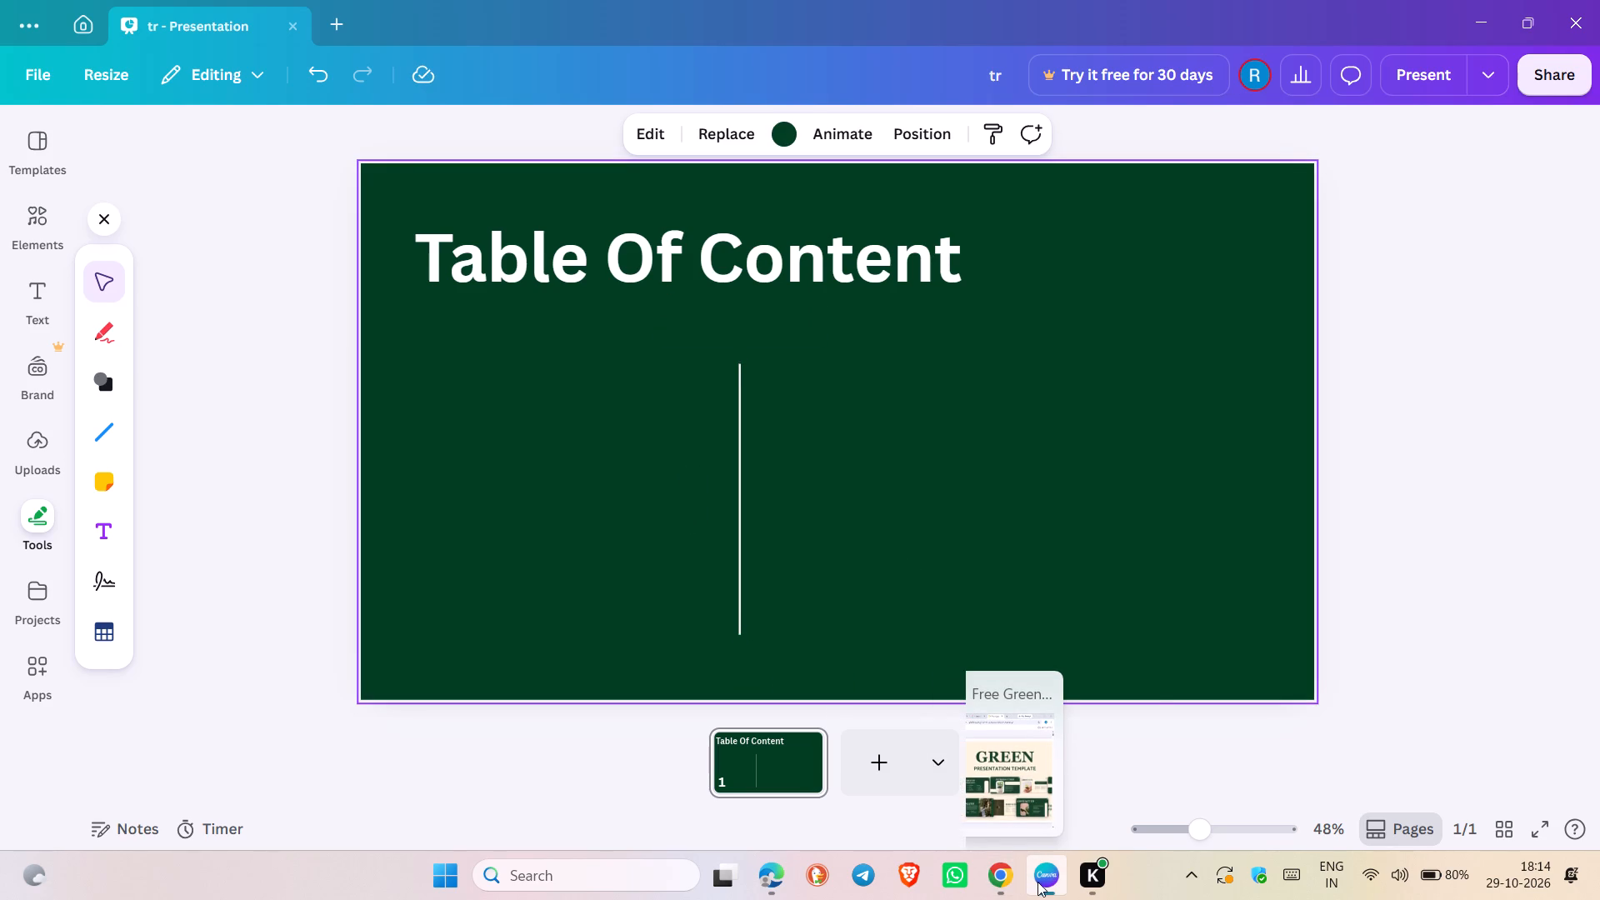
Switch to Chrome to check the table of contents layout in the green presentation template.
click(1002, 881)
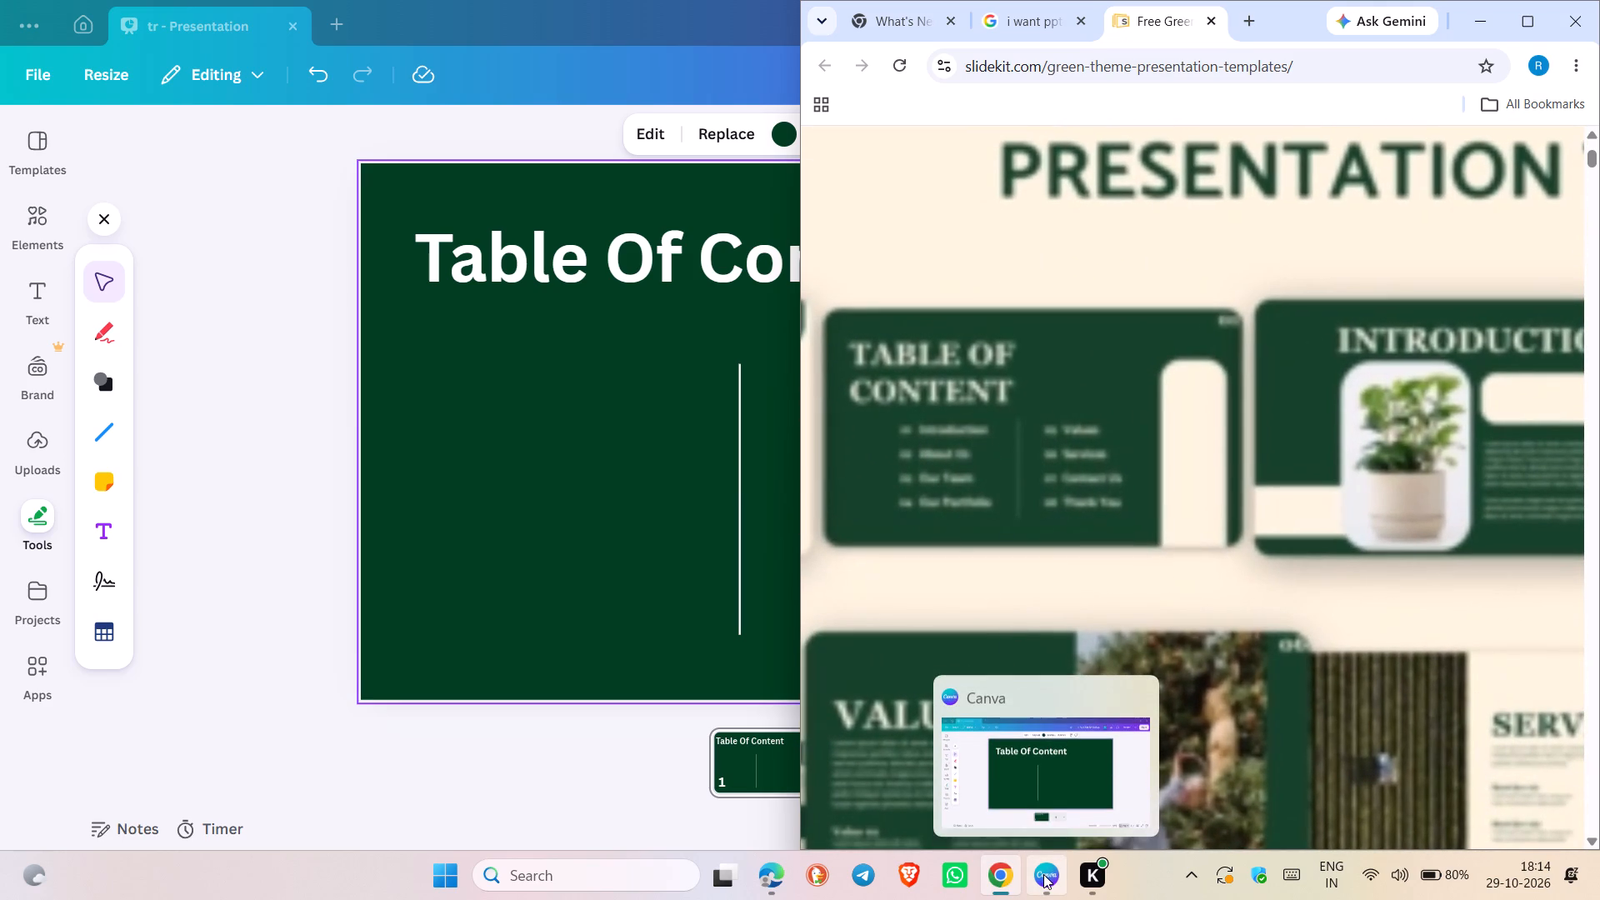
click(771, 889)
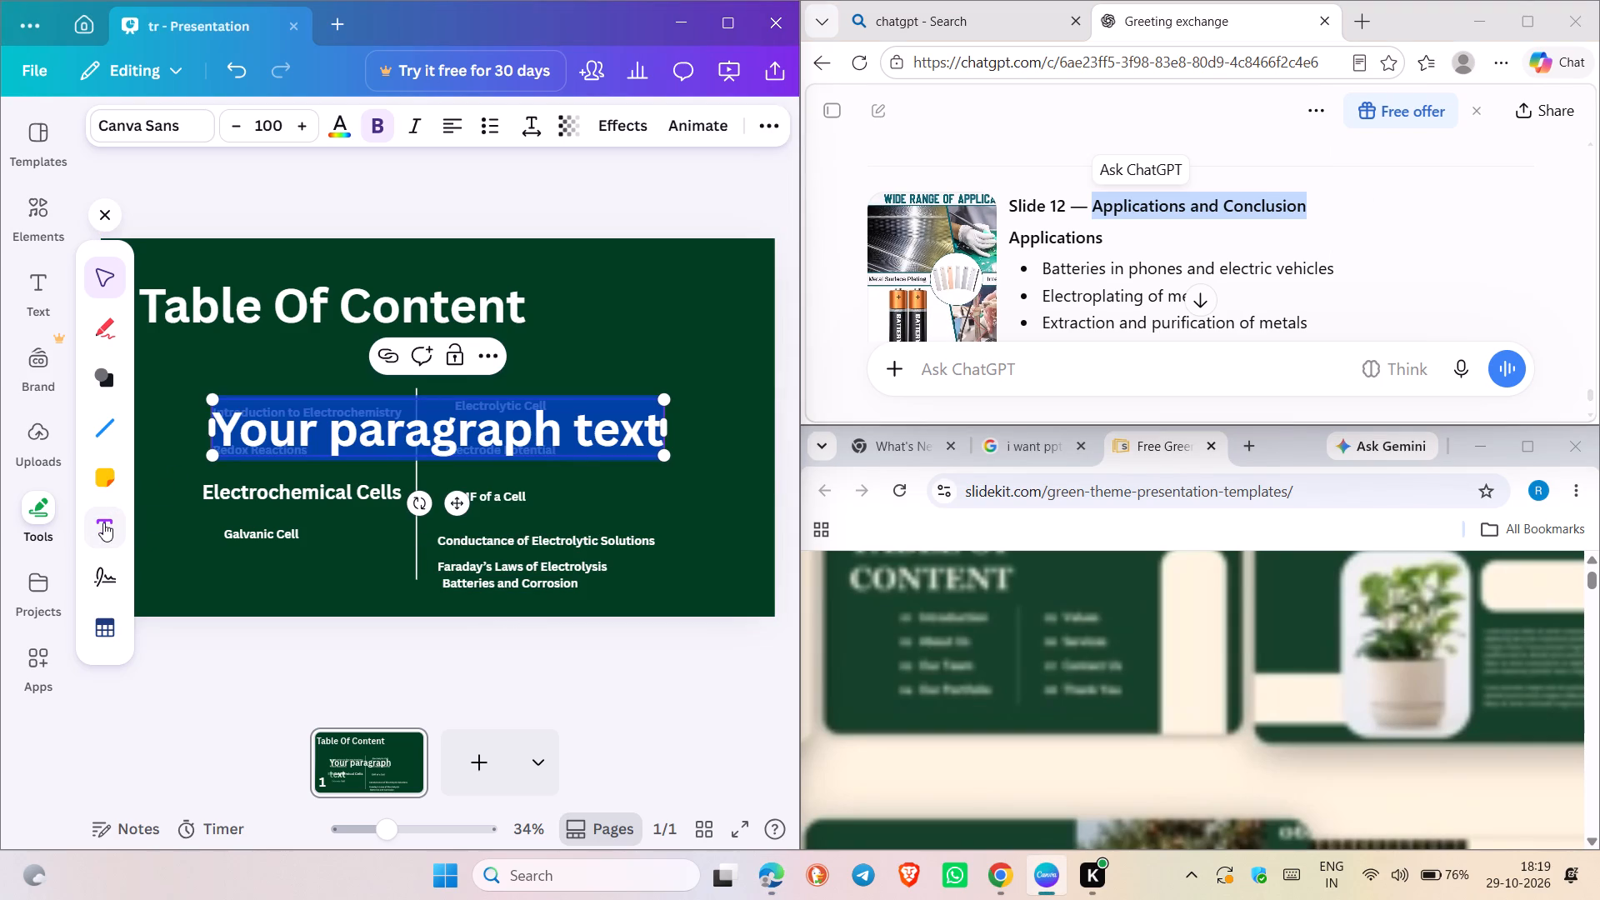
key(ctrl+v)
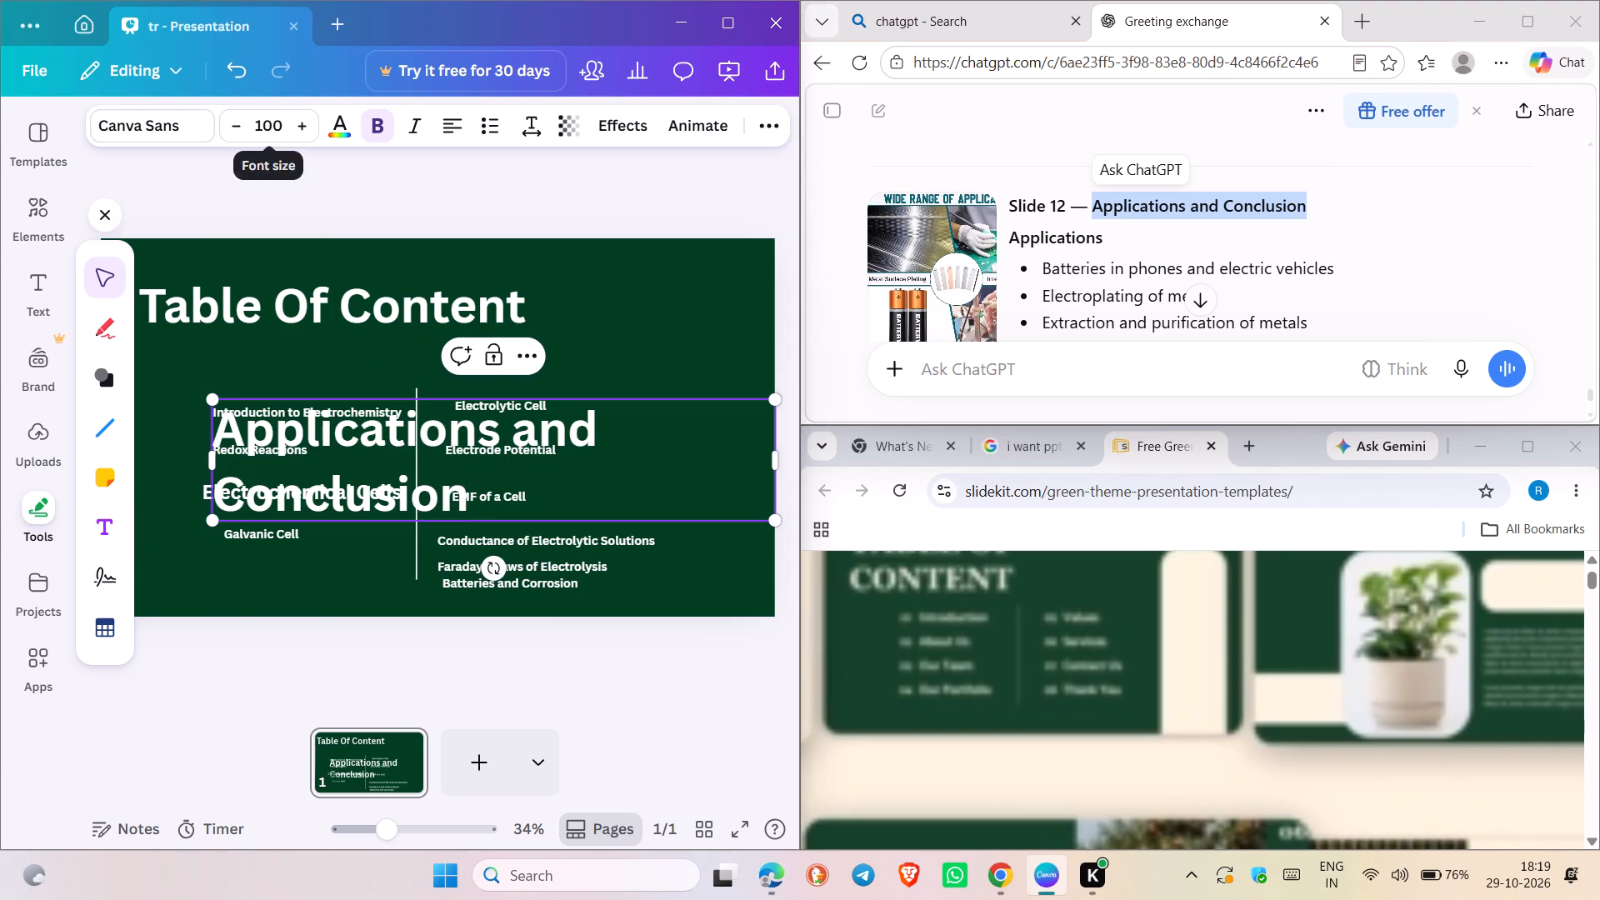
Set "Applications and Conclusion" to font size 30 and park it in the slide's upper-right corner, beside the "Table Of Content" heading.
click(277, 124)
text(30)
key(Return)
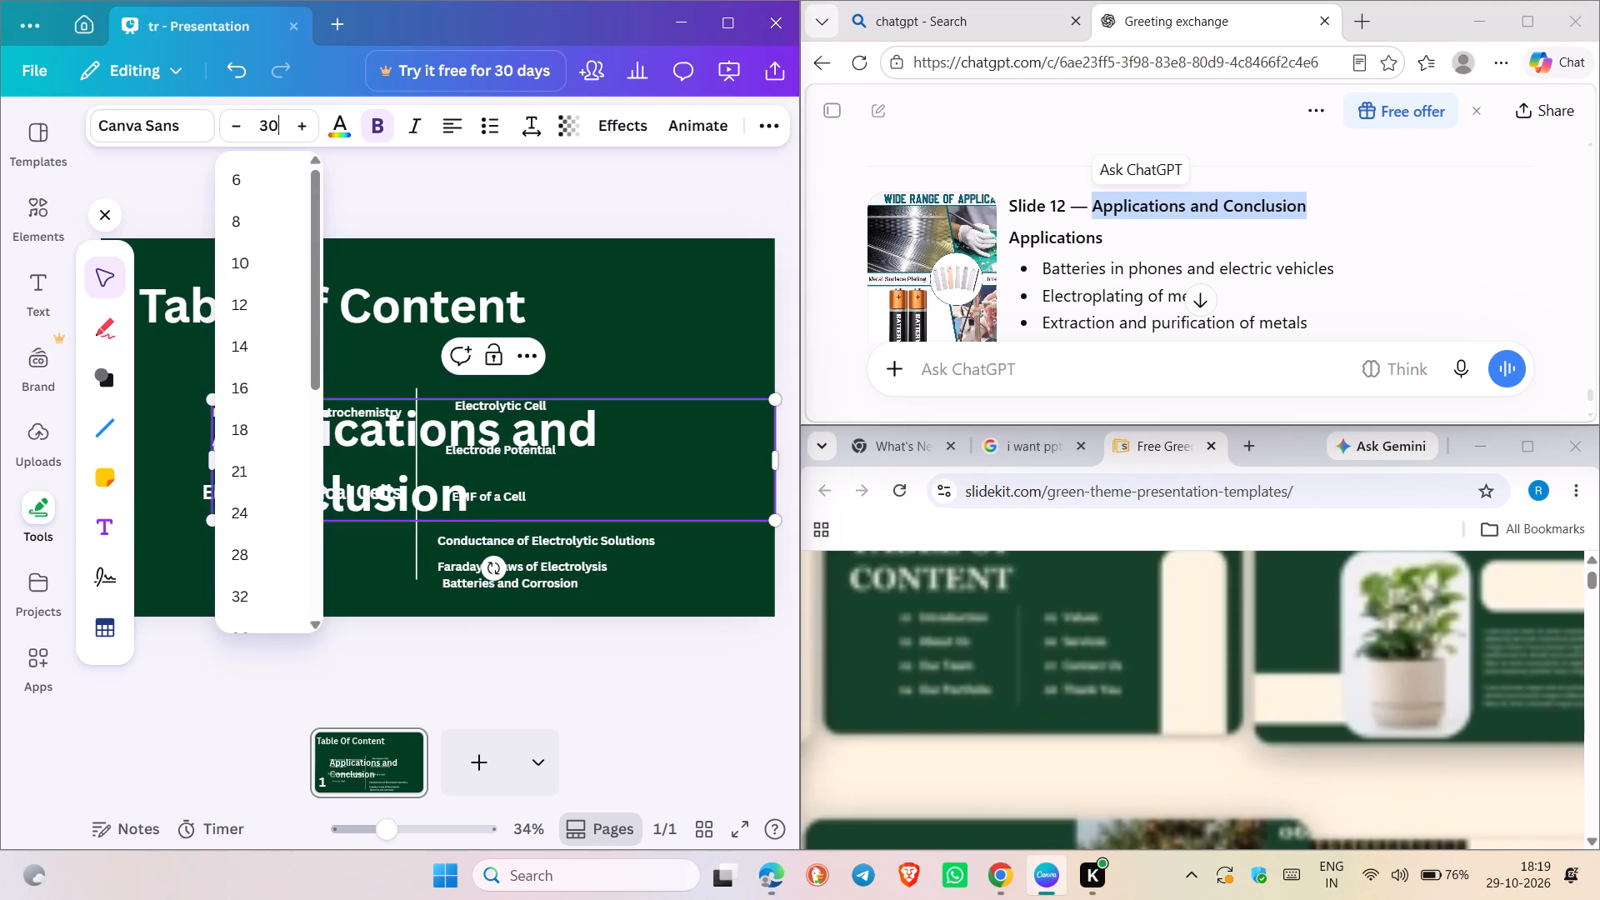
click(454, 326)
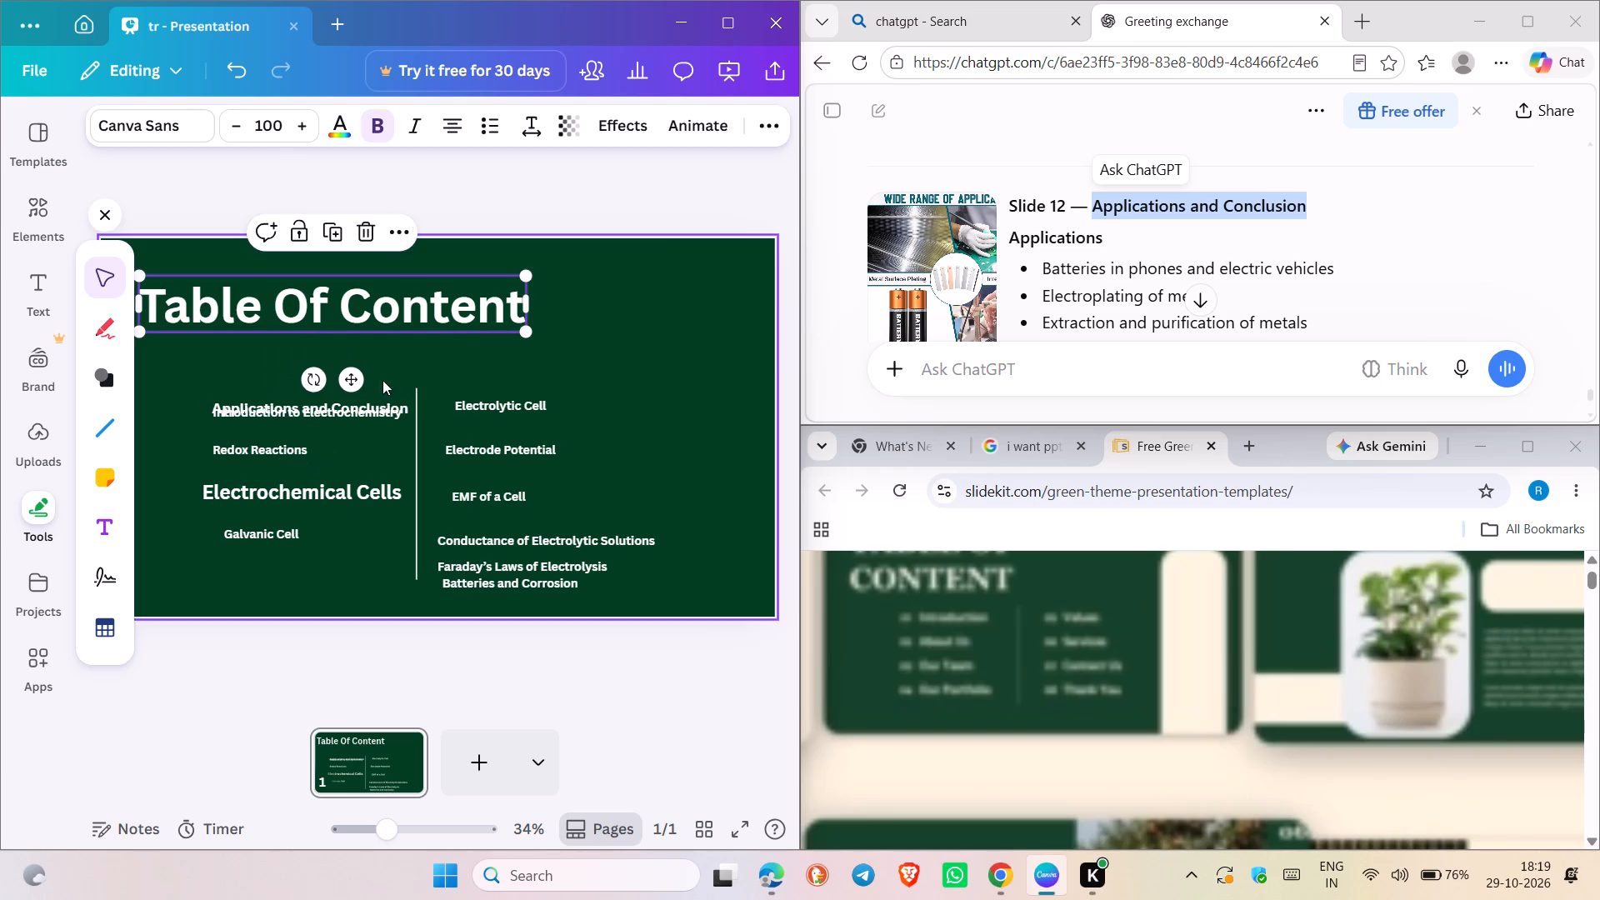
click(369, 411)
drag(369, 411, 722, 274)
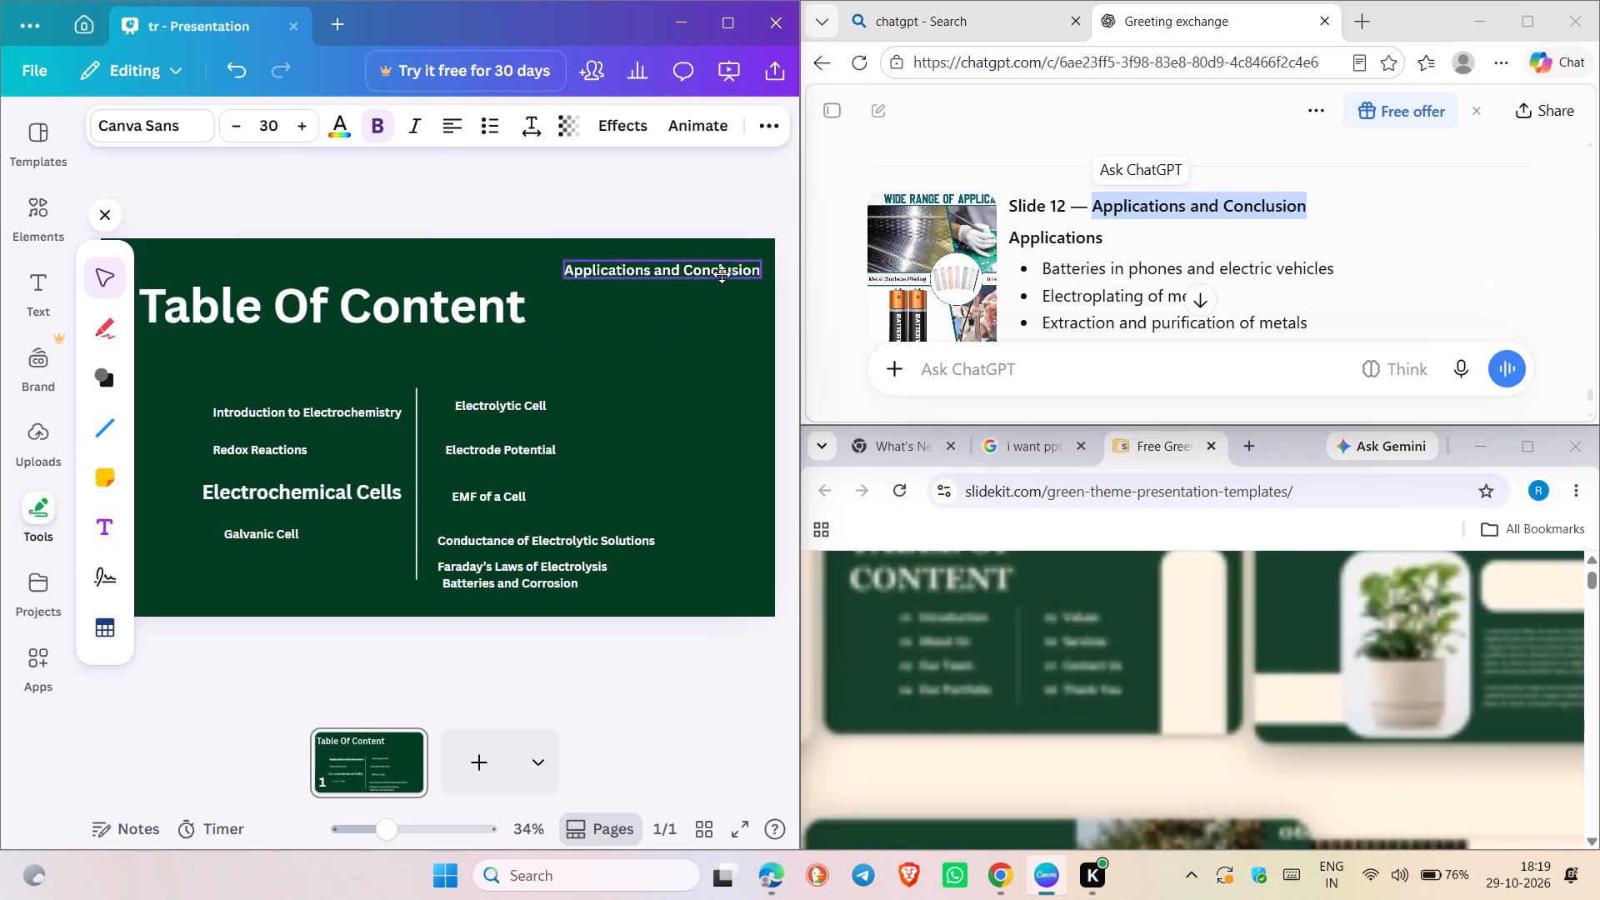
drag(722, 274, 718, 271)
Enlarge the Canva presentation window to fill the whole screen.
scroll(1097, 279, down, 2)
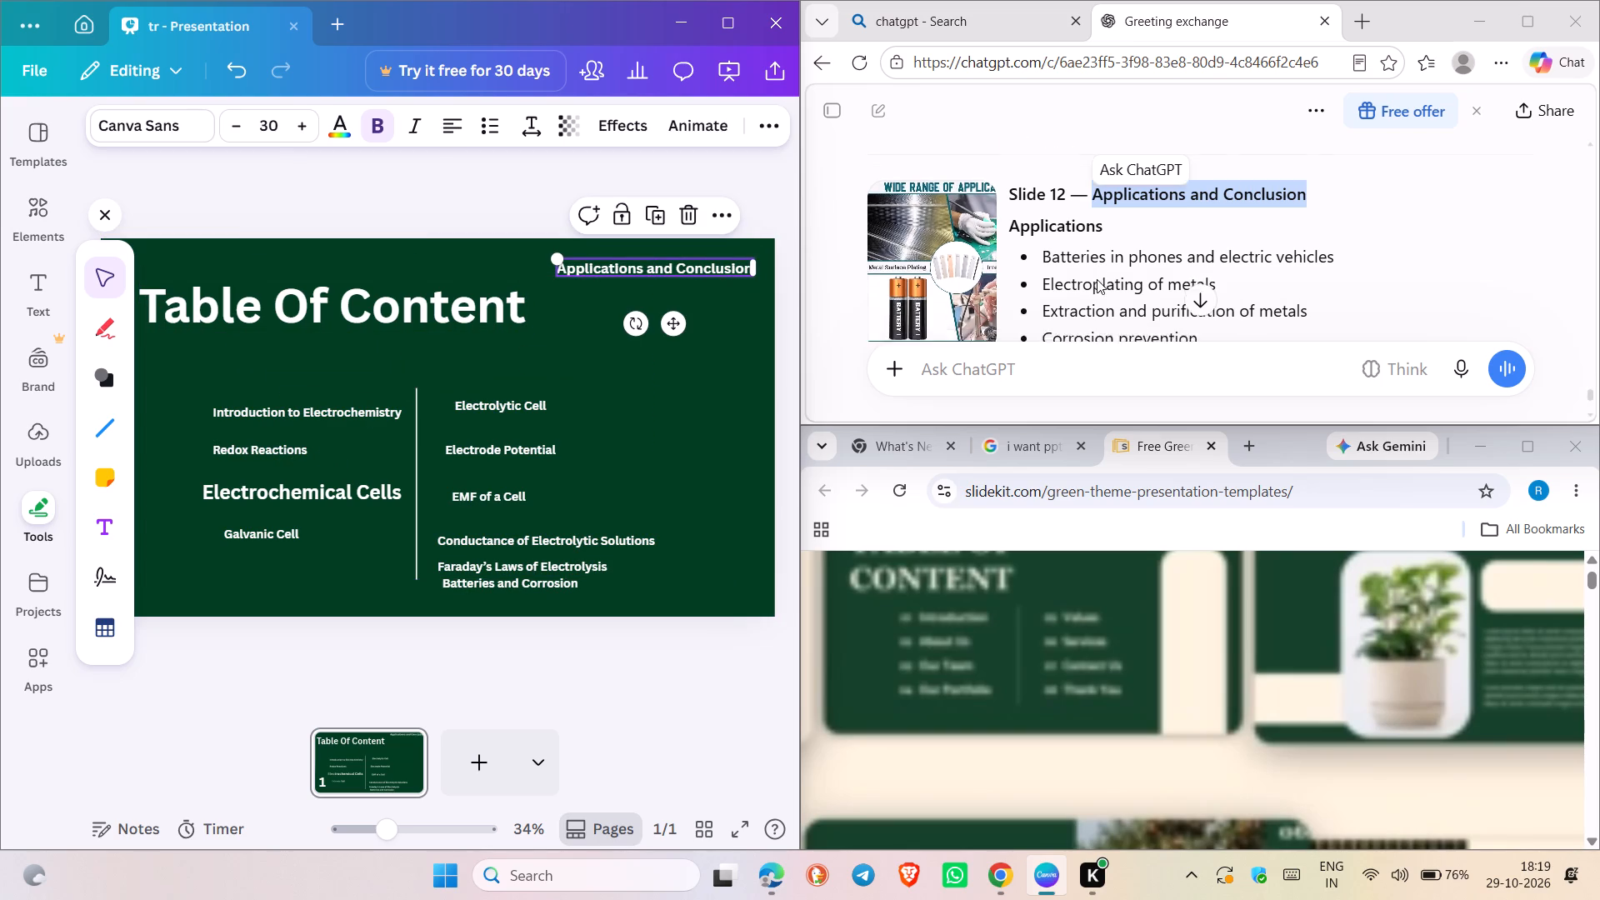
scroll(1097, 279, down, 3)
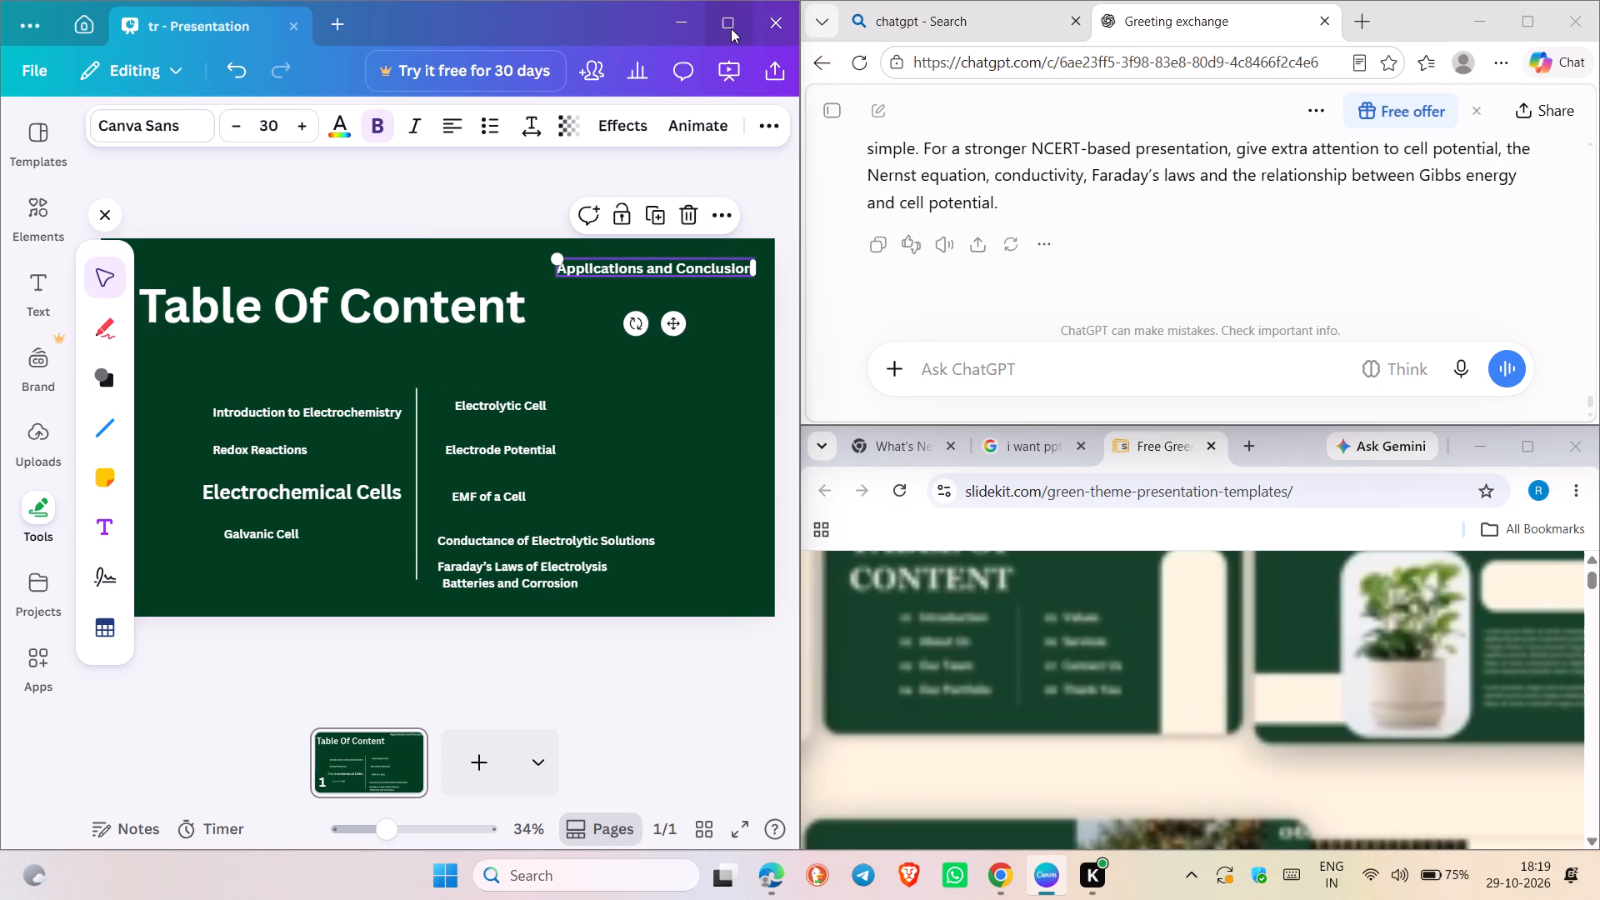
click(731, 28)
click(1075, 394)
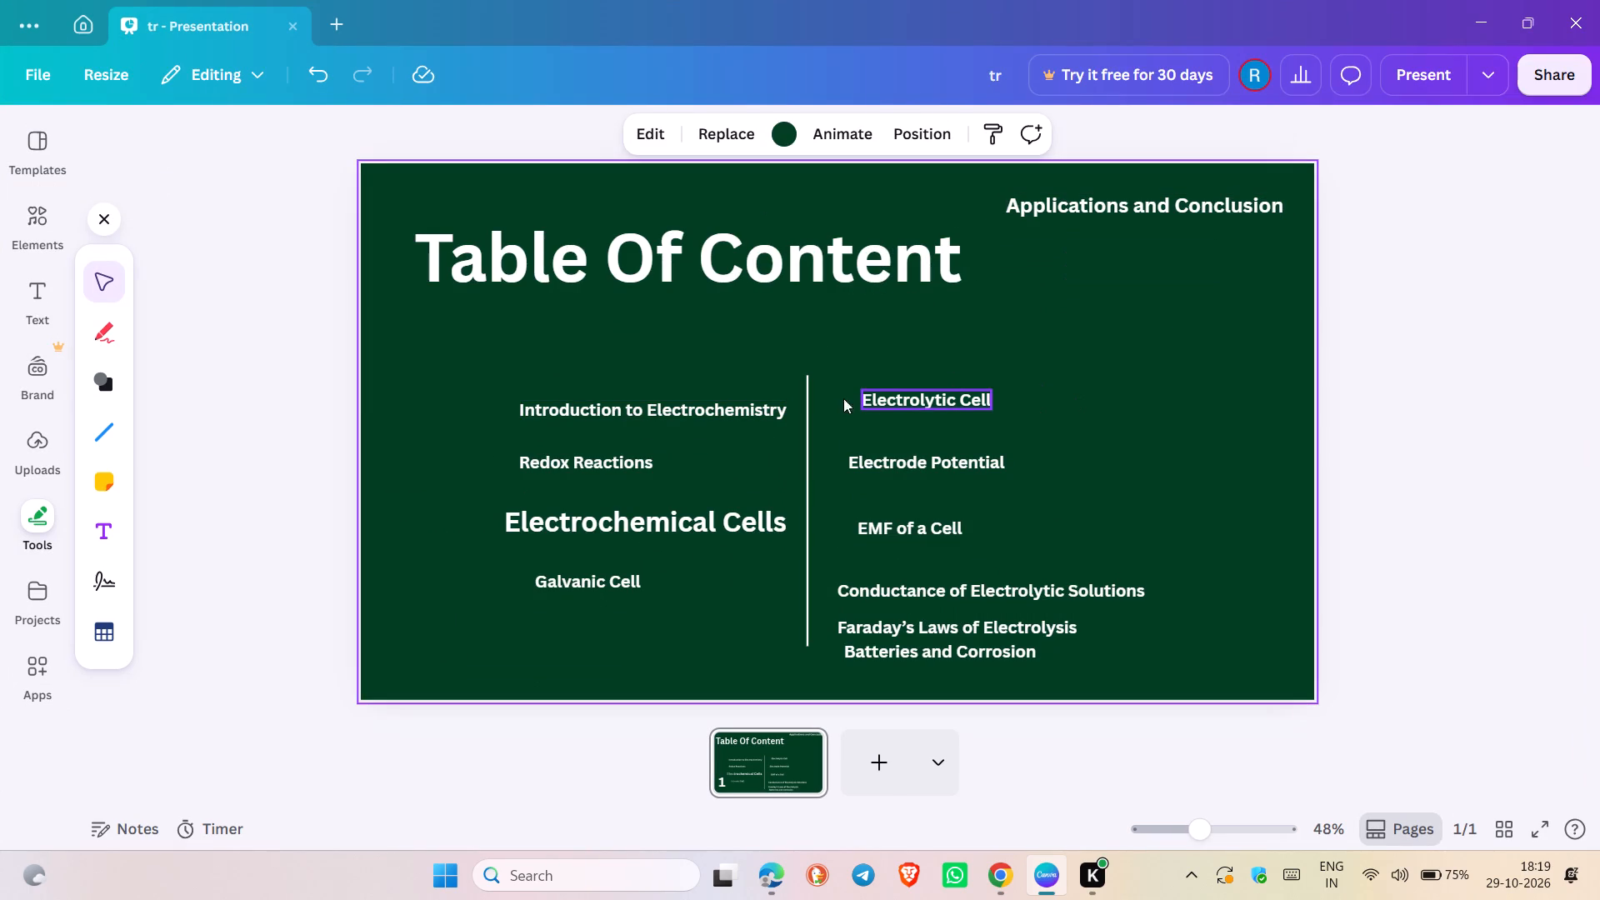
Level "Introduction to Electrochemistry" with "Electrolytic Cell" and stack "Redox Reactions", "Electrochemical Cells" and "Galvanic Cell" closely beneath it, roughly aligned at their left edges.
drag(770, 407, 766, 397)
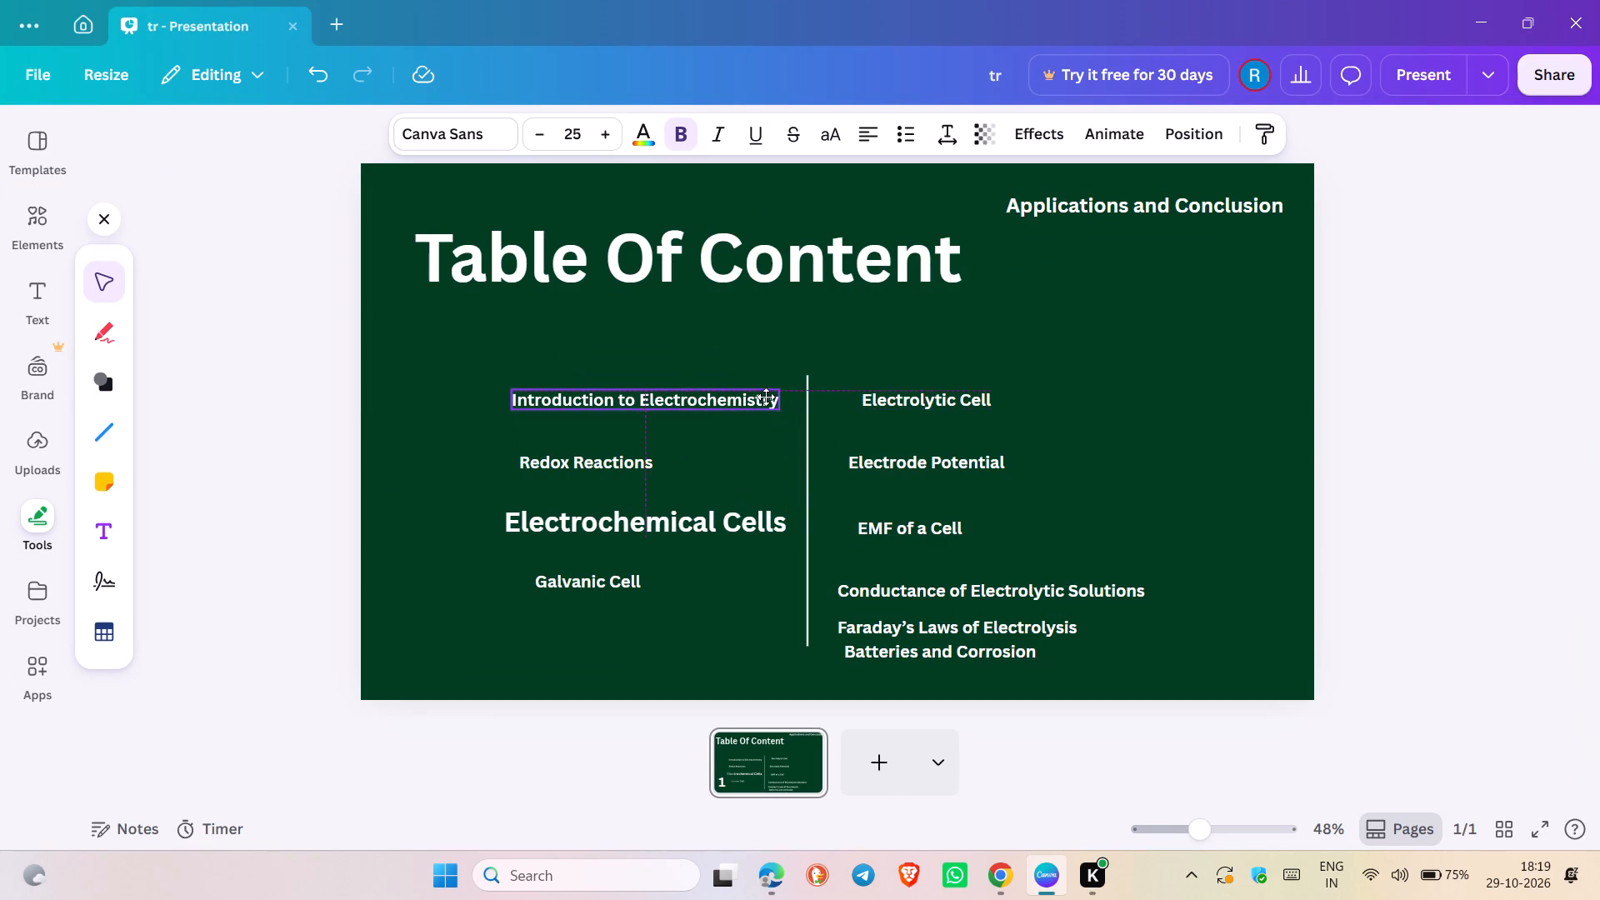
drag(766, 397, 765, 397)
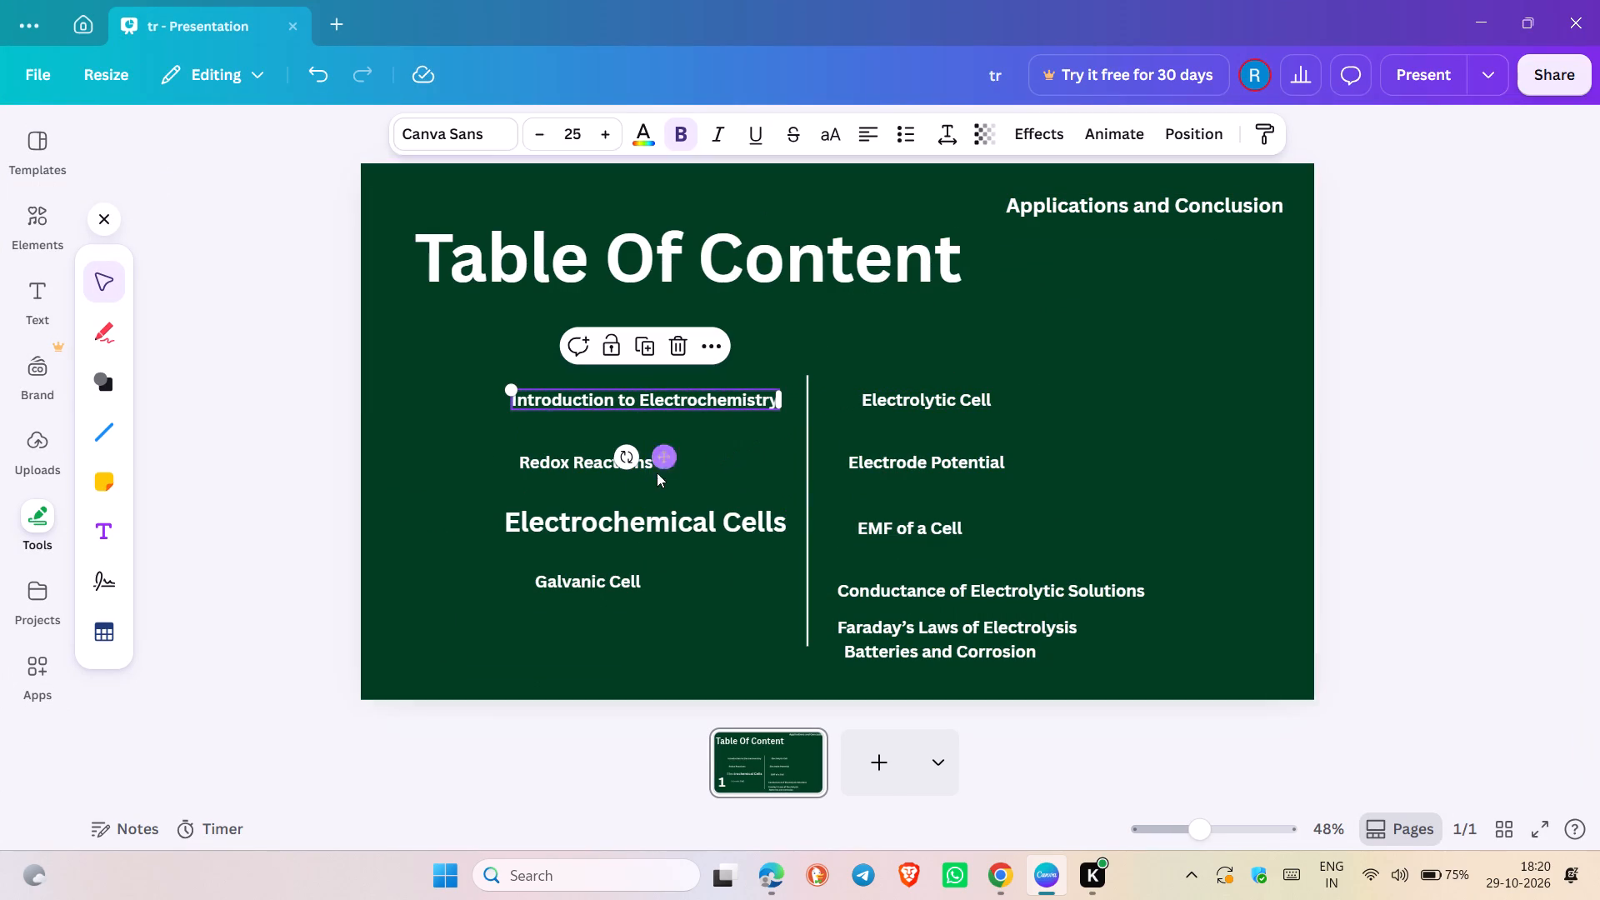
click(454, 488)
drag(561, 457, 561, 447)
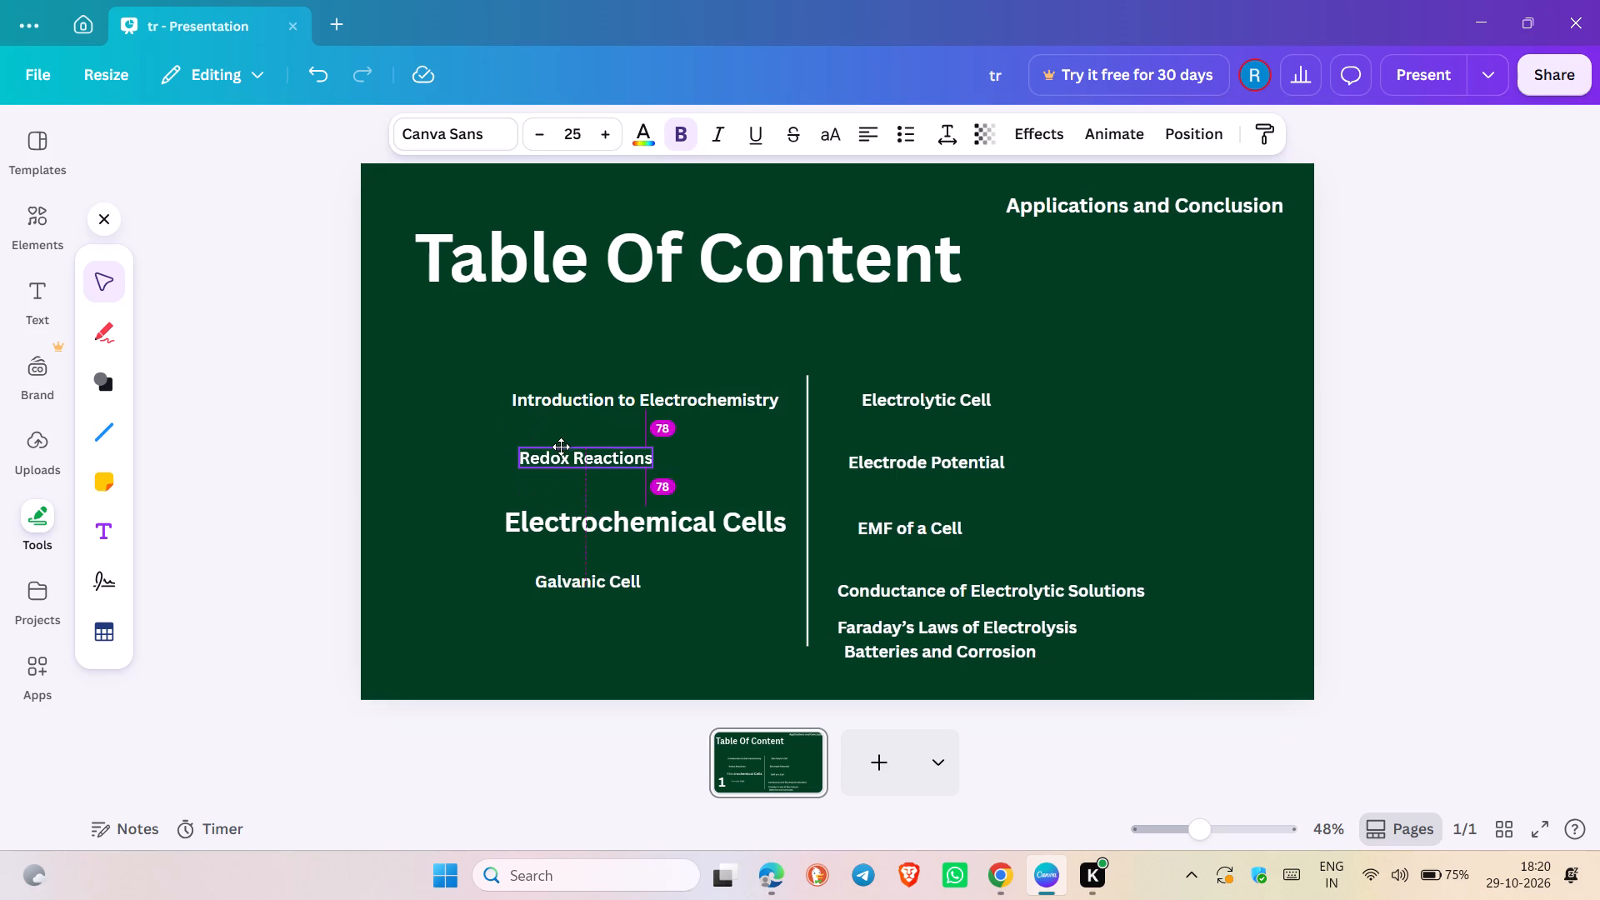
drag(561, 447, 556, 434)
drag(567, 532, 581, 498)
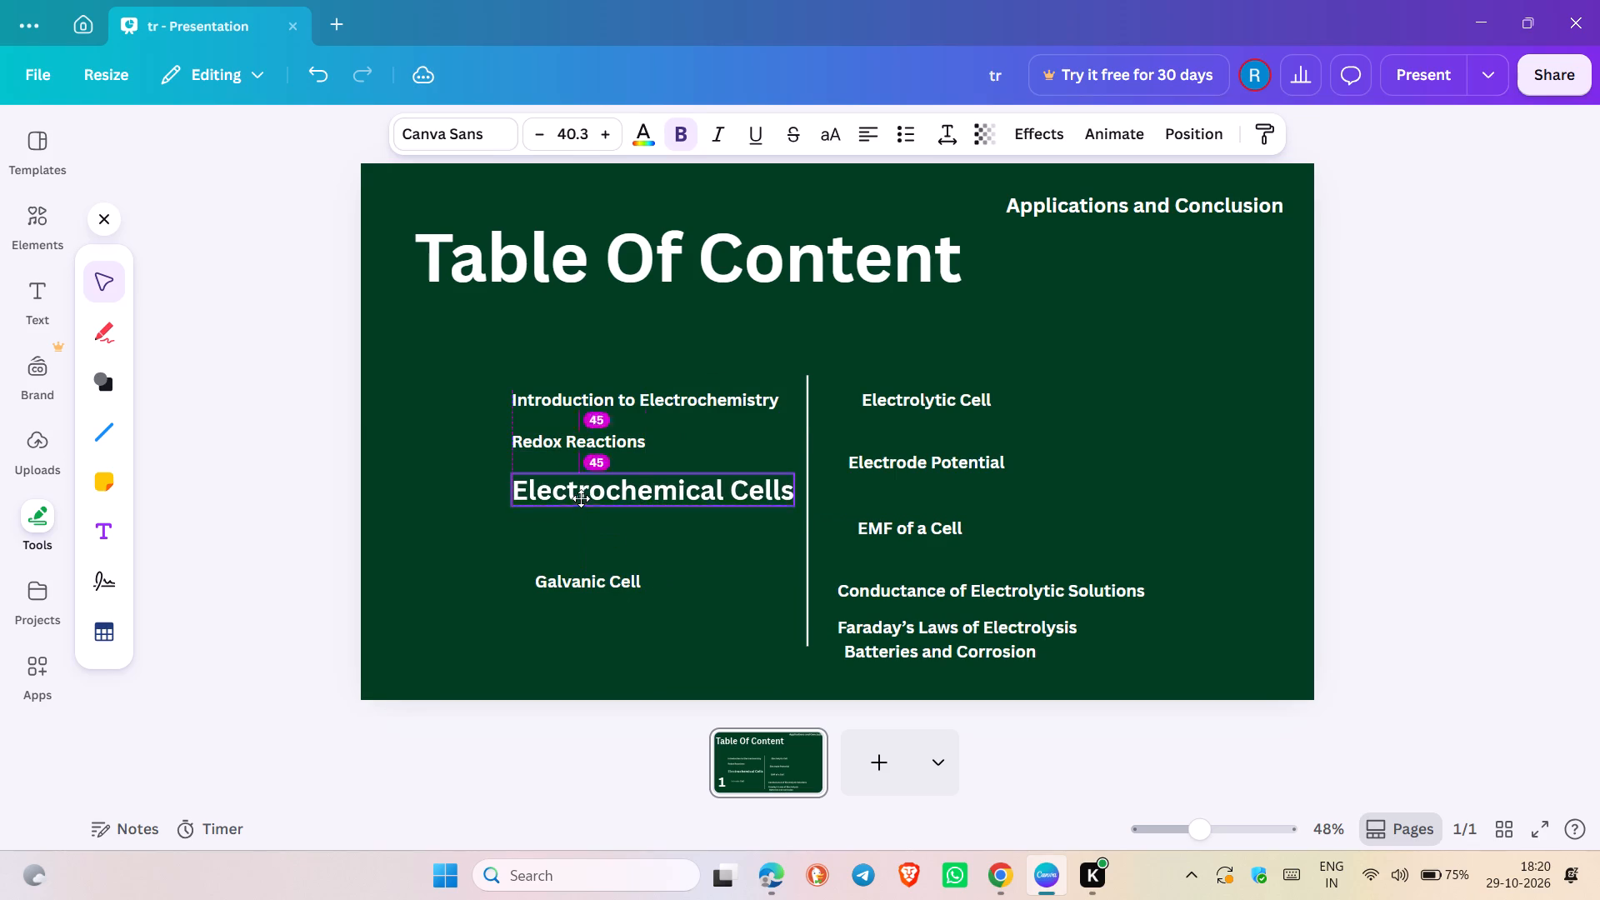
drag(581, 498, 577, 495)
drag(575, 580, 560, 542)
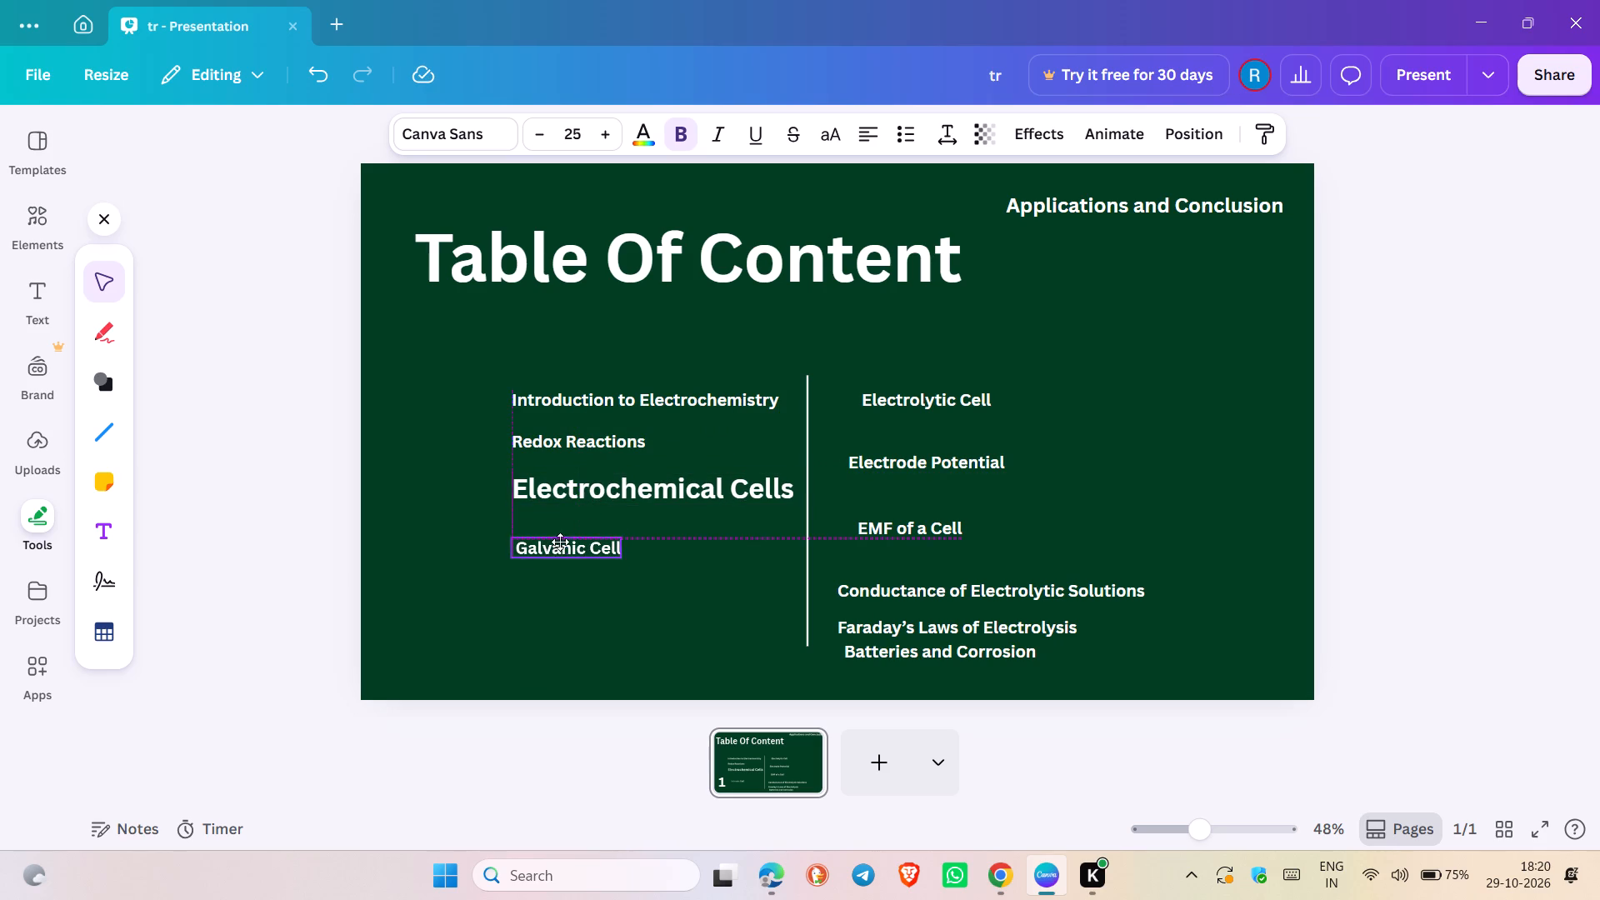
drag(560, 542, 556, 540)
Set "Introduction to Electrochemistry" to font size 30 and shift it left so it clears the vertical divider line.
click(732, 406)
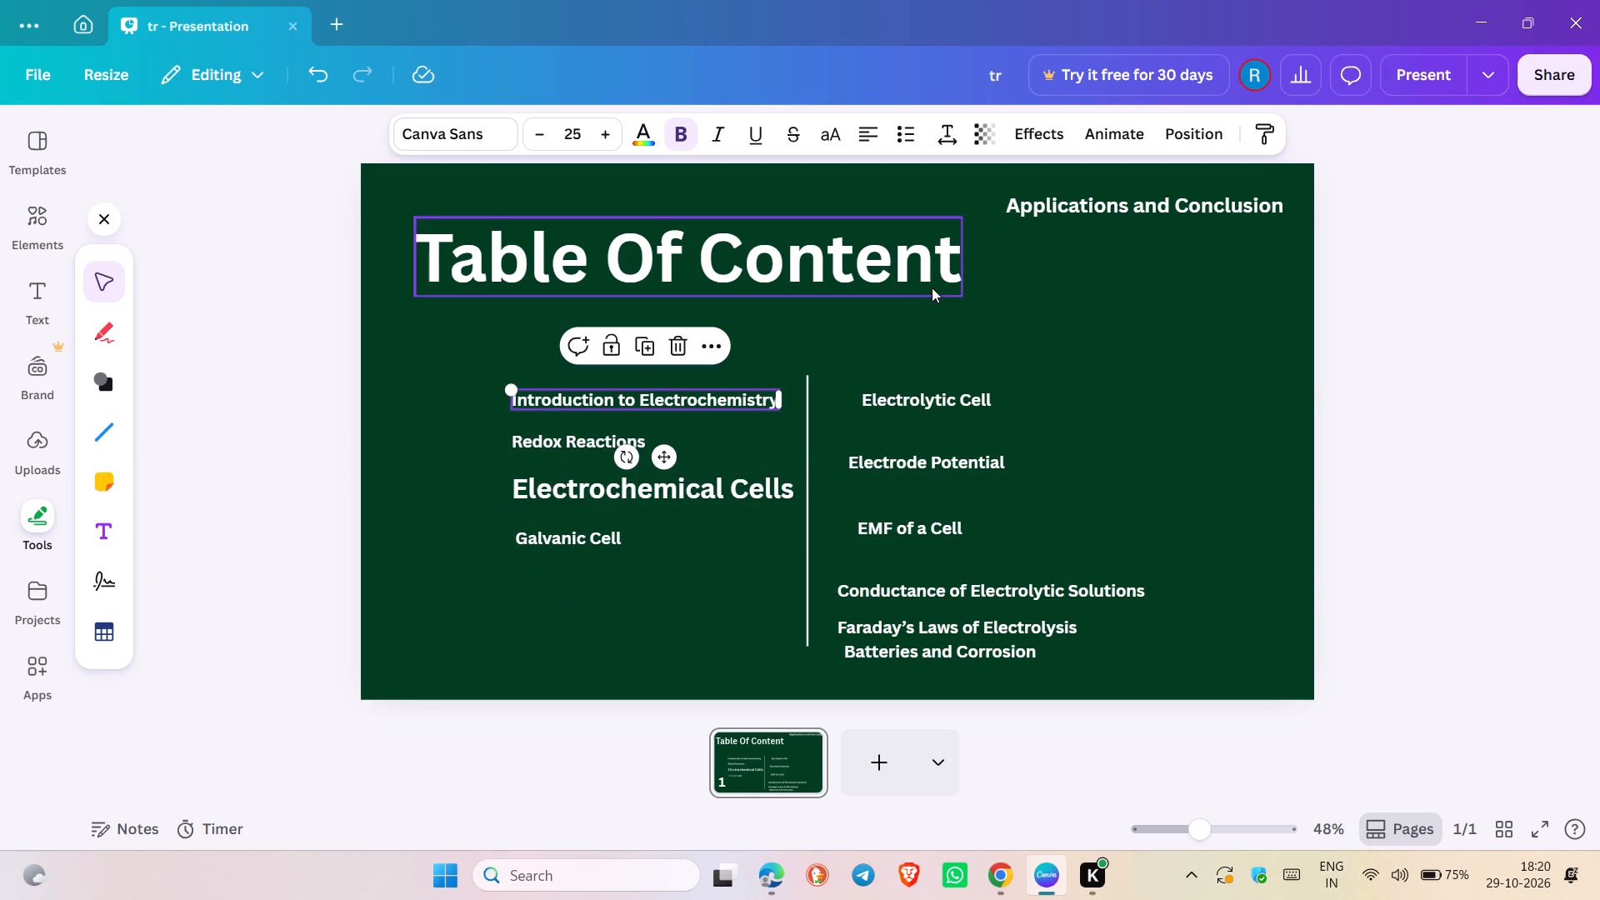
click(1053, 203)
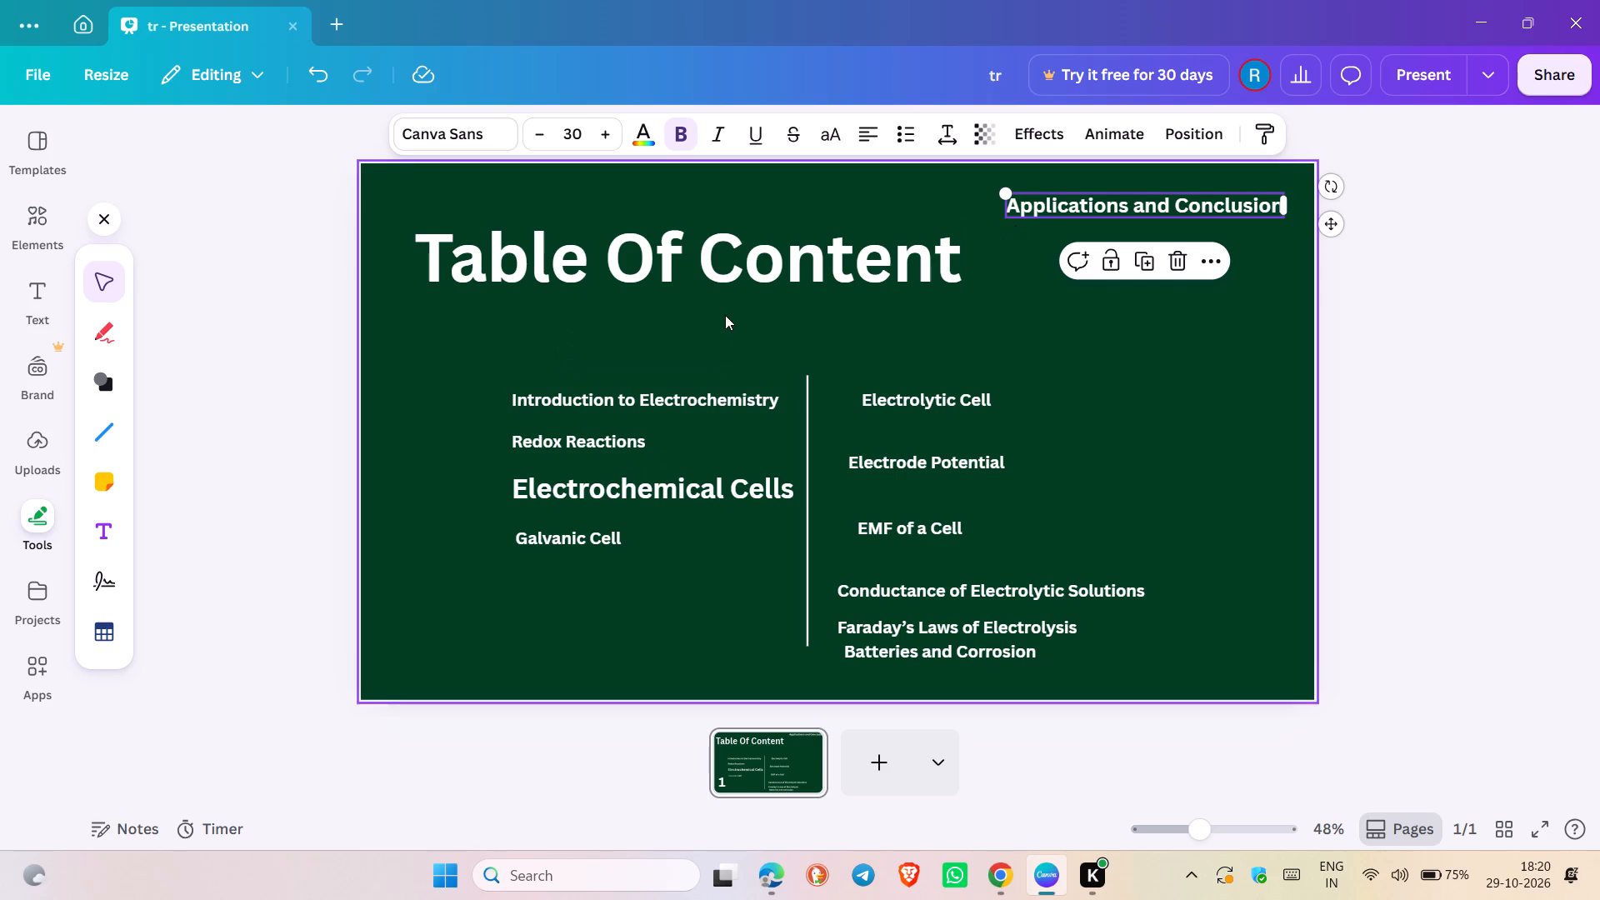
click(658, 387)
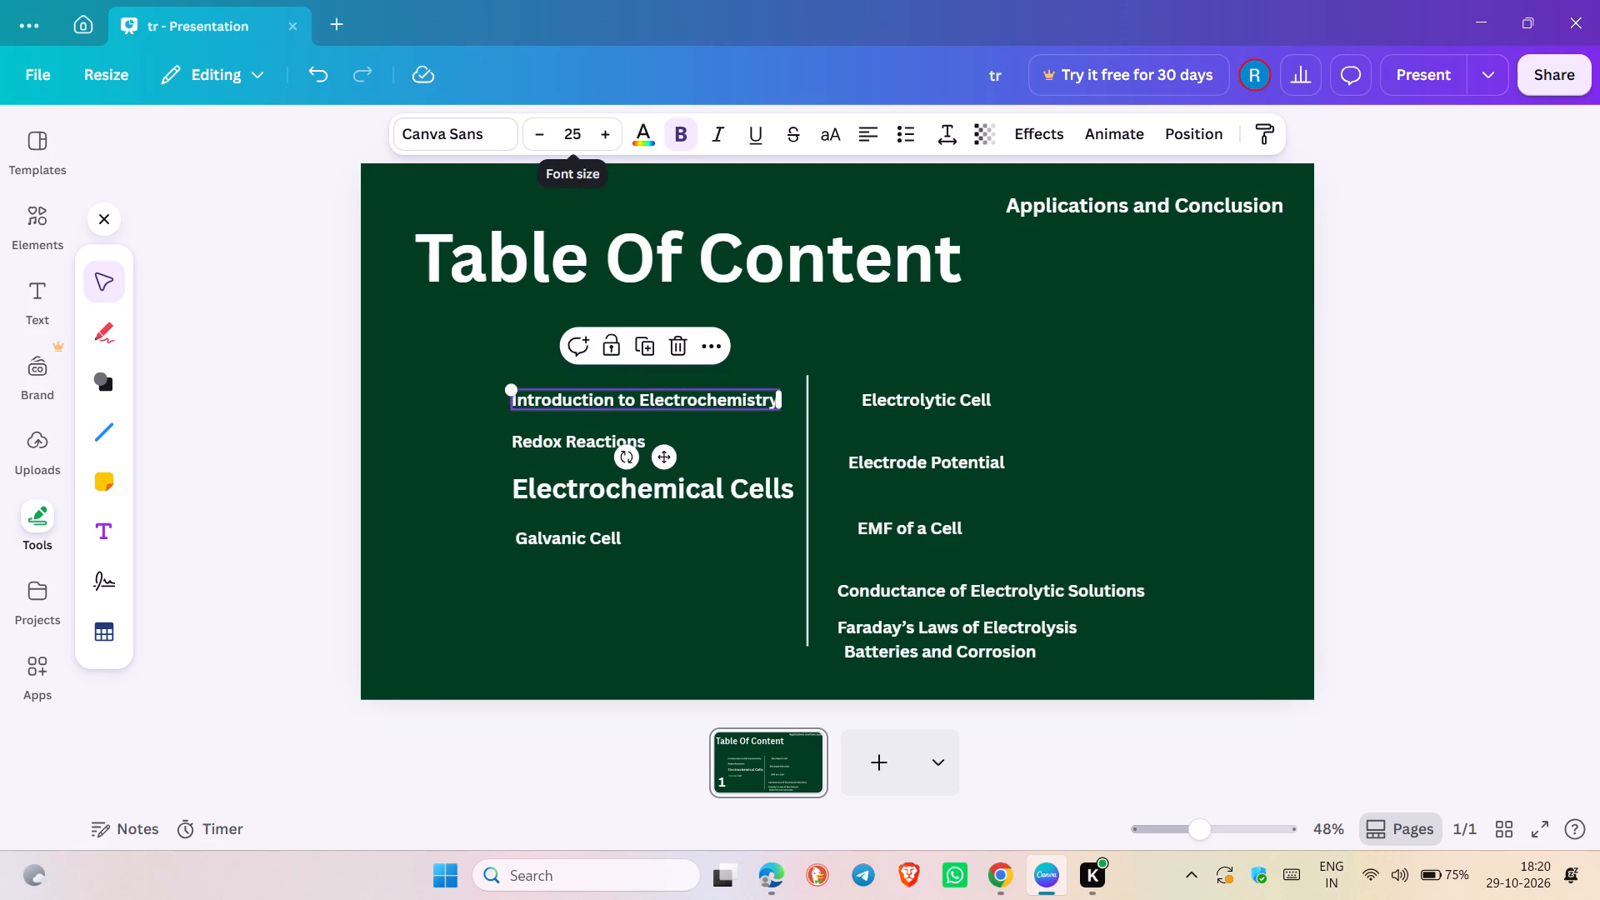
click(580, 132)
text(30)
key(Return)
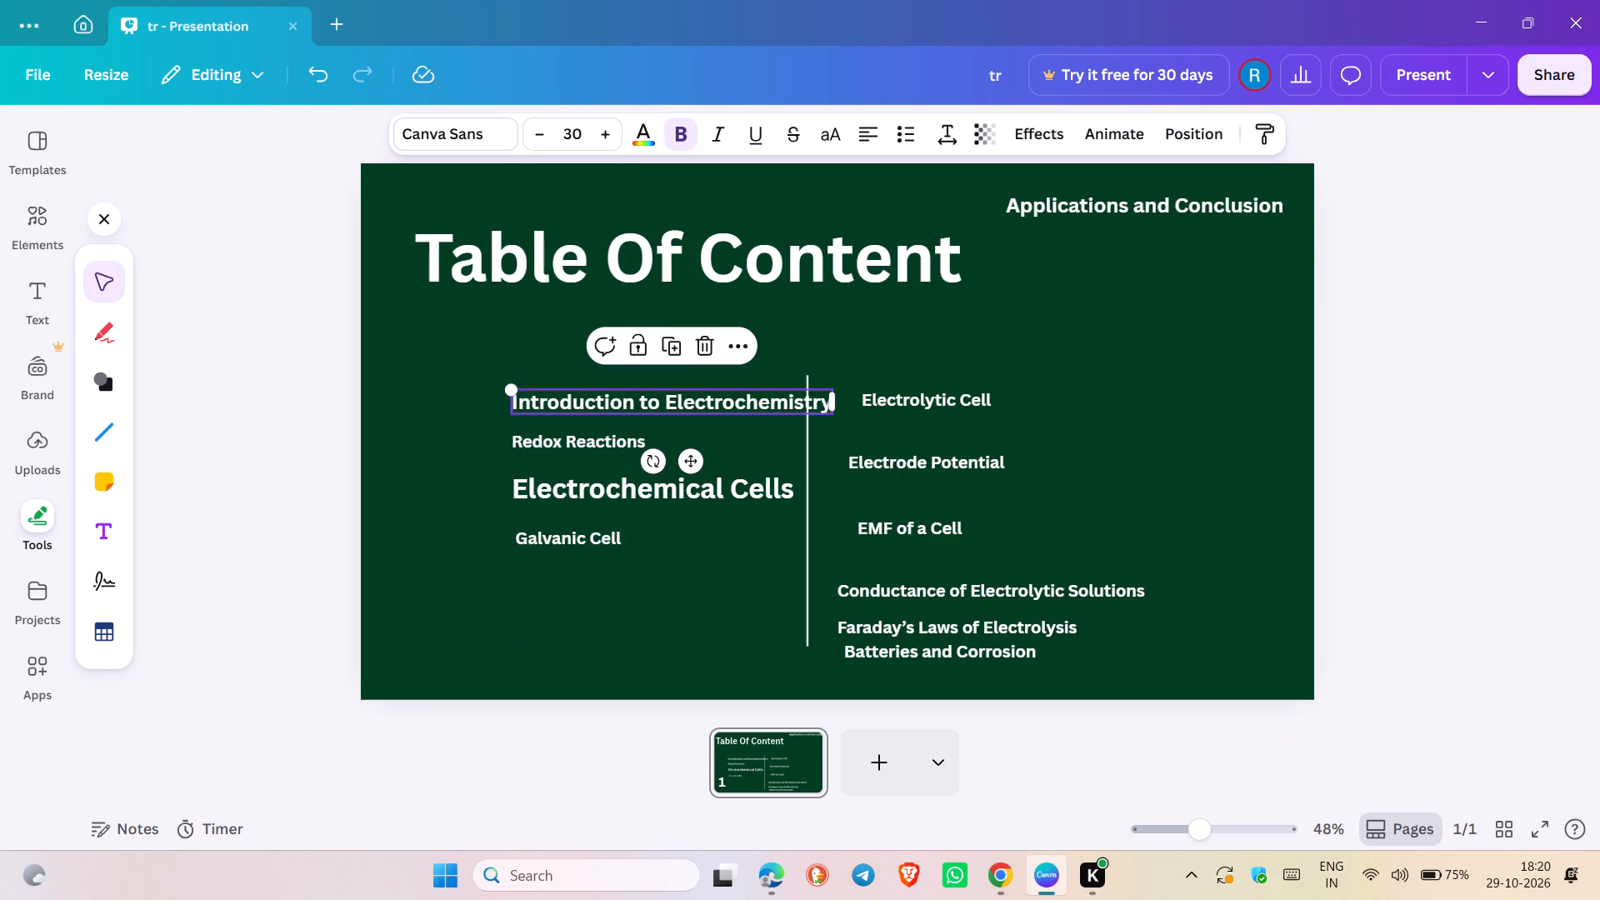
click(1035, 388)
drag(772, 409, 737, 409)
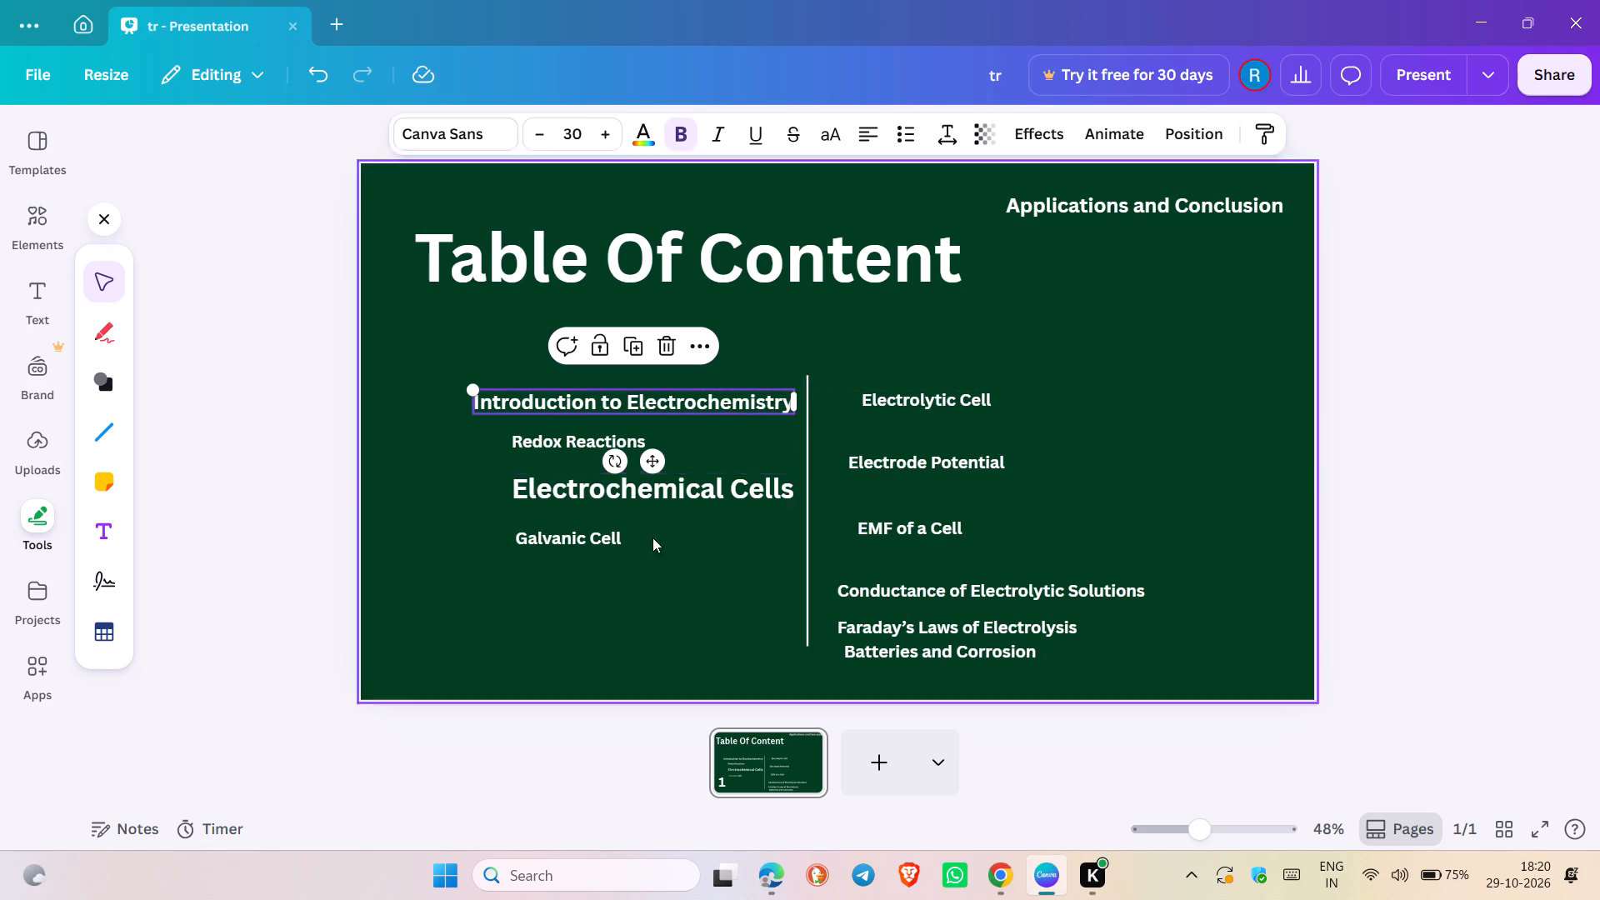
Set "Redox Reactions" to font size 30 and align its left edge with "Introduction to Electrochemistry" above it.
click(622, 555)
click(598, 437)
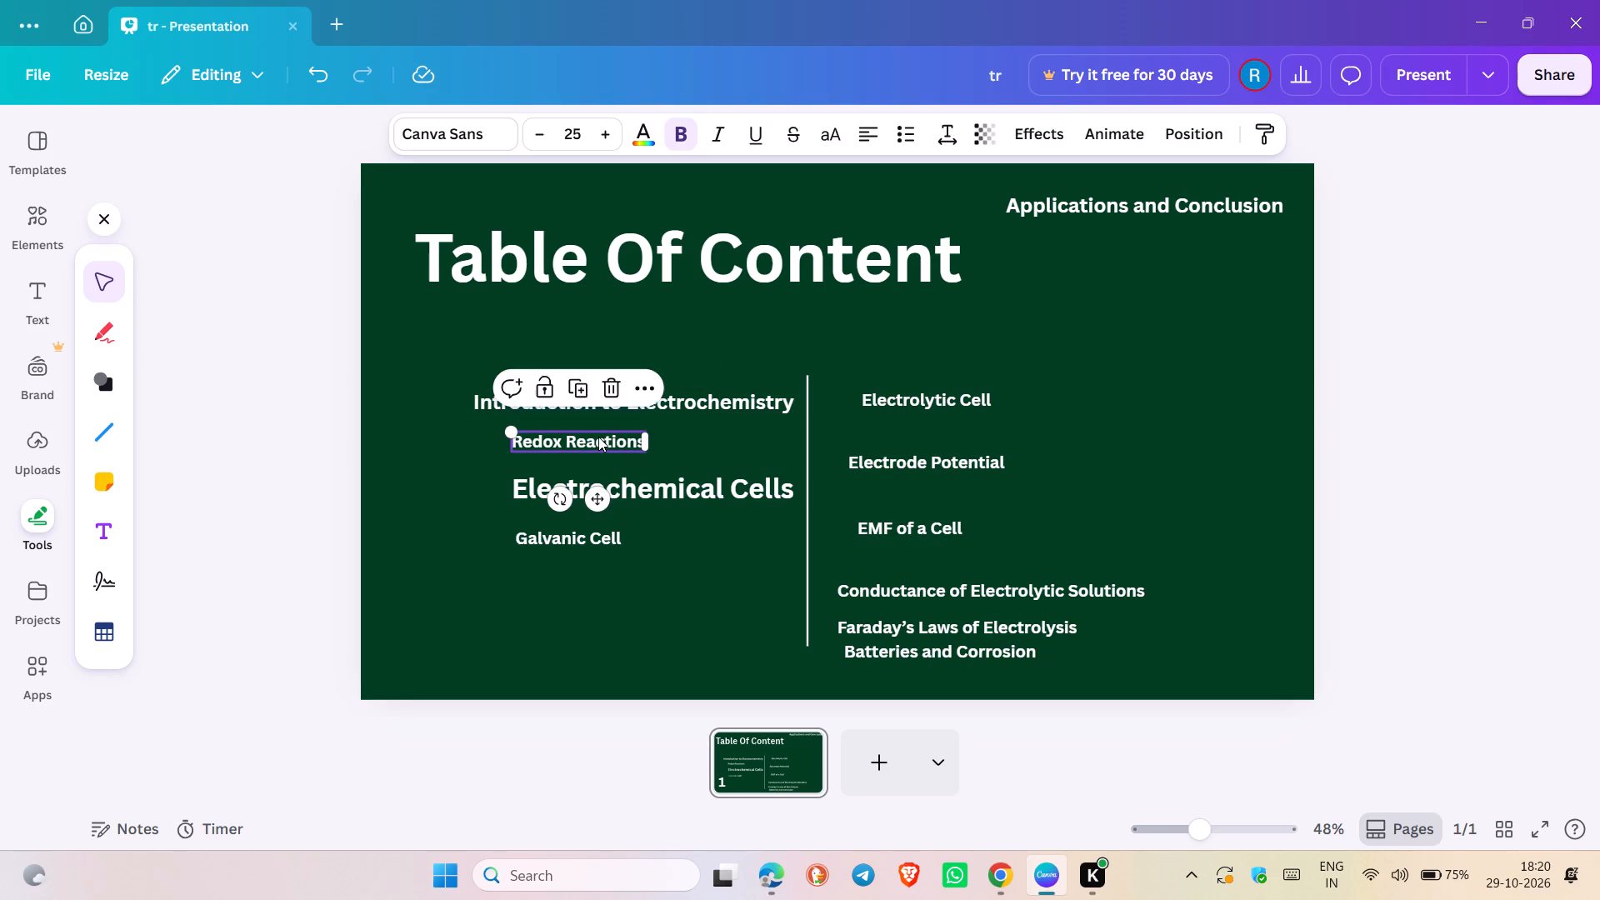
double_click(598, 437)
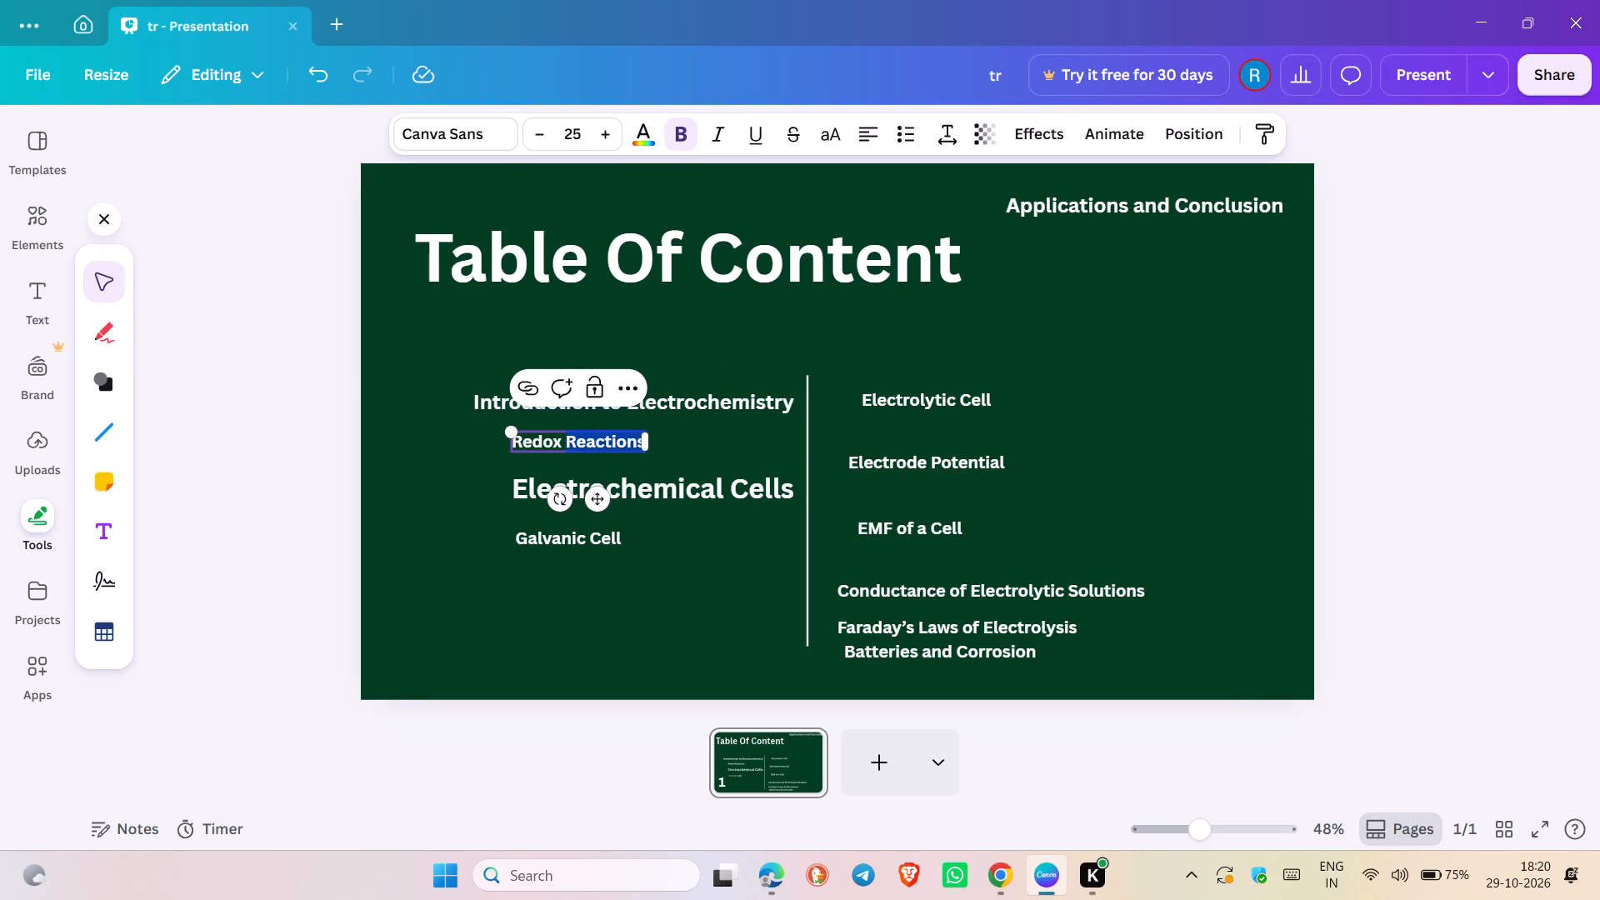
key(a)
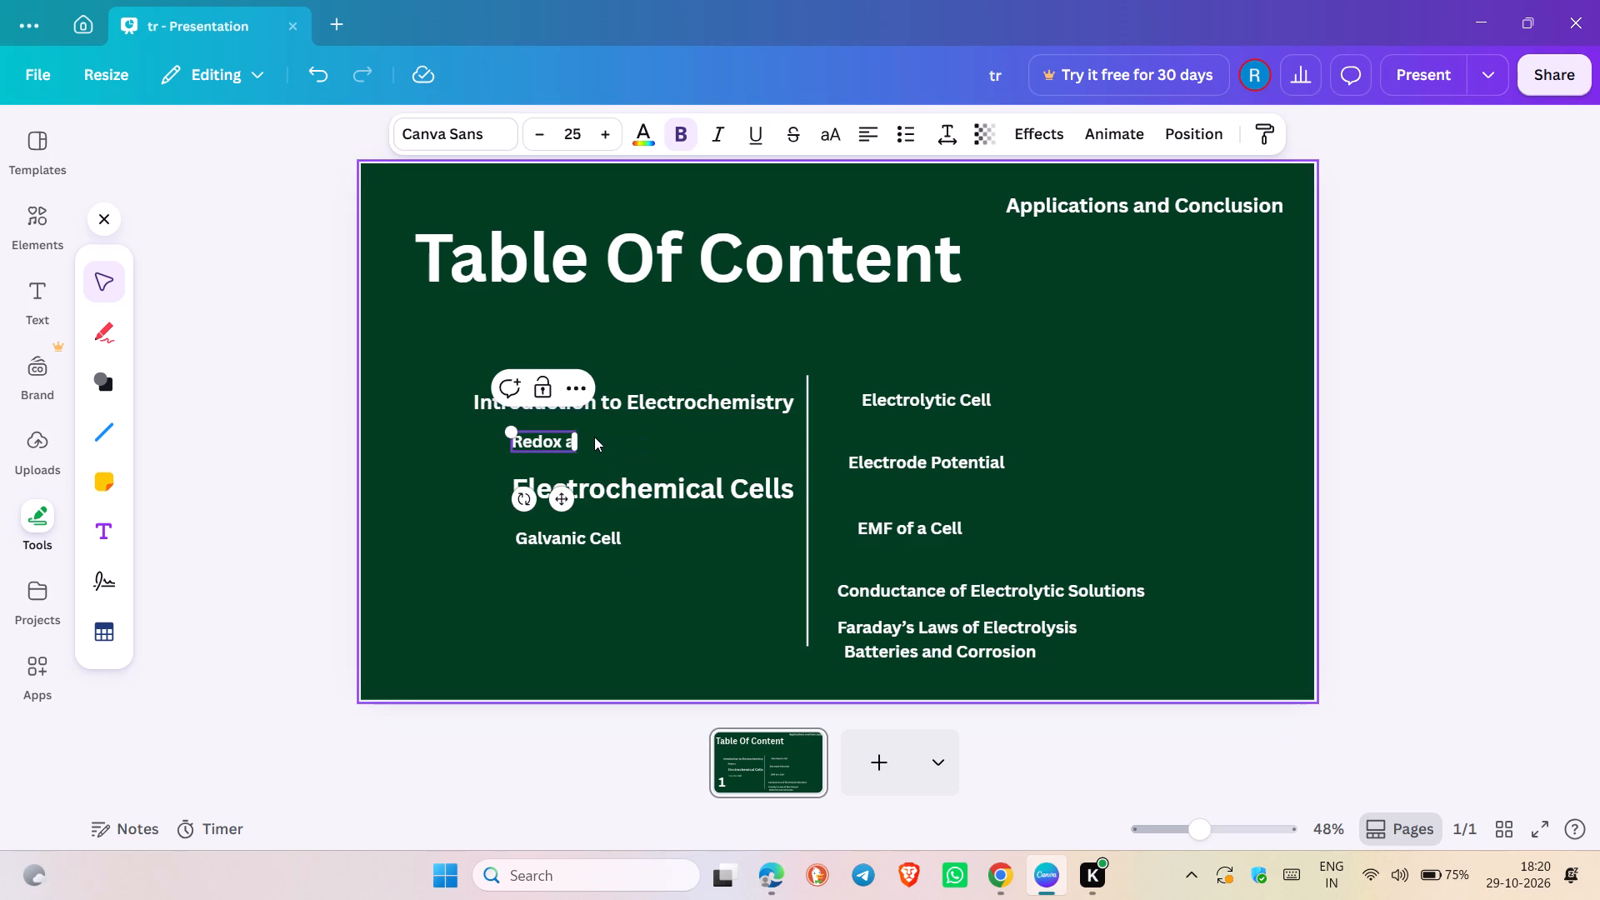
key(ctrl+z)
double_click(577, 444)
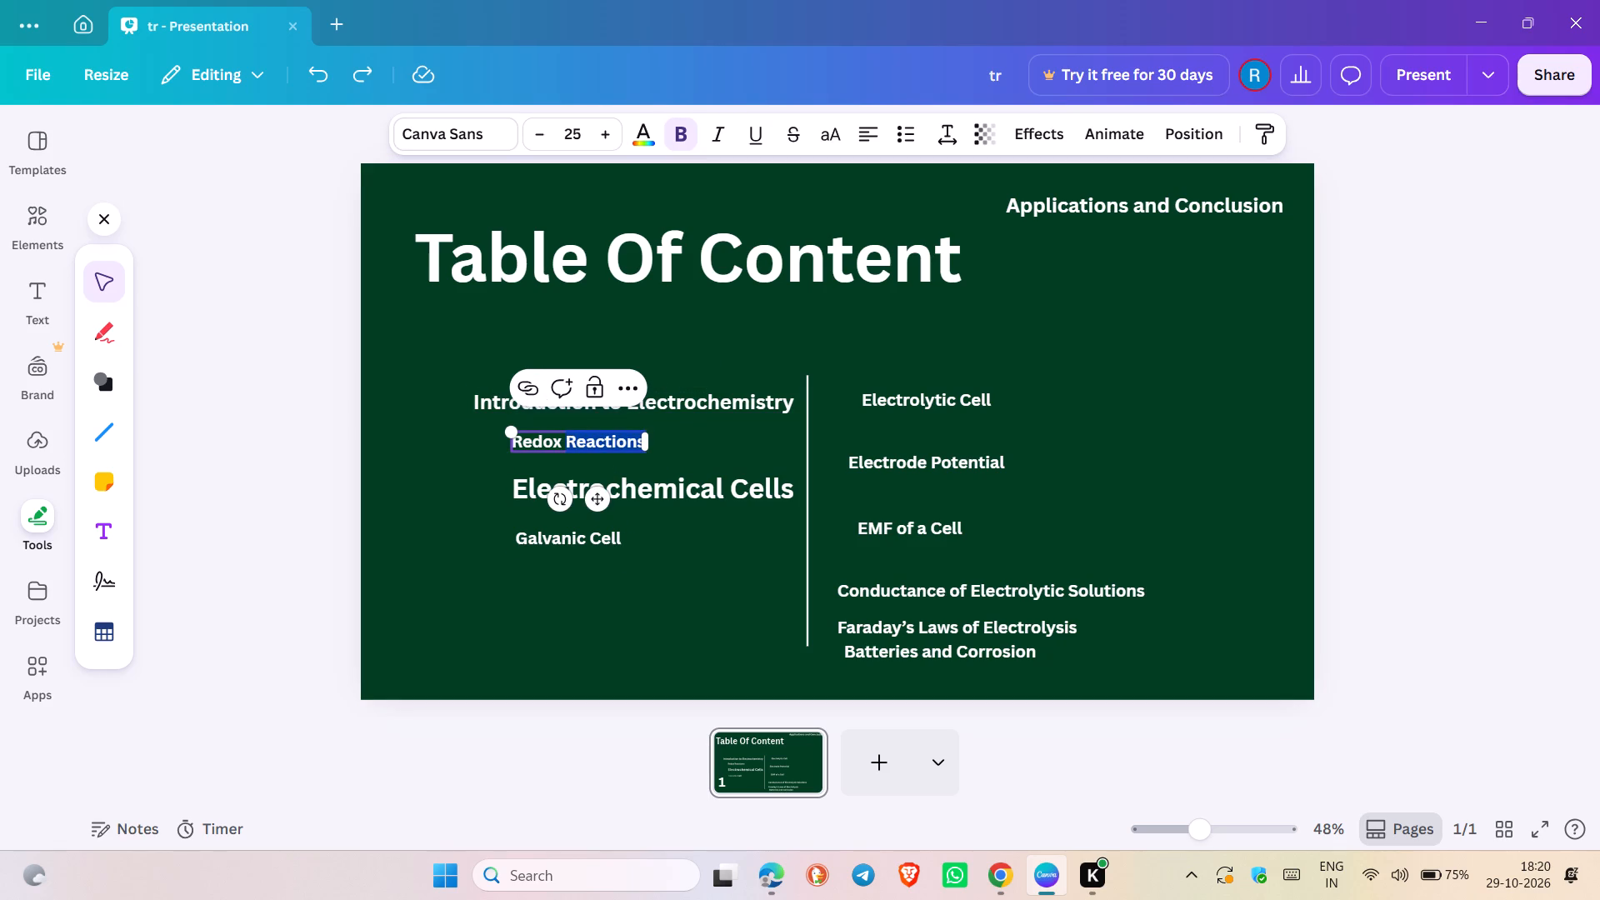
key(ctrl+a)
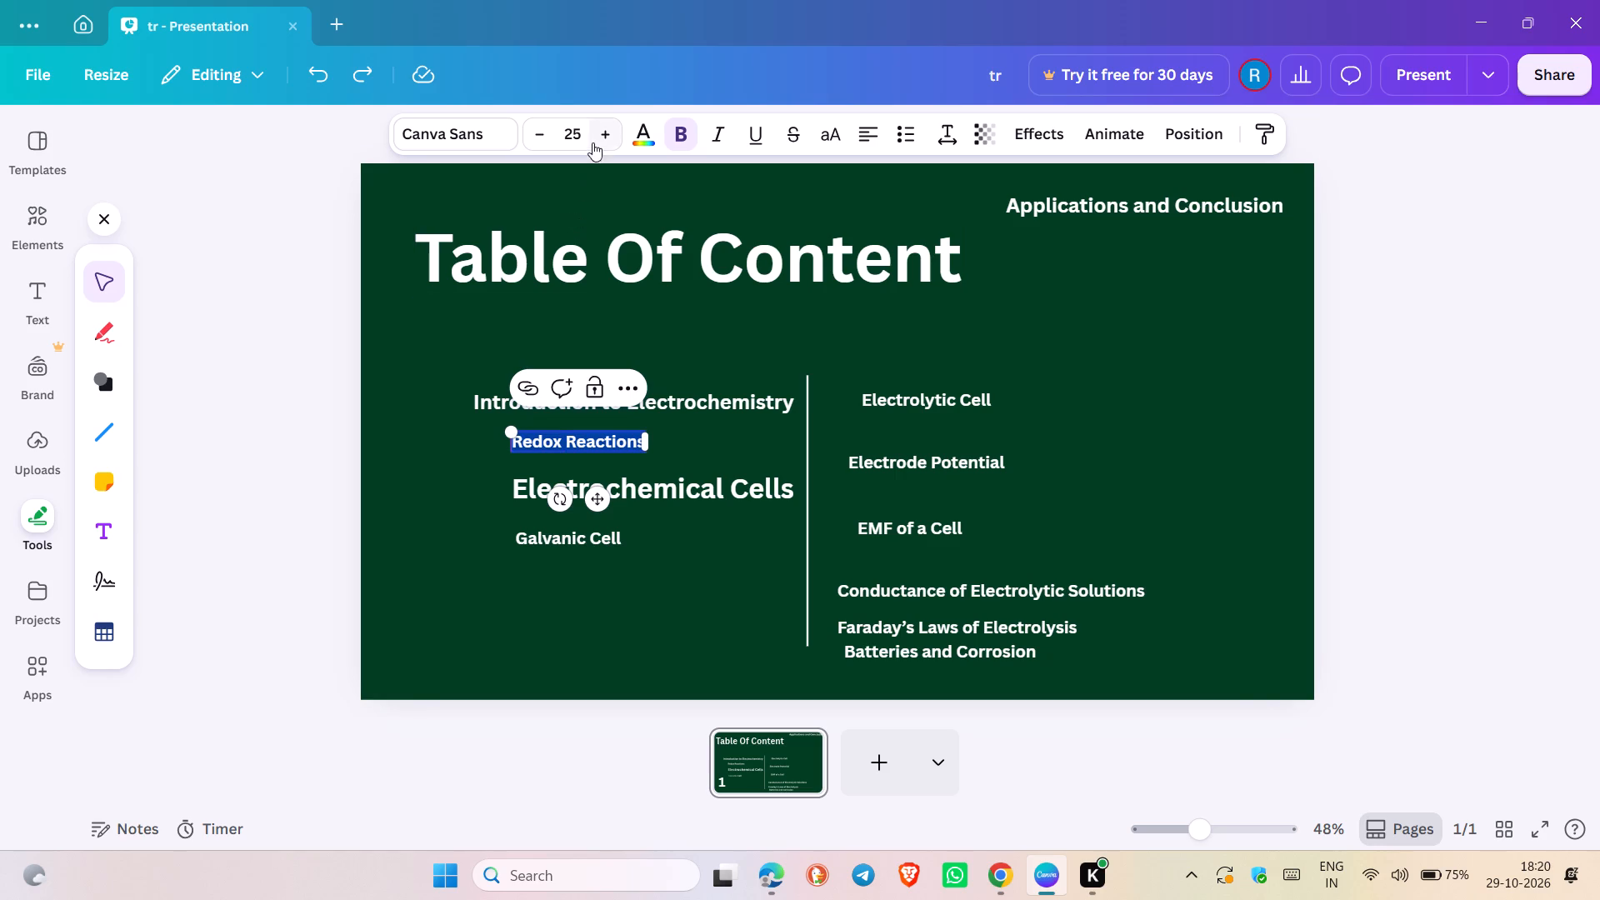
click(579, 133)
text(30)
key(Return)
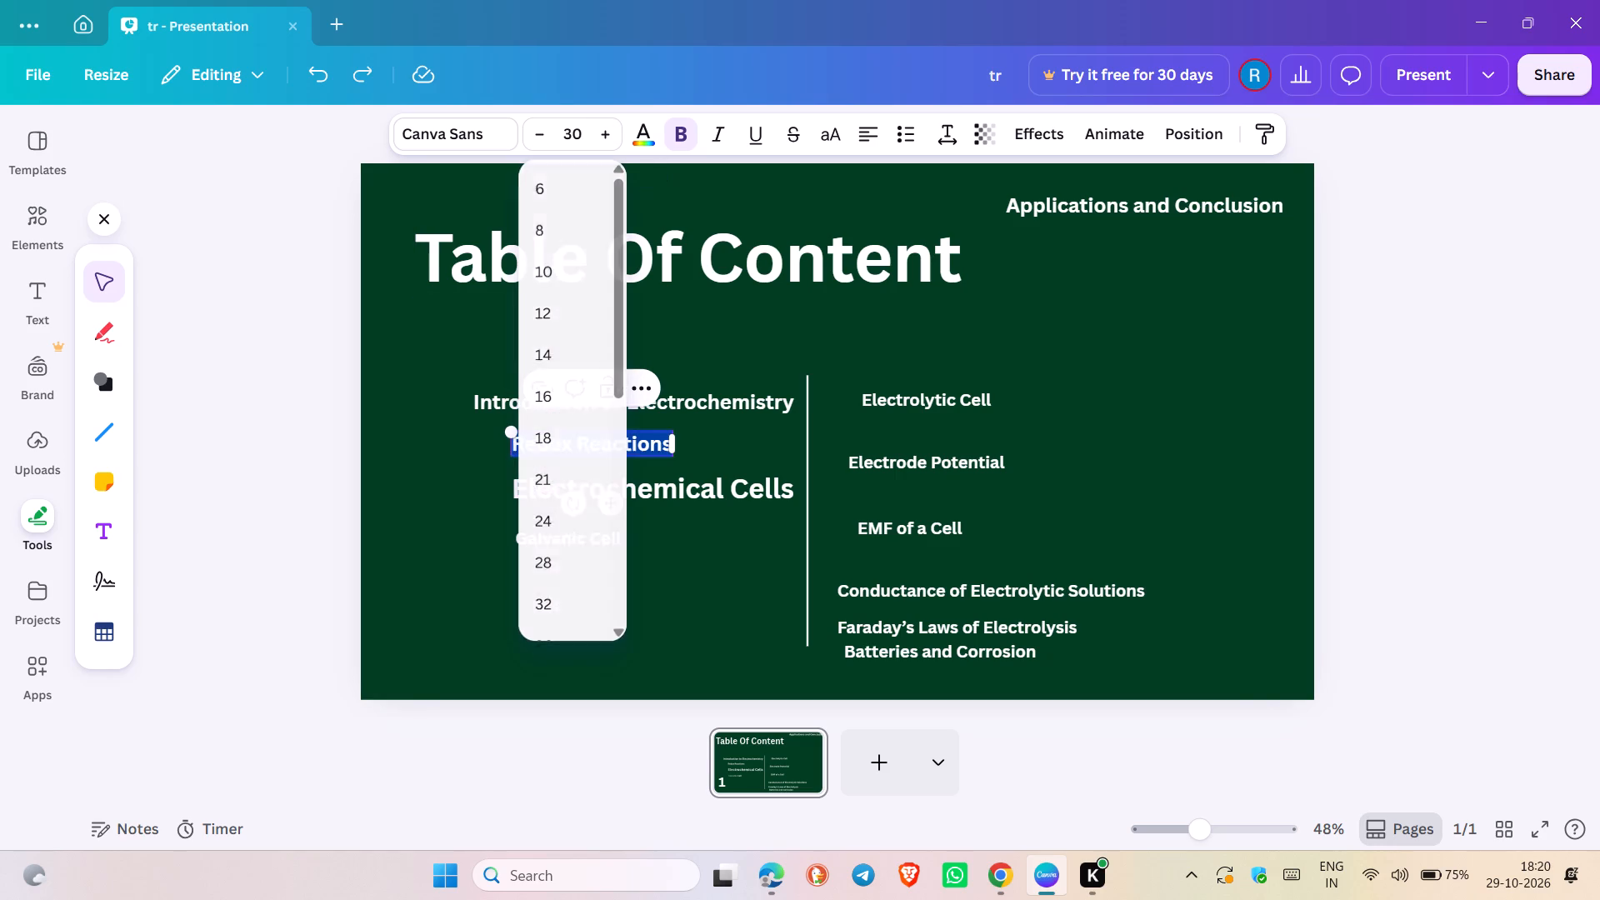
click(778, 466)
drag(647, 446, 639, 444)
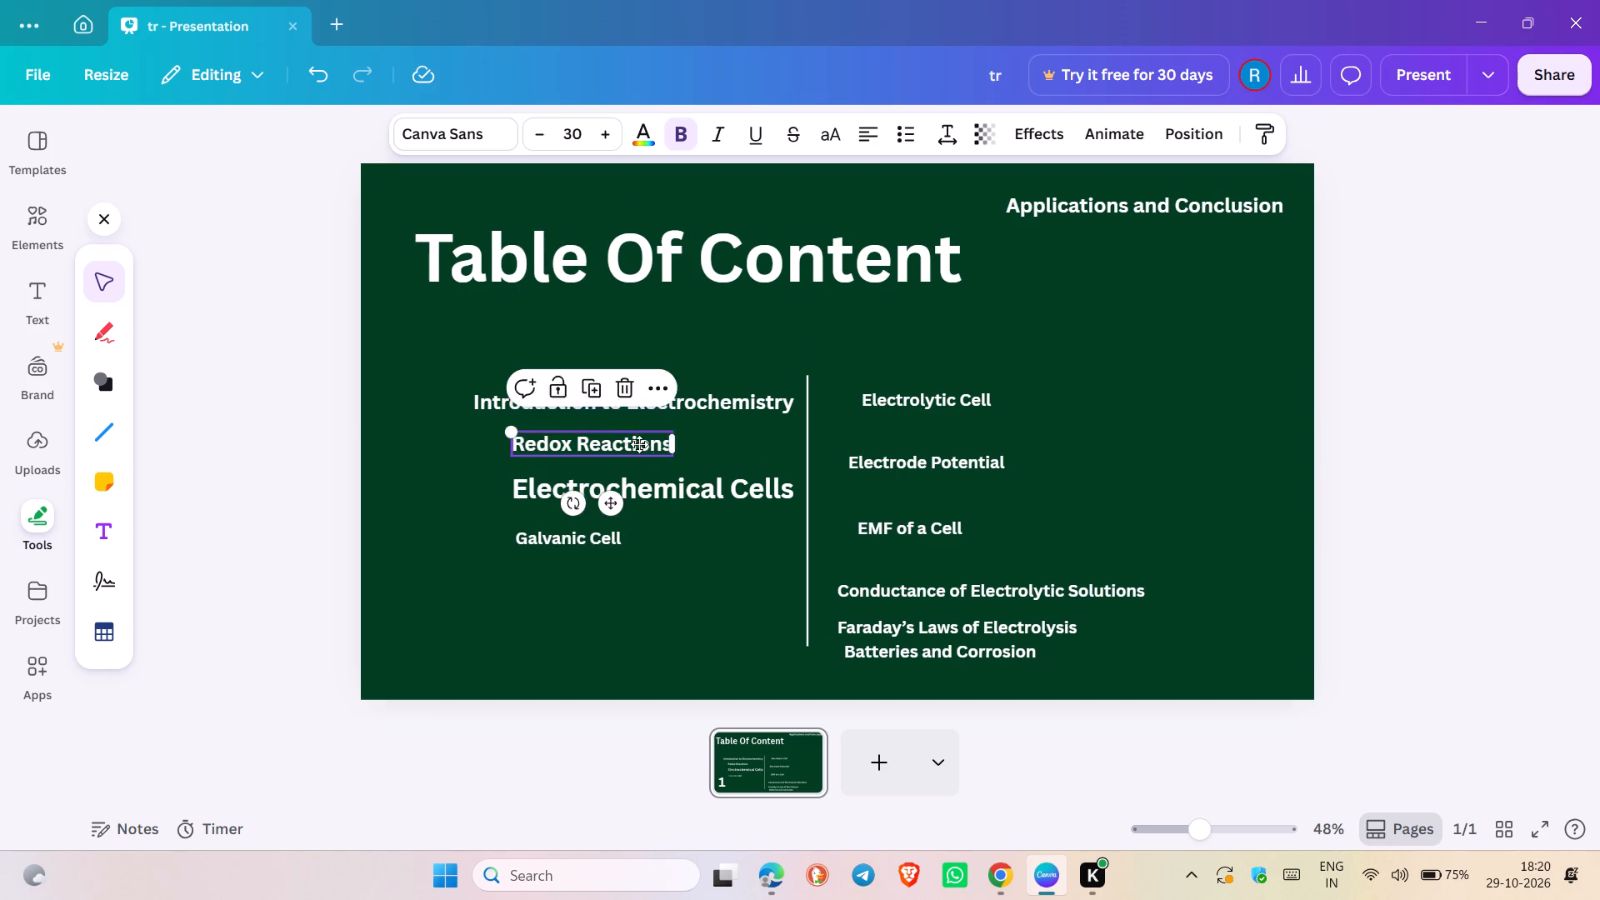
drag(639, 444, 615, 444)
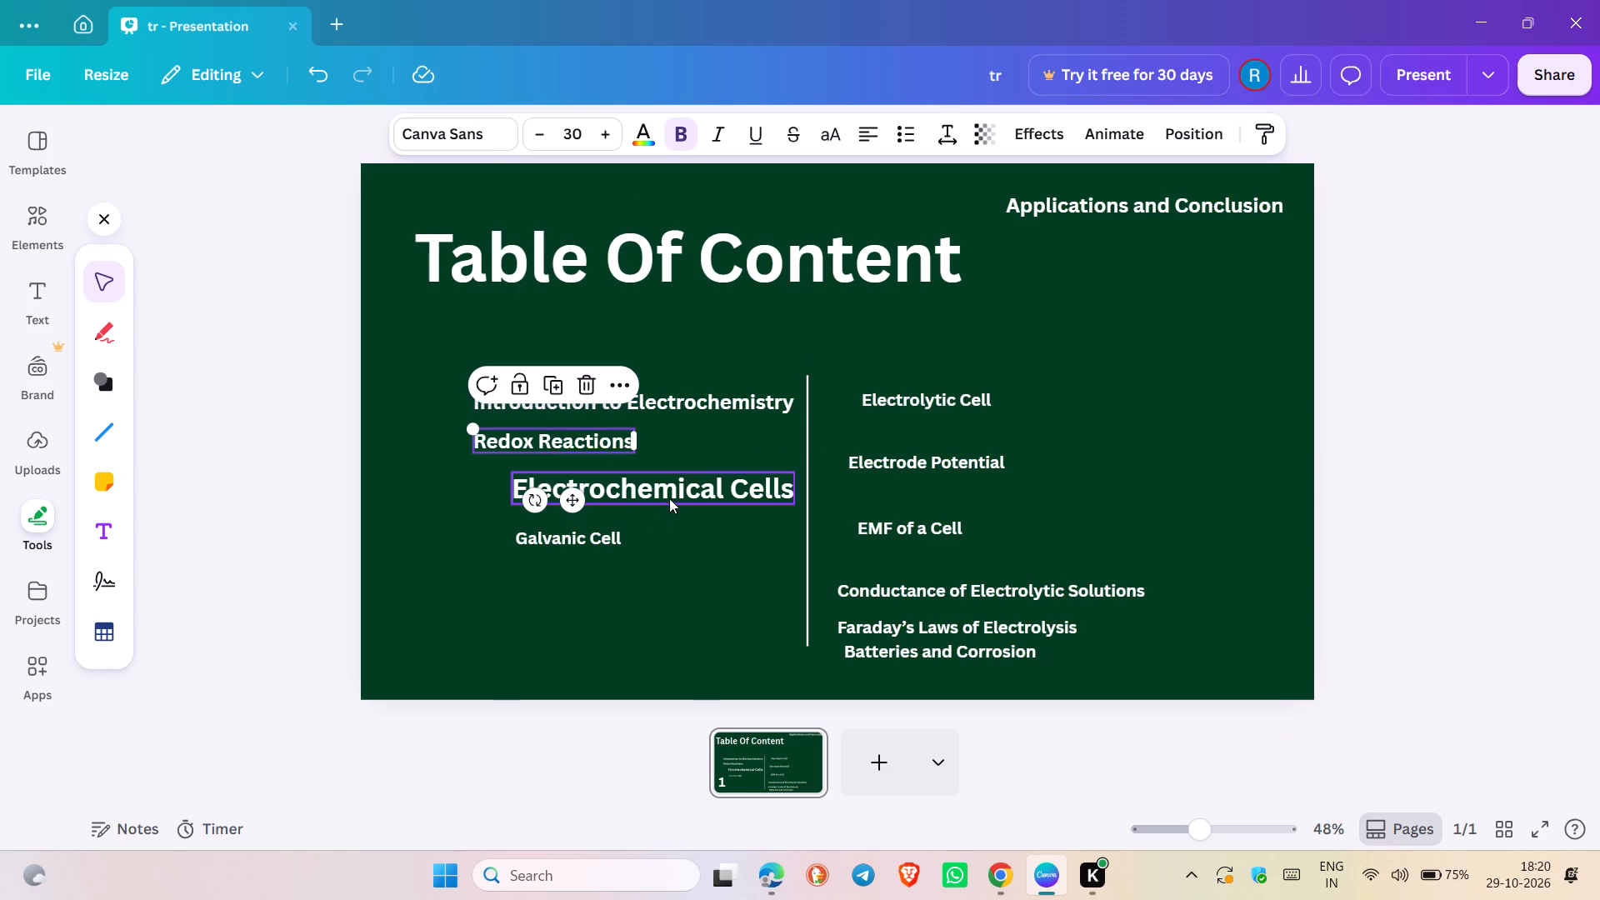
Set "Electrochemical Cells" to font size 30 and shift it left to sit just beneath "Redox Reactions".
double_click(669, 497)
drag(662, 493, 622, 490)
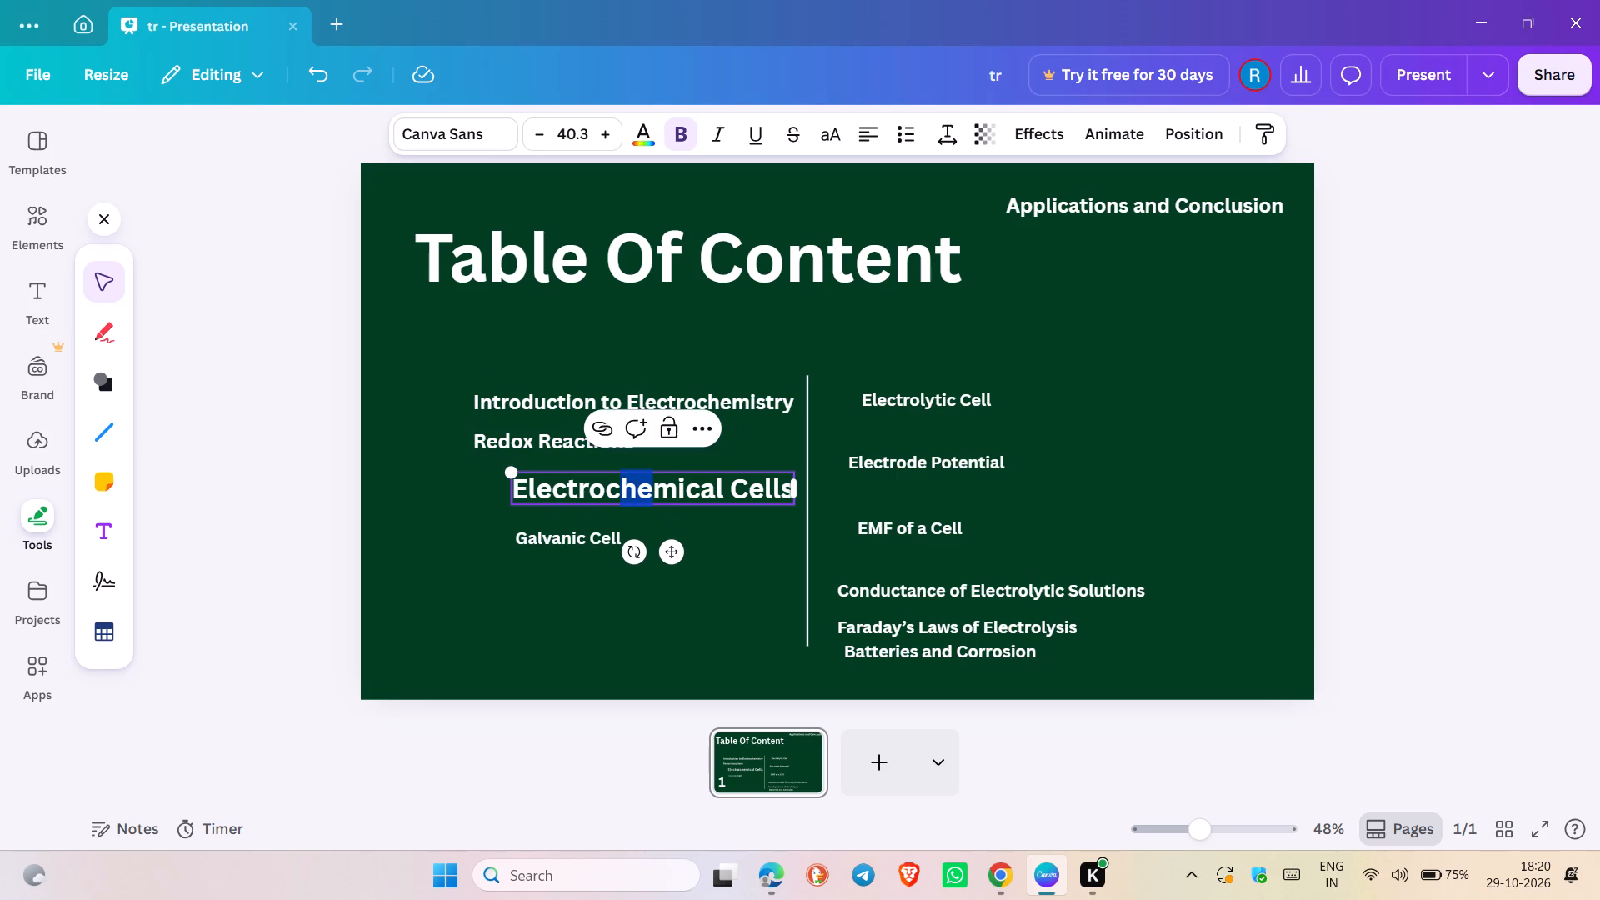
key(ctrl+a)
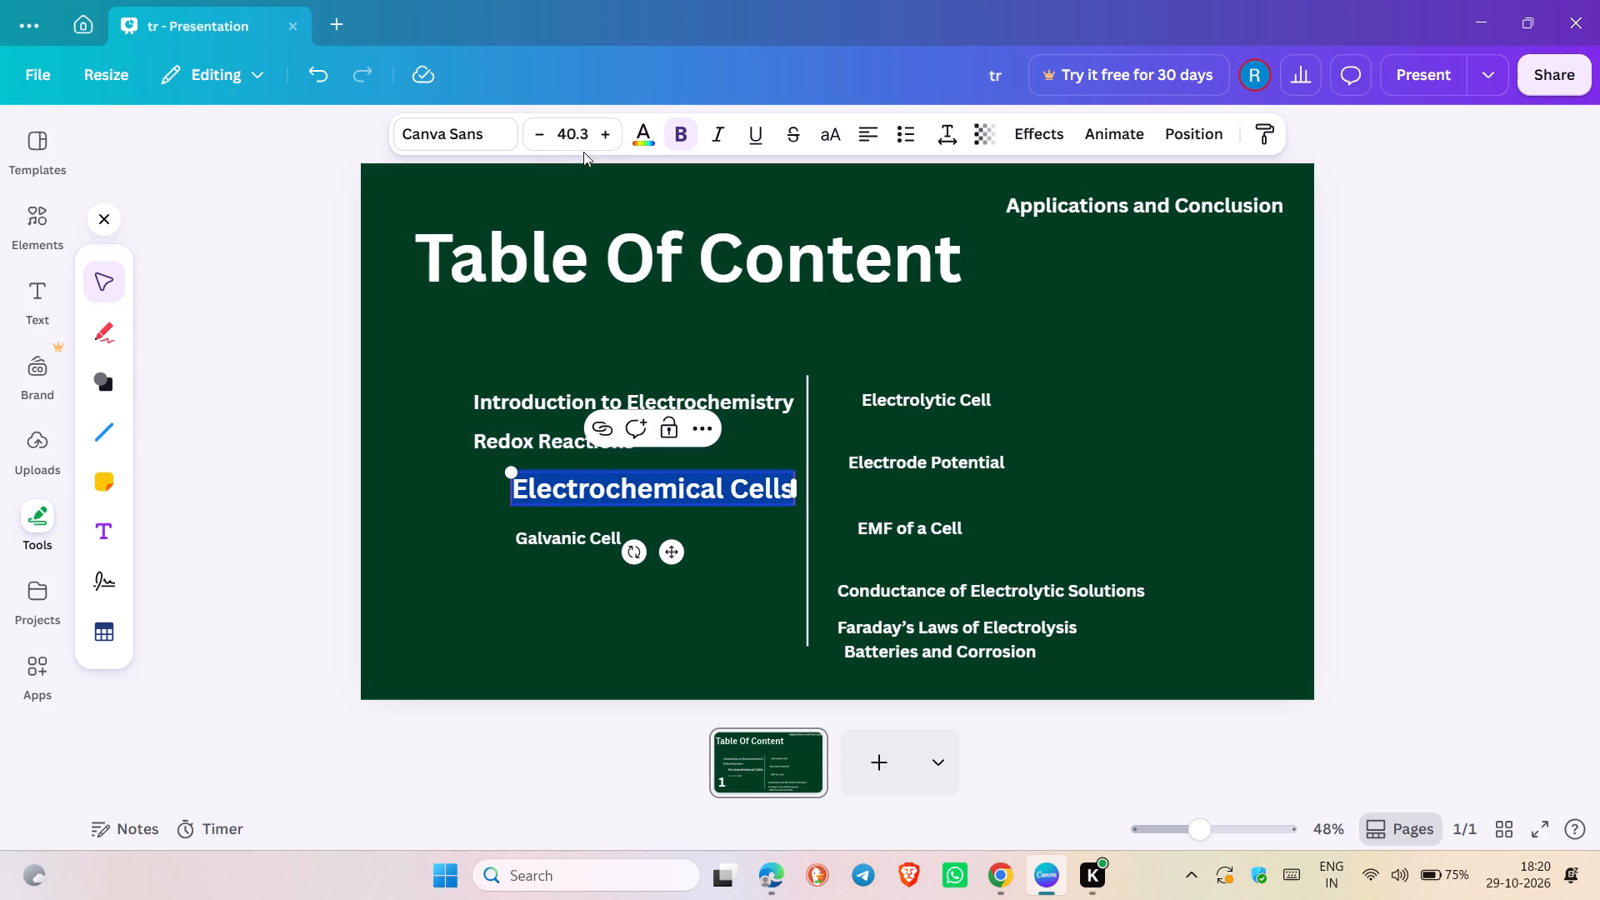
click(580, 135)
text(30)
key(Return)
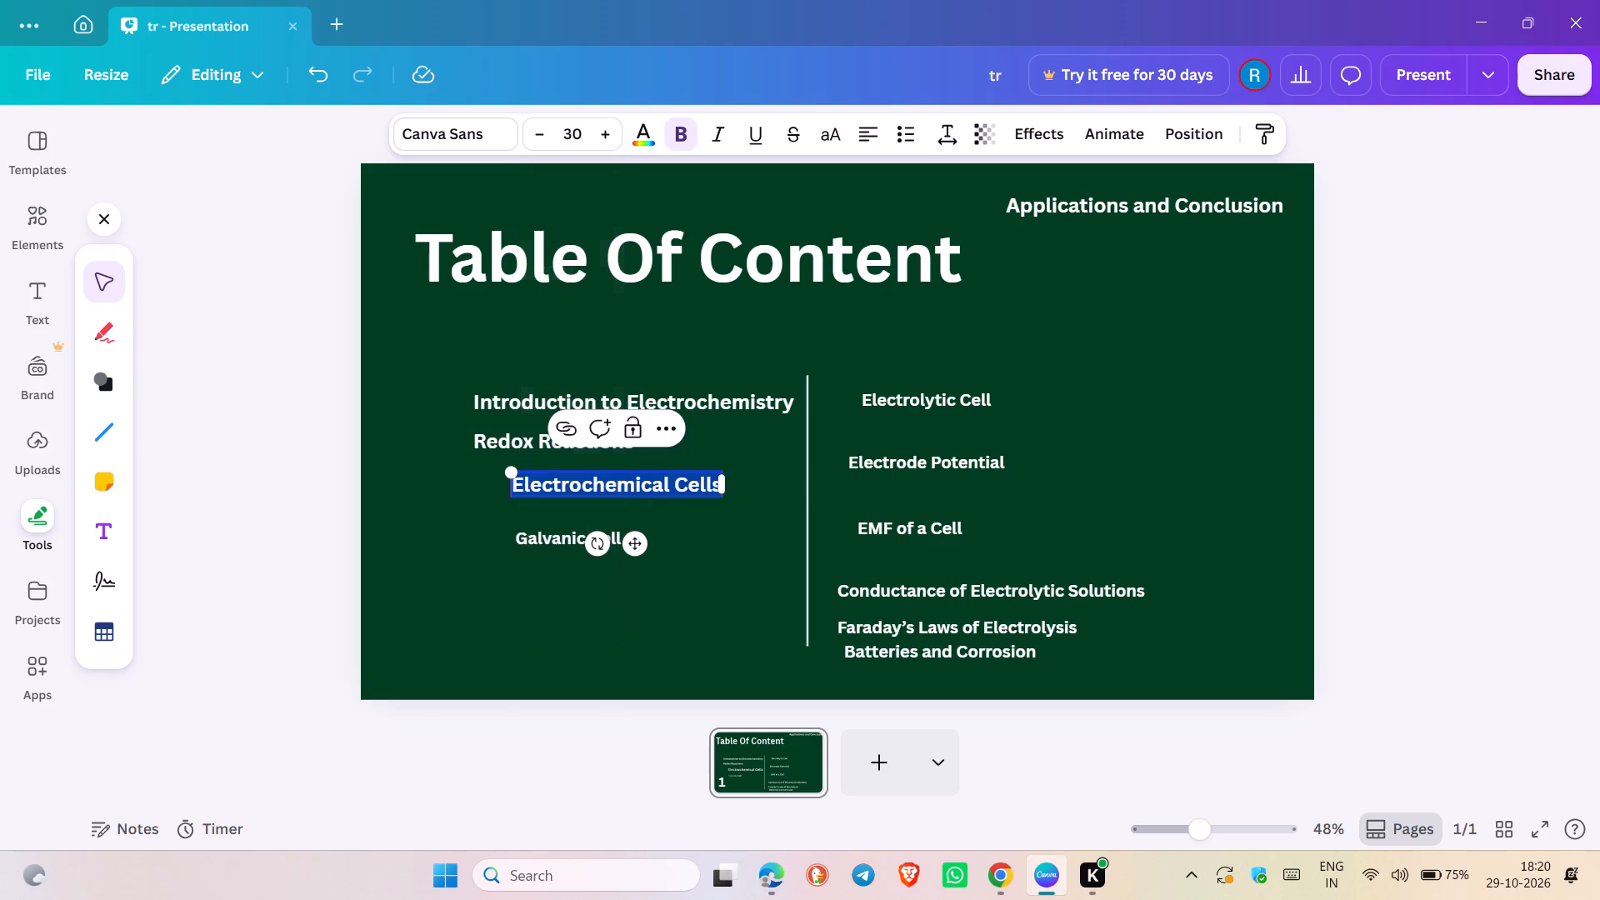
click(730, 528)
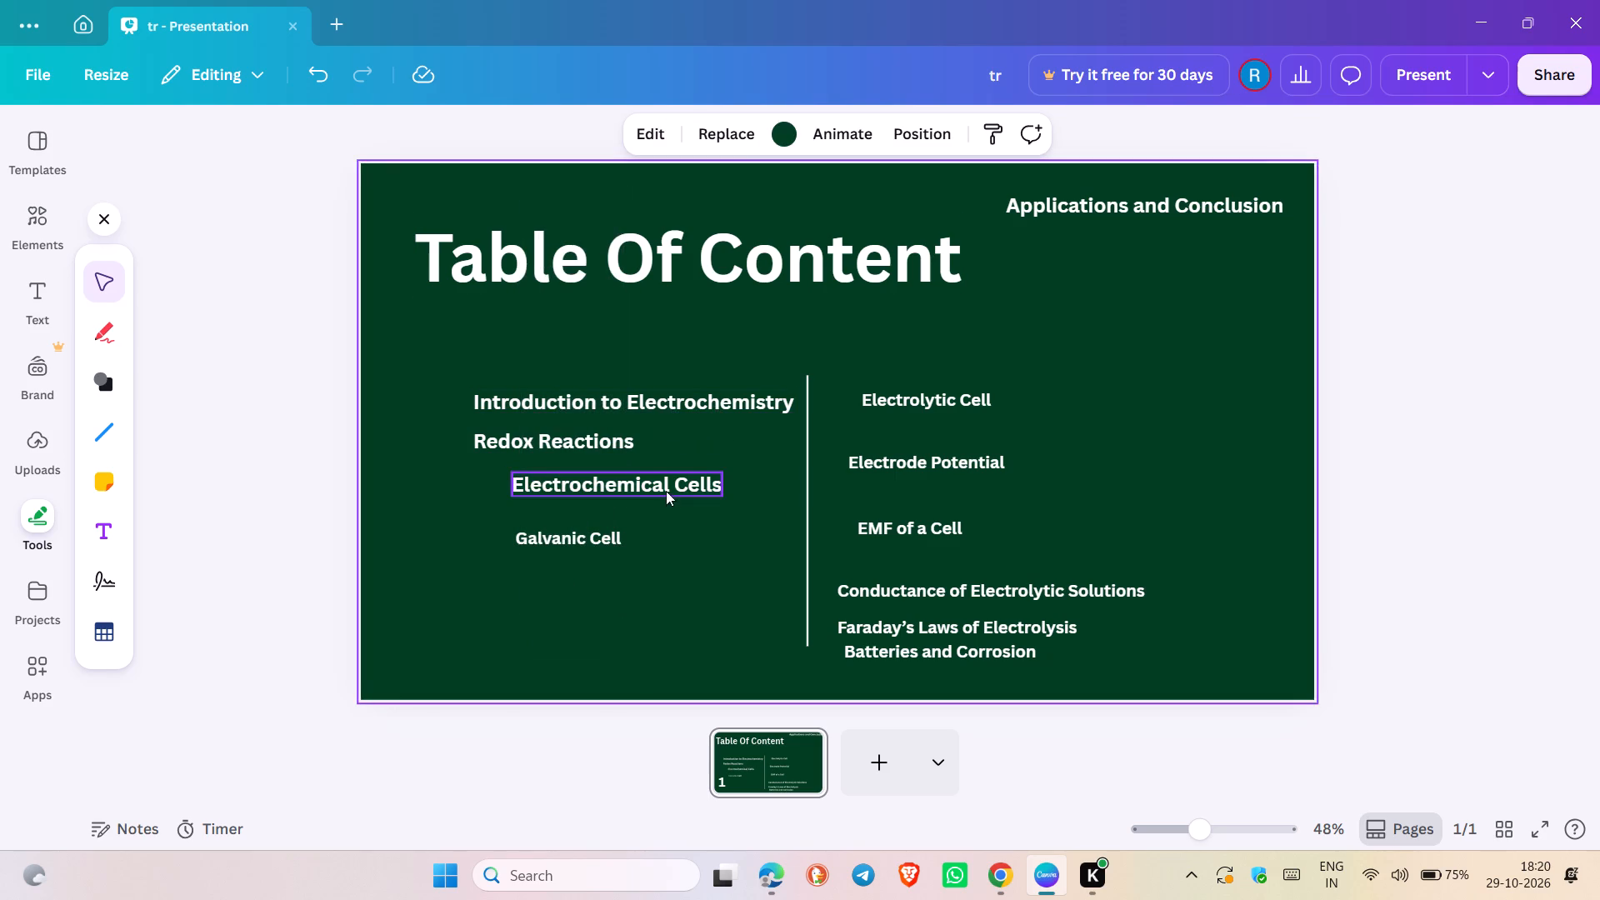
drag(666, 487, 631, 483)
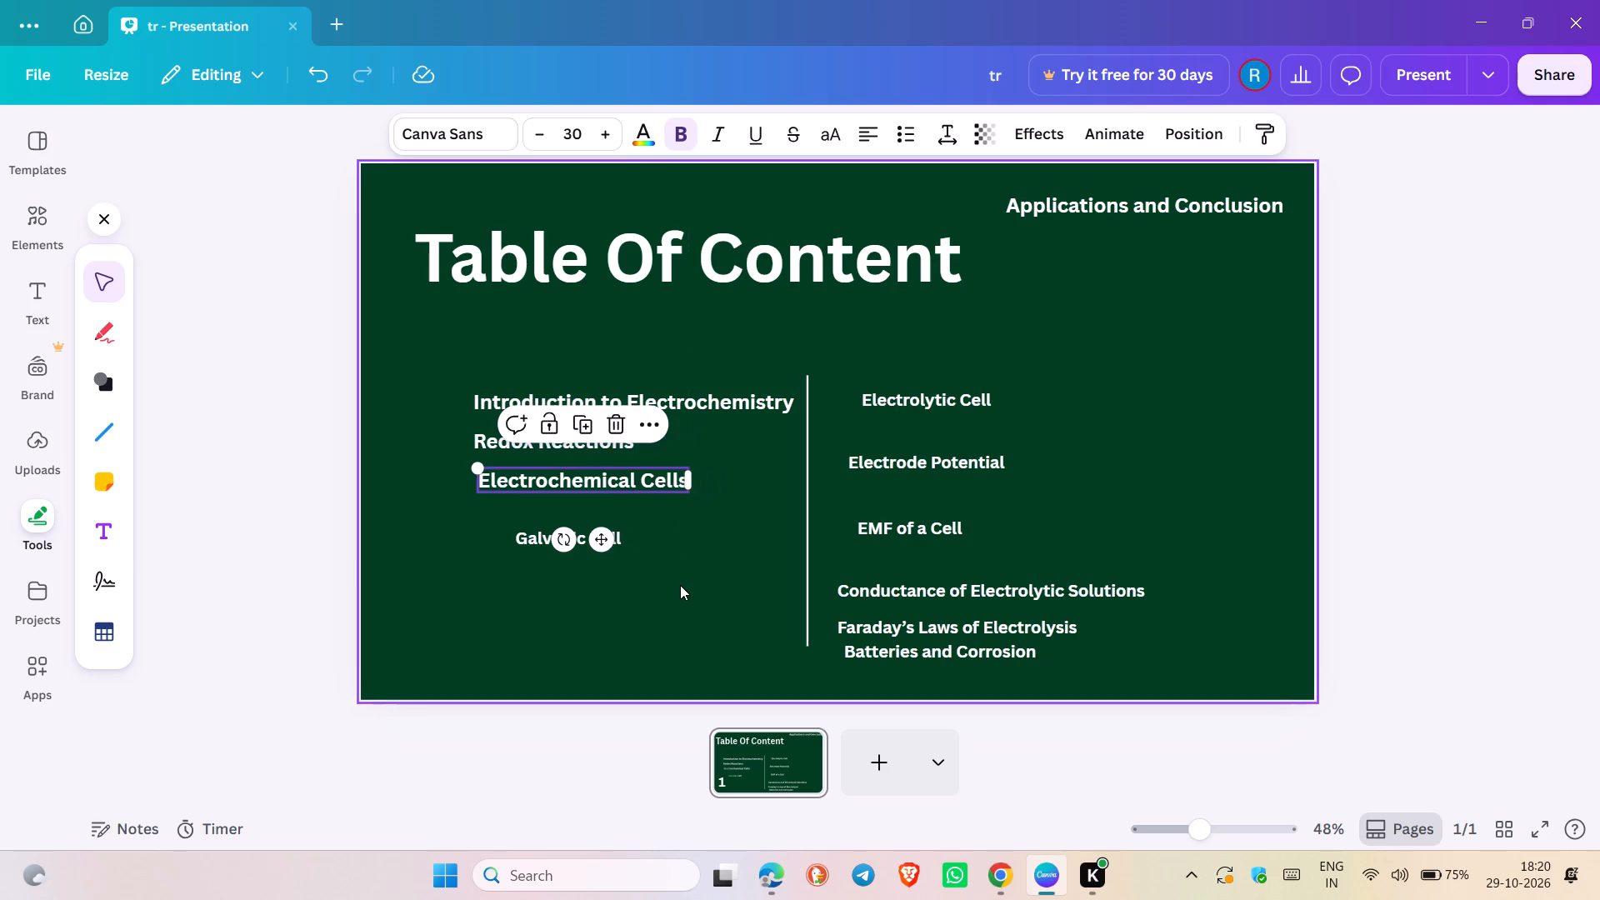
click(680, 585)
Set "Galvanic Cell" to font size 30, then line it and "Electrochemical Cells" up with the left edge of the entries above.
double_click(567, 532)
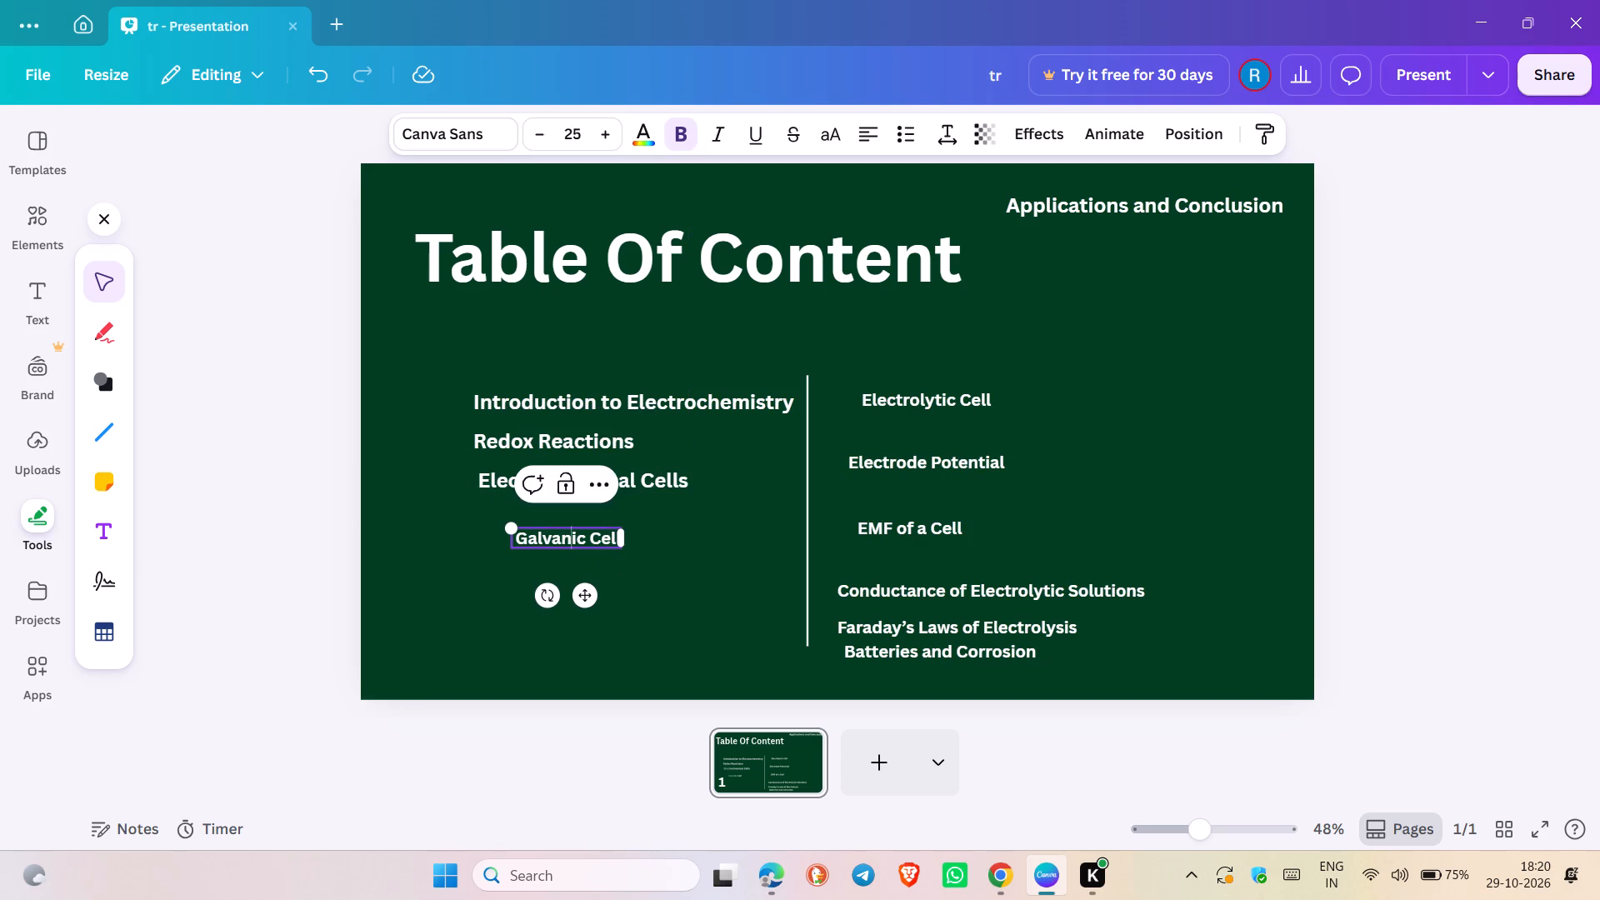
drag(567, 532, 525, 532)
key(a)
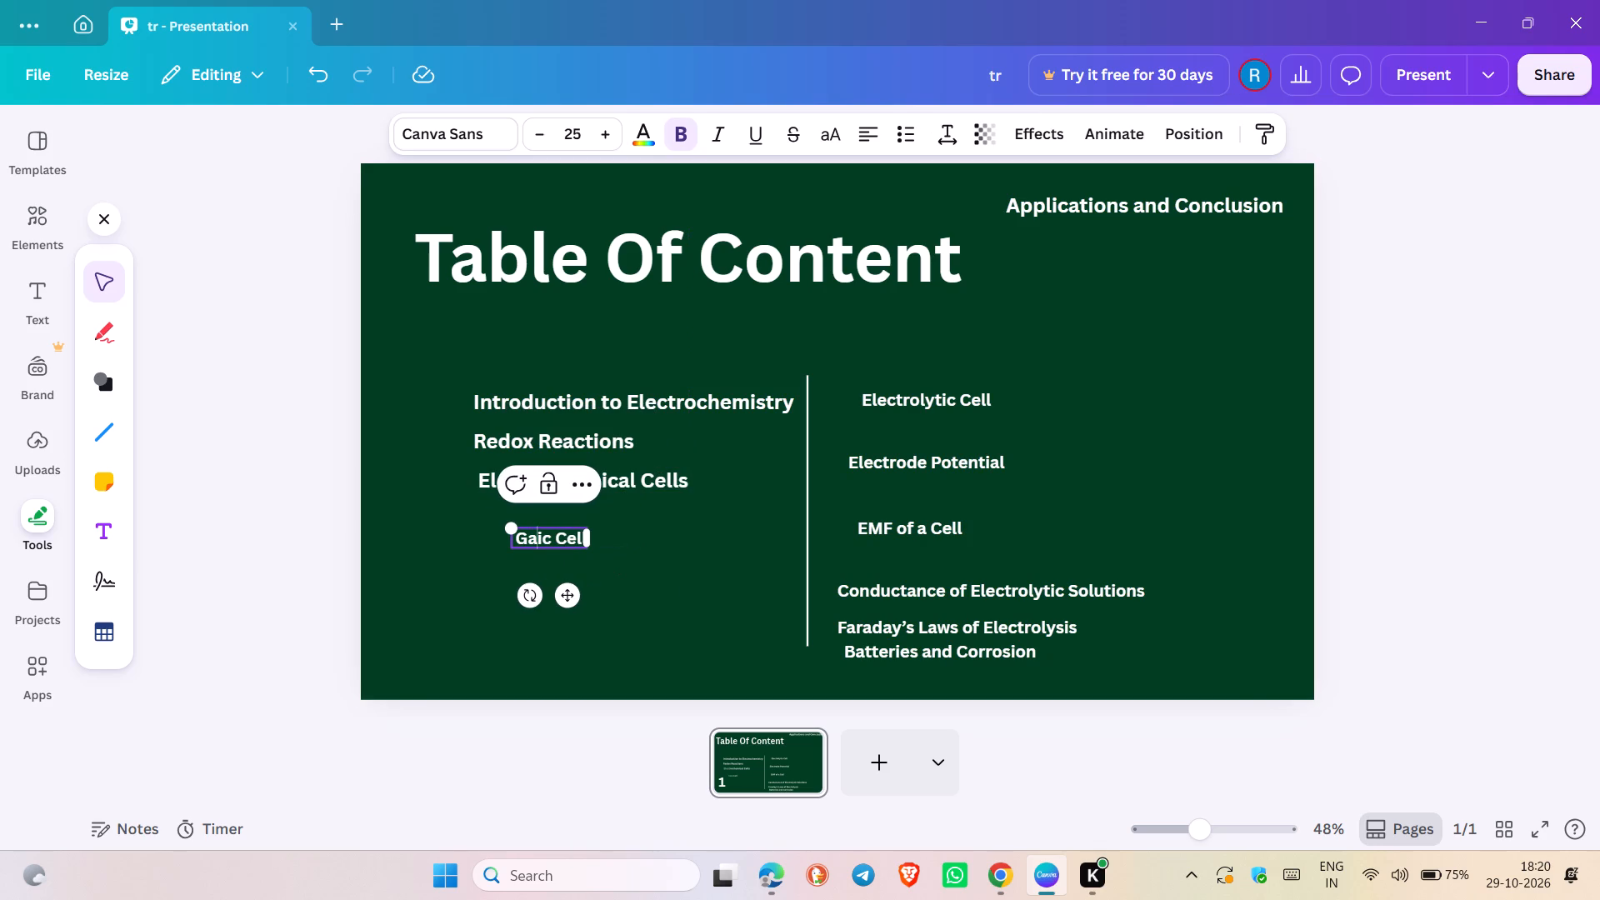
key(ctrl+z)
drag(533, 537, 593, 547)
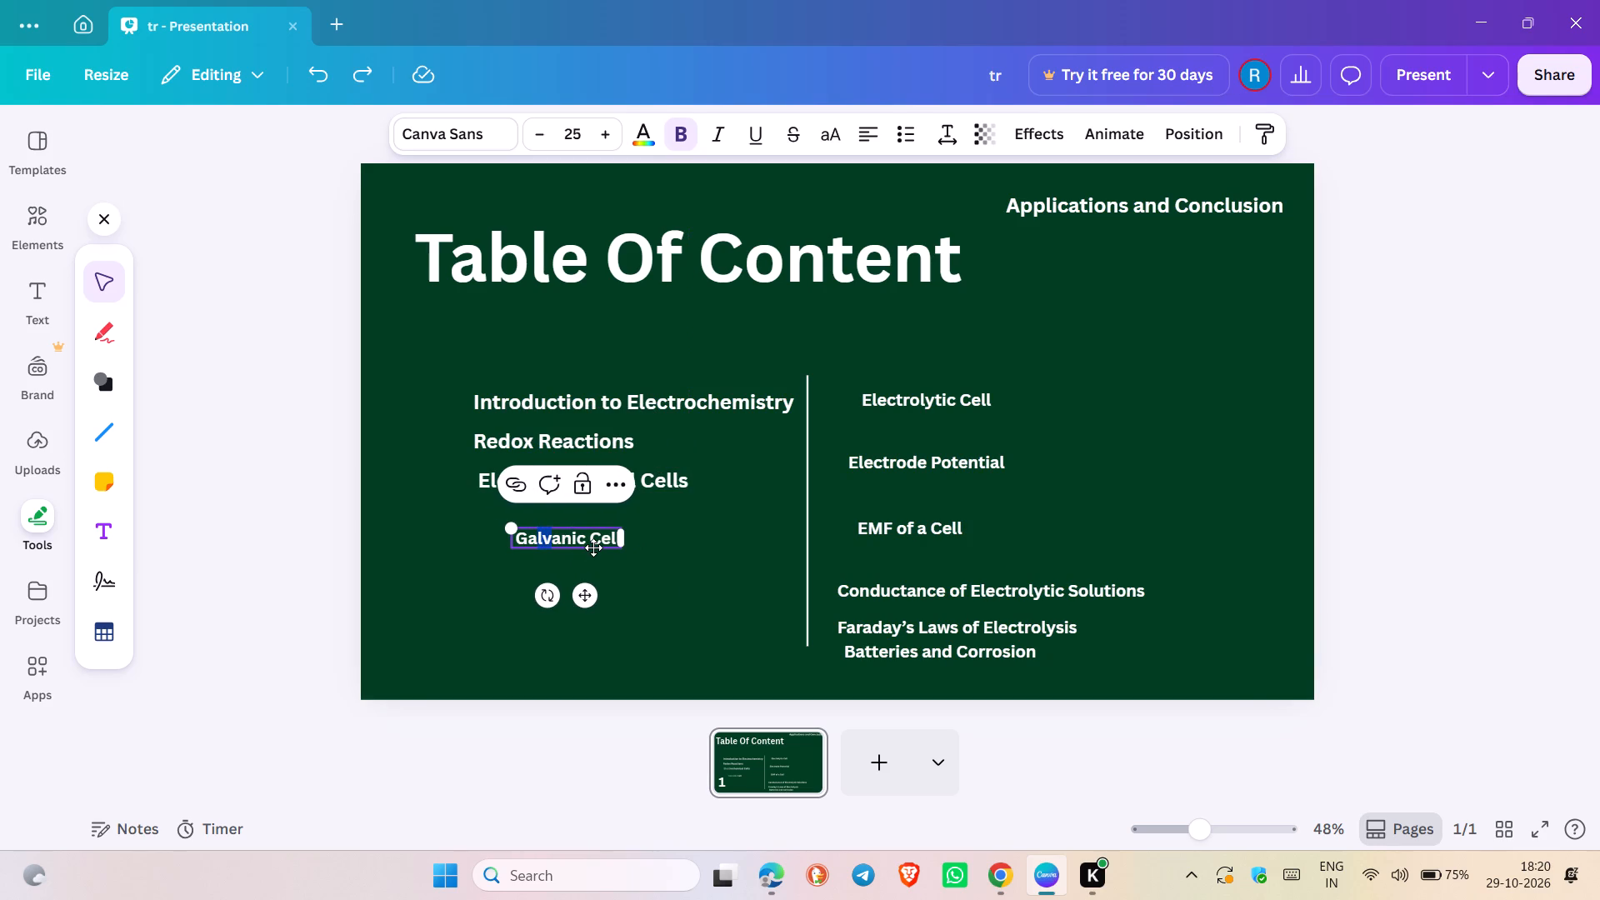
key(ctrl+a)
click(582, 144)
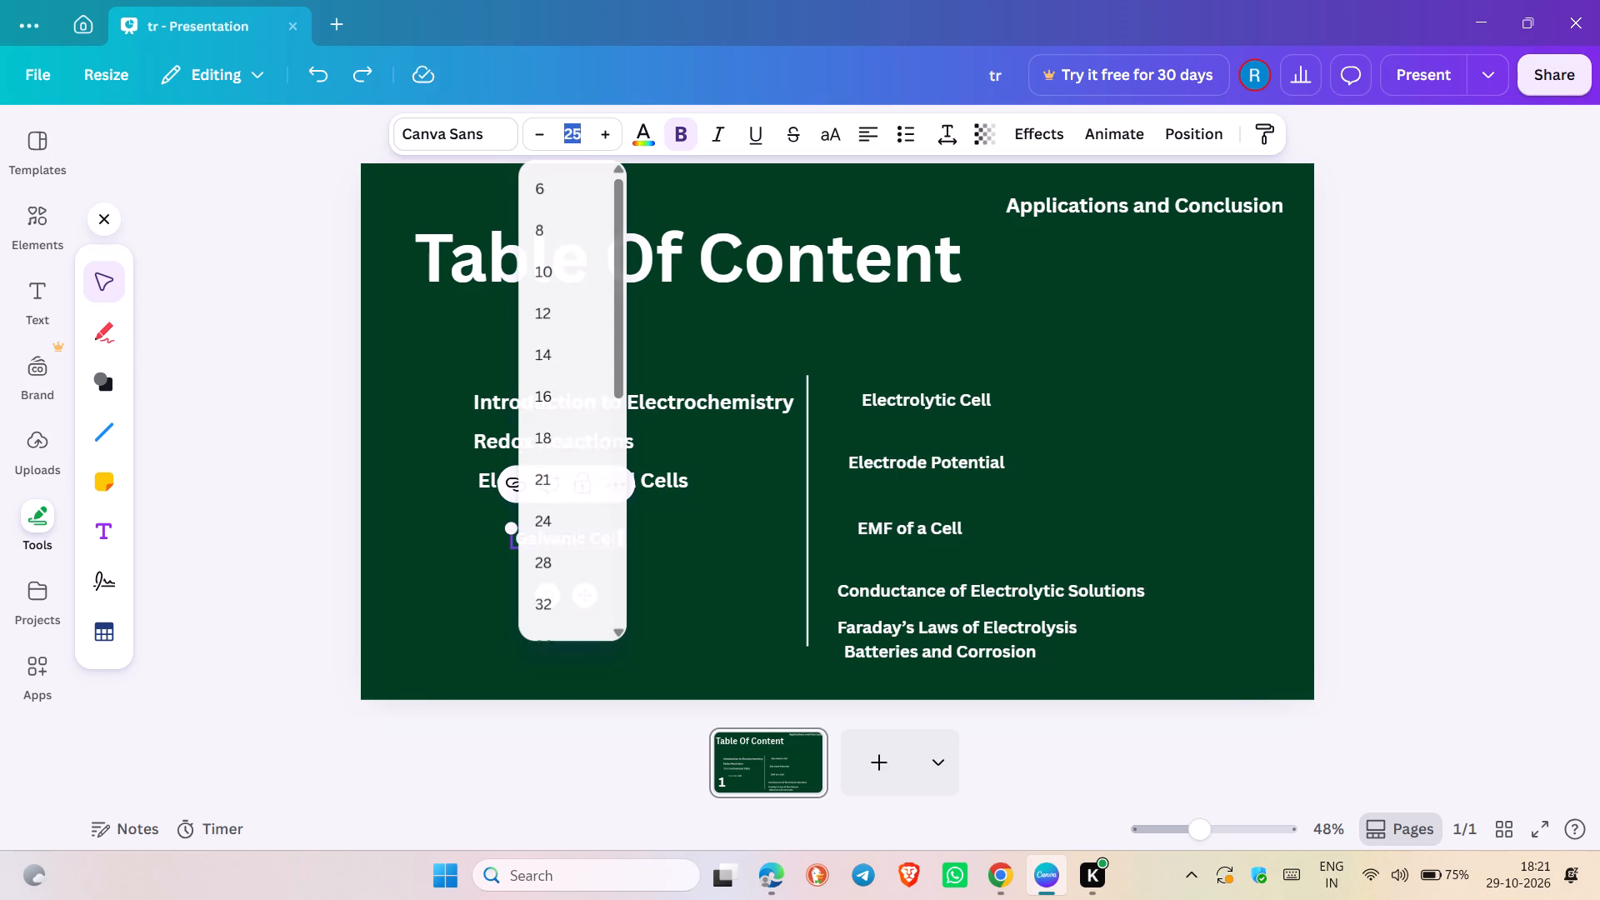
text(30)
key(Return)
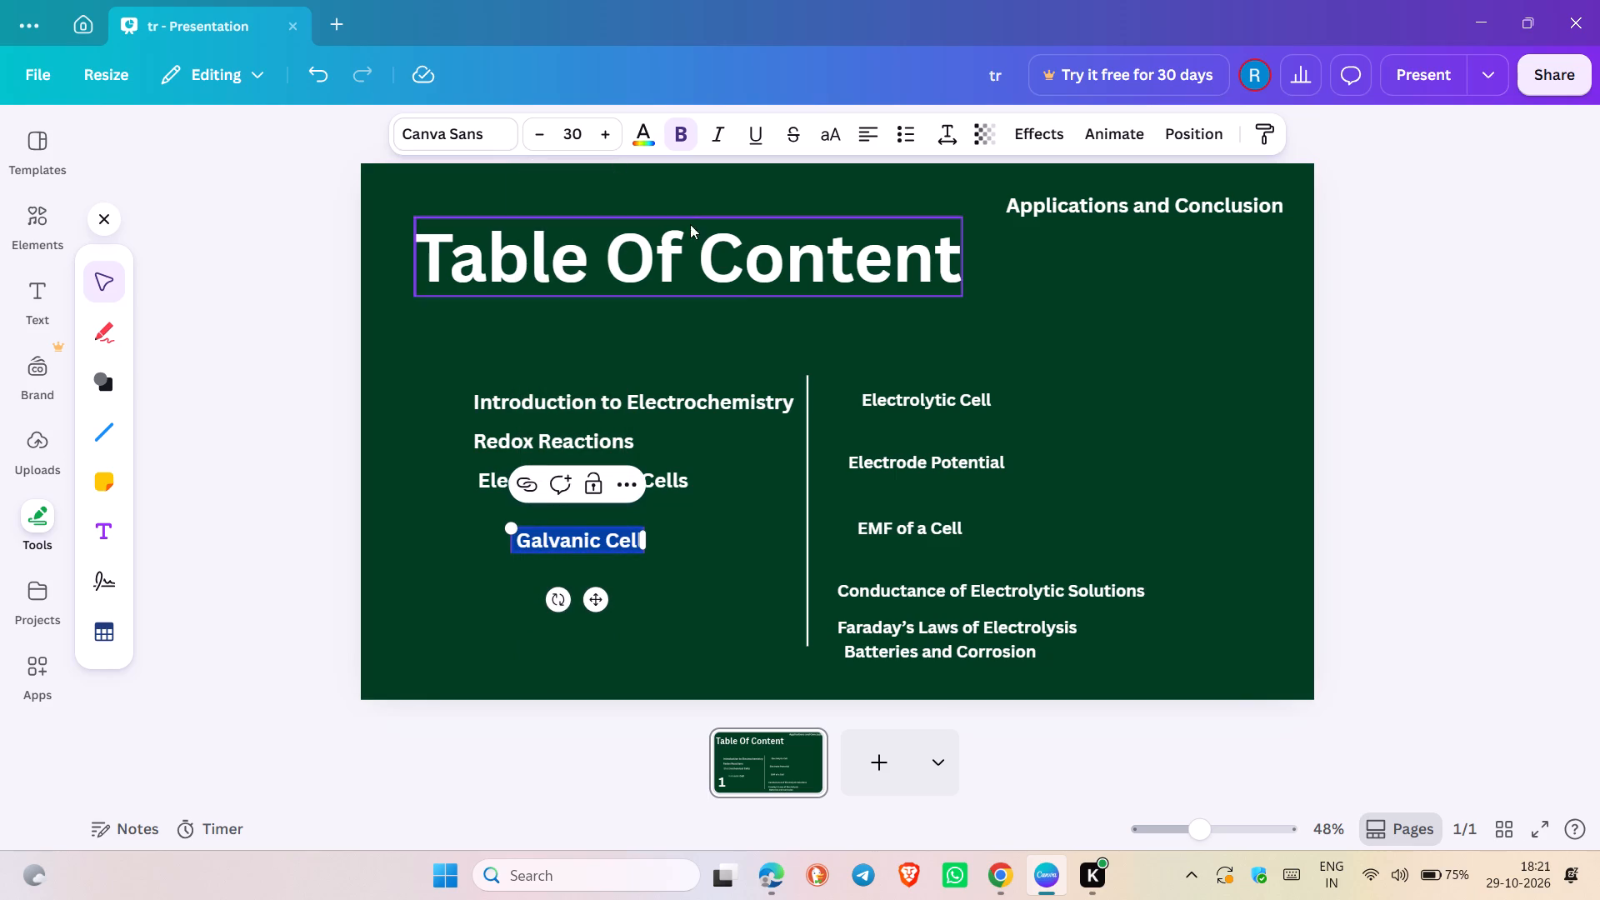
click(719, 483)
drag(608, 536, 561, 524)
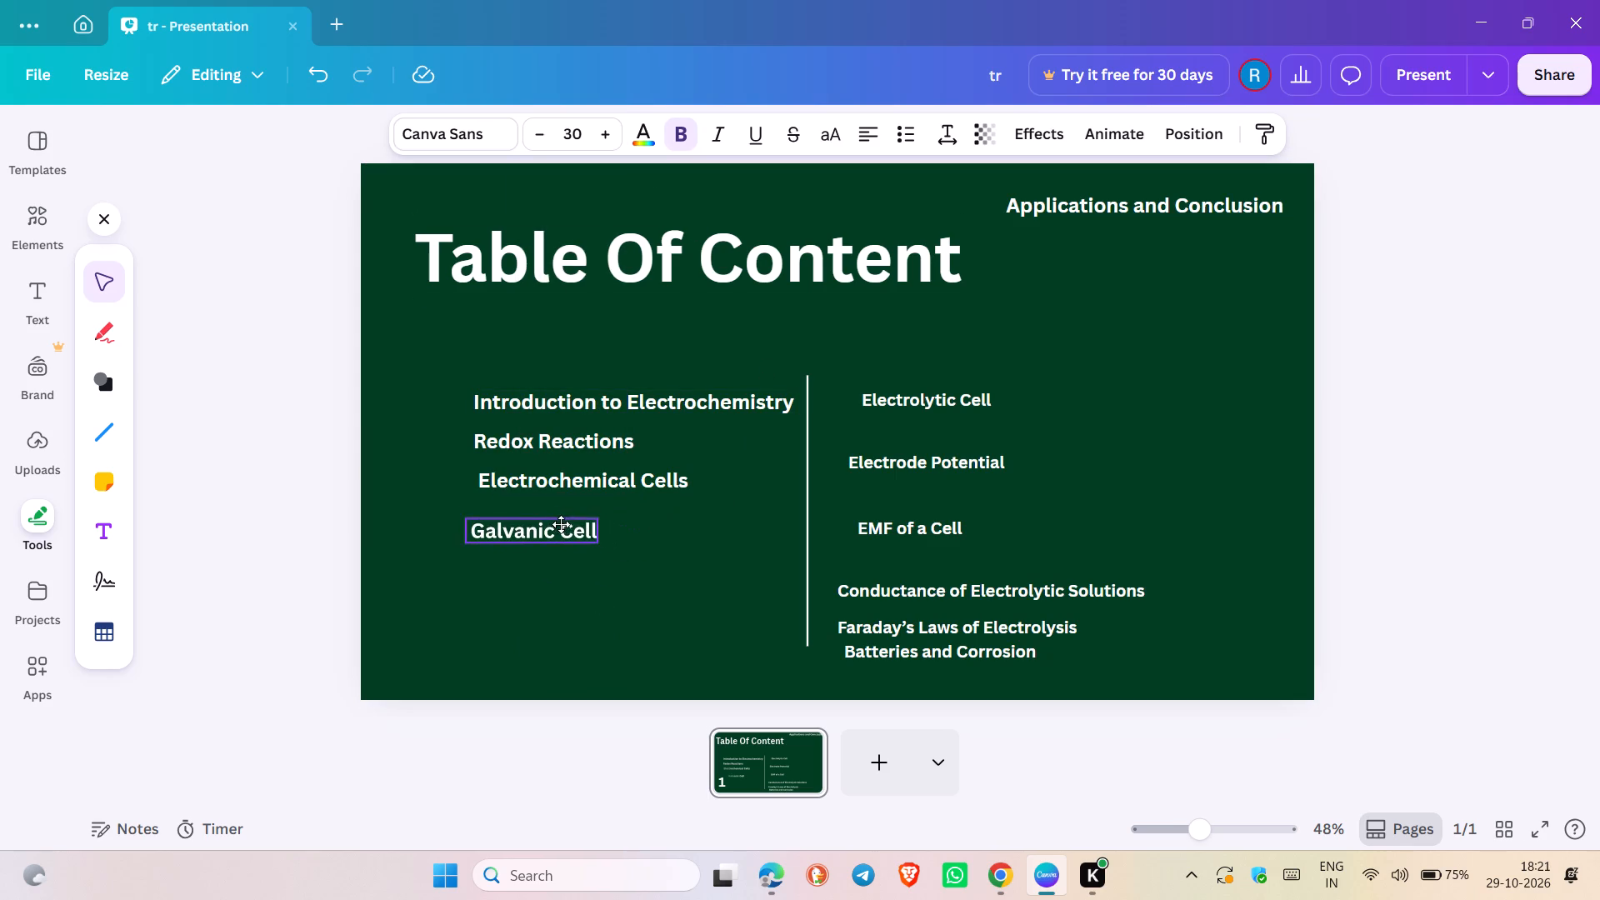
drag(561, 524, 578, 522)
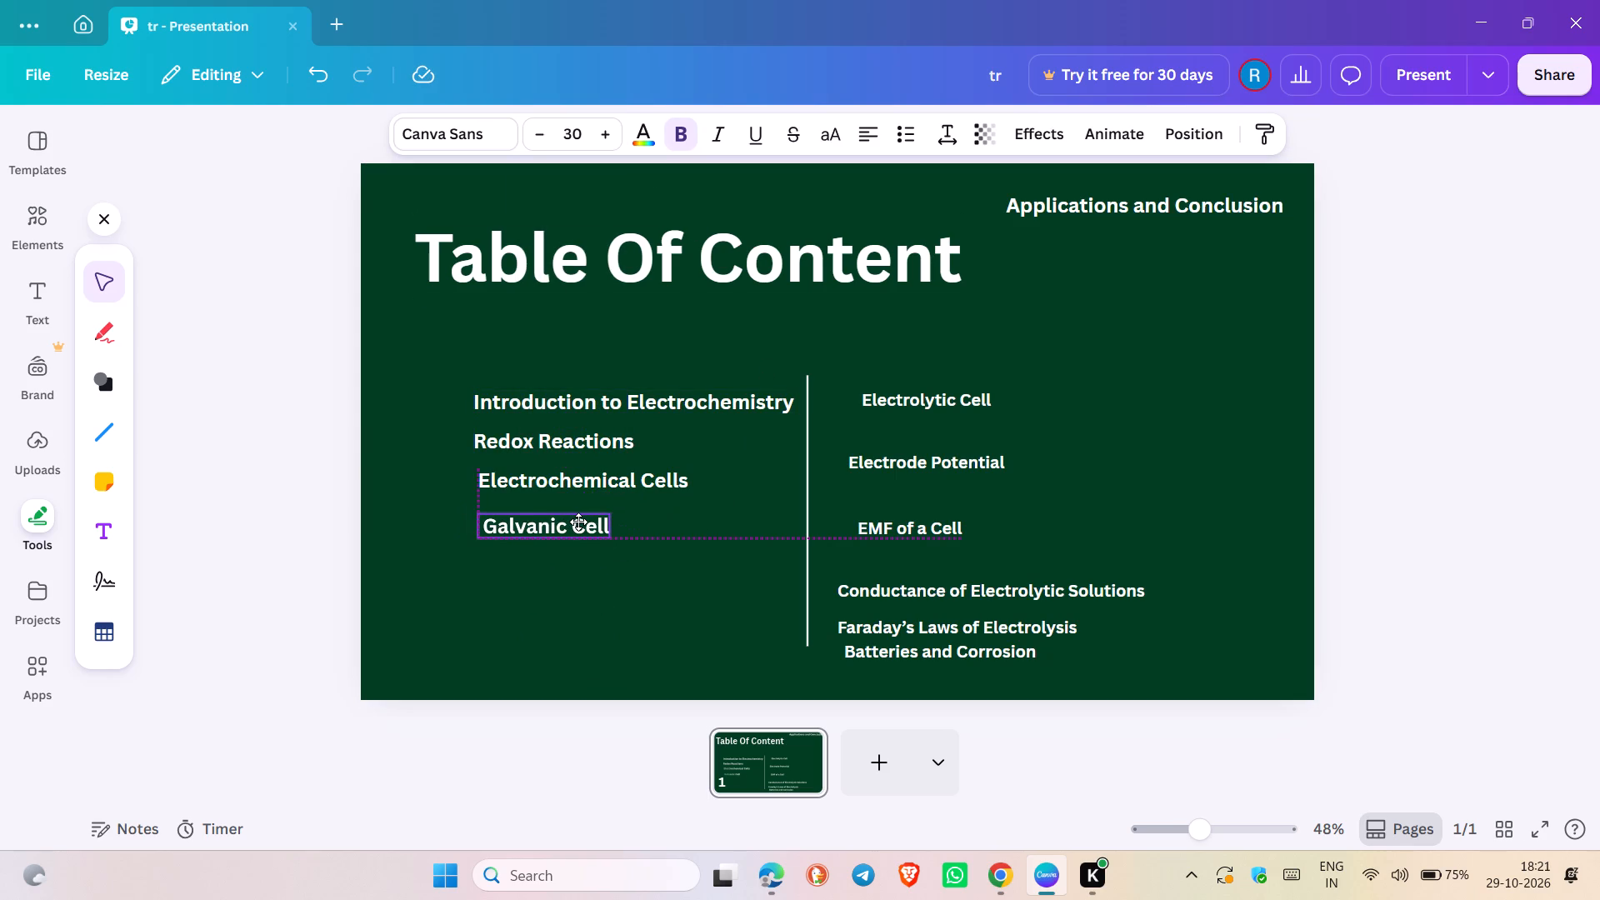
drag(578, 522, 570, 520)
click(656, 478)
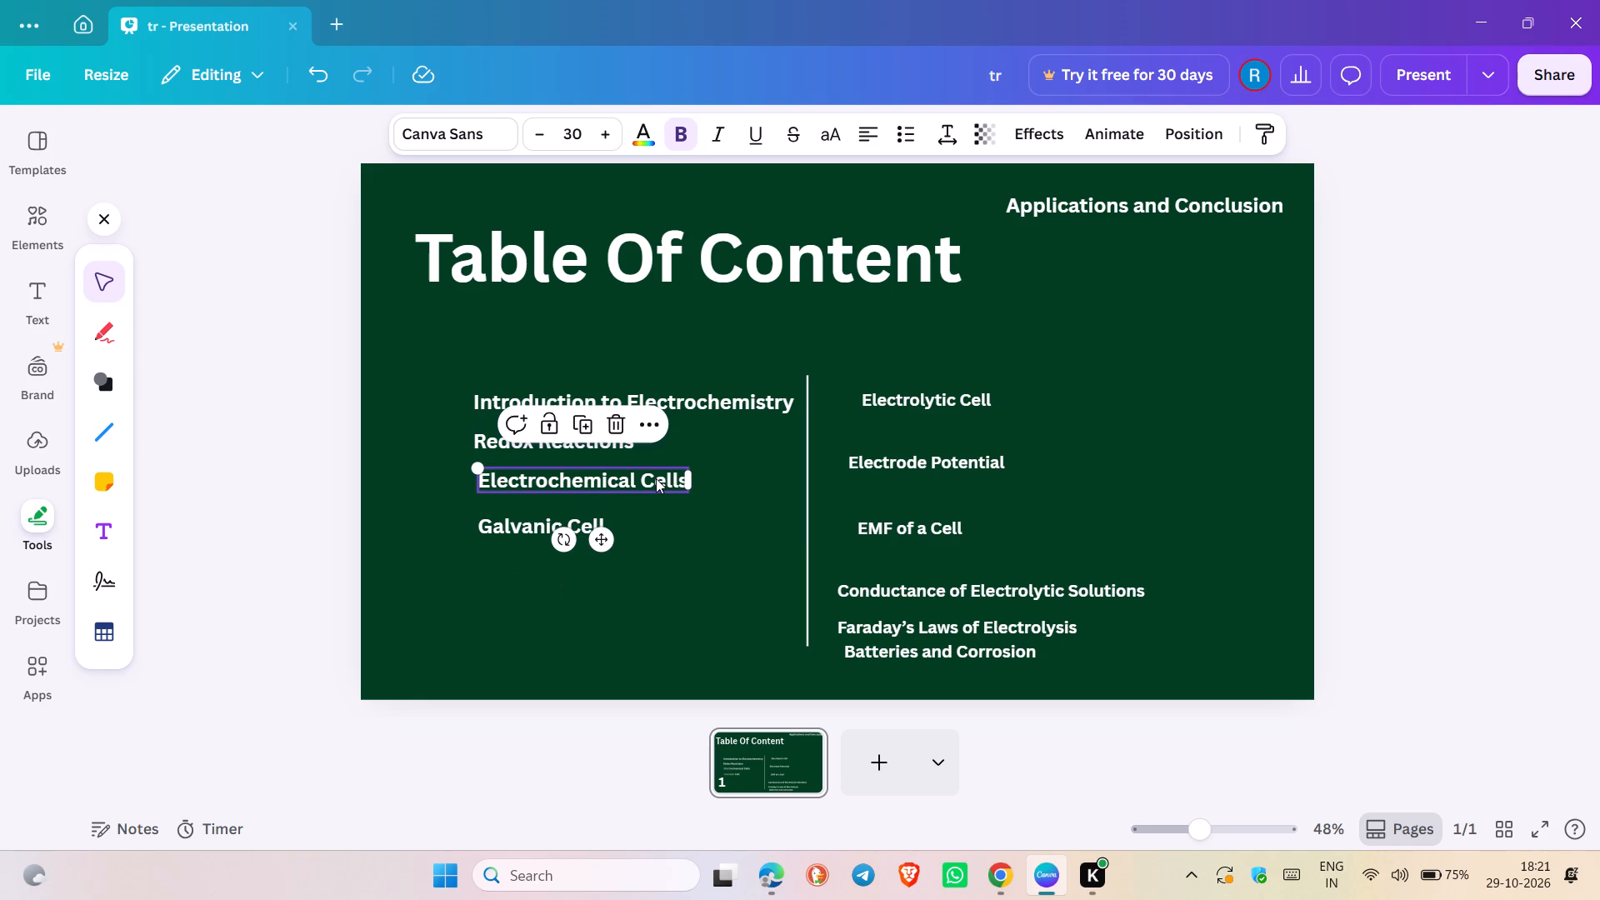
click(675, 577)
Bring "Electrolytic Cell" across to the left column beneath "Galvanic Cell" and set it to font size 30.
drag(942, 389, 622, 570)
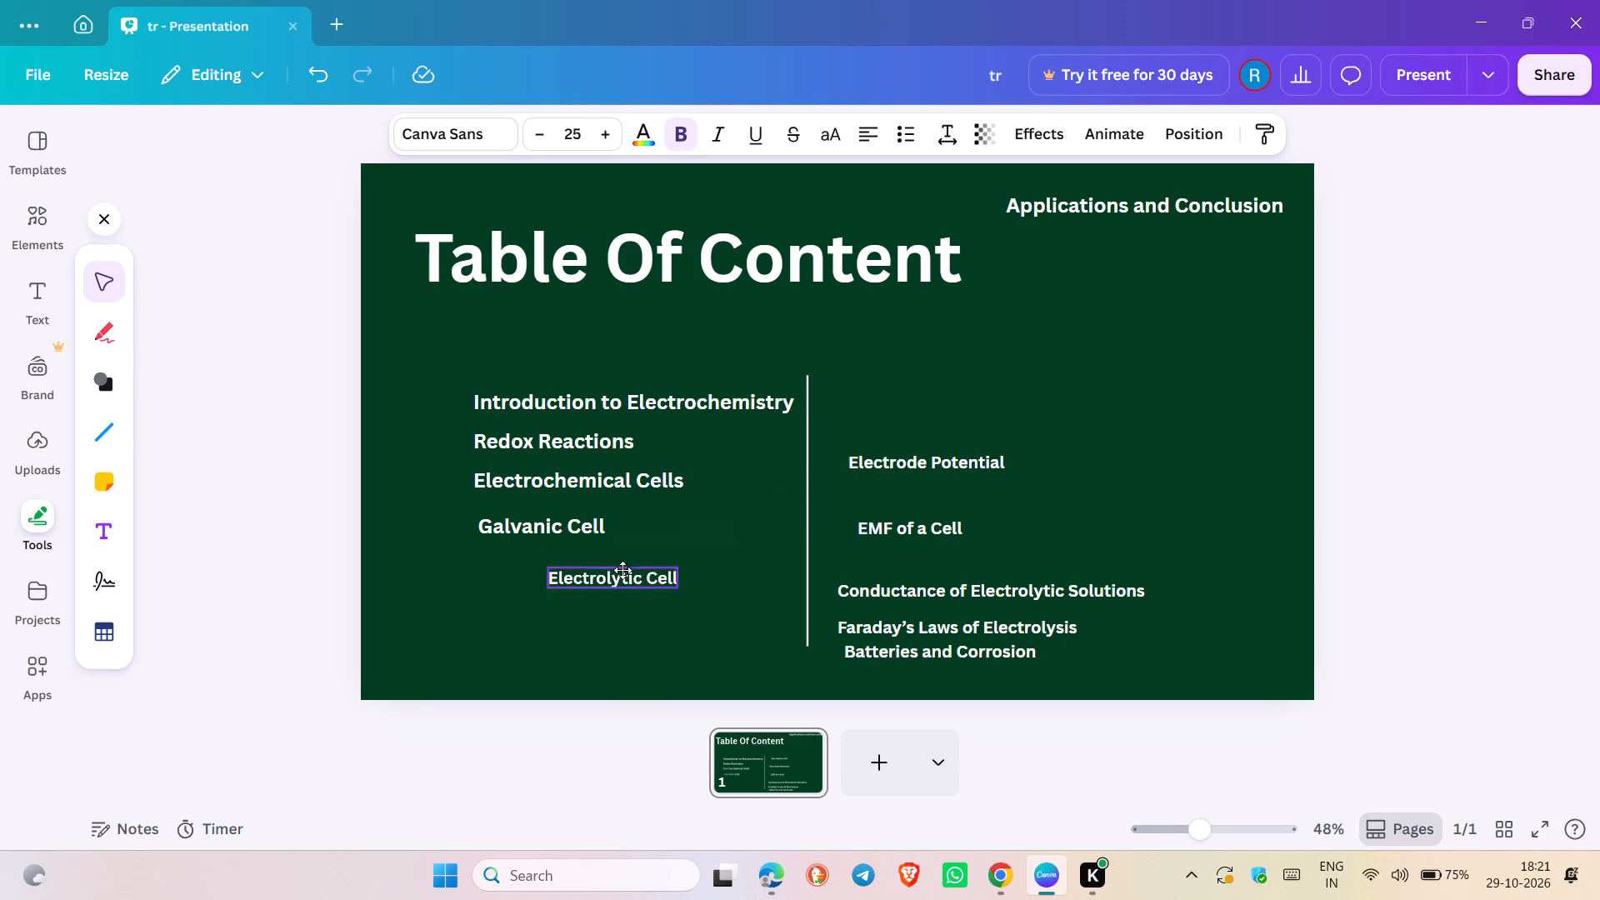
drag(622, 570, 557, 563)
double_click(542, 572)
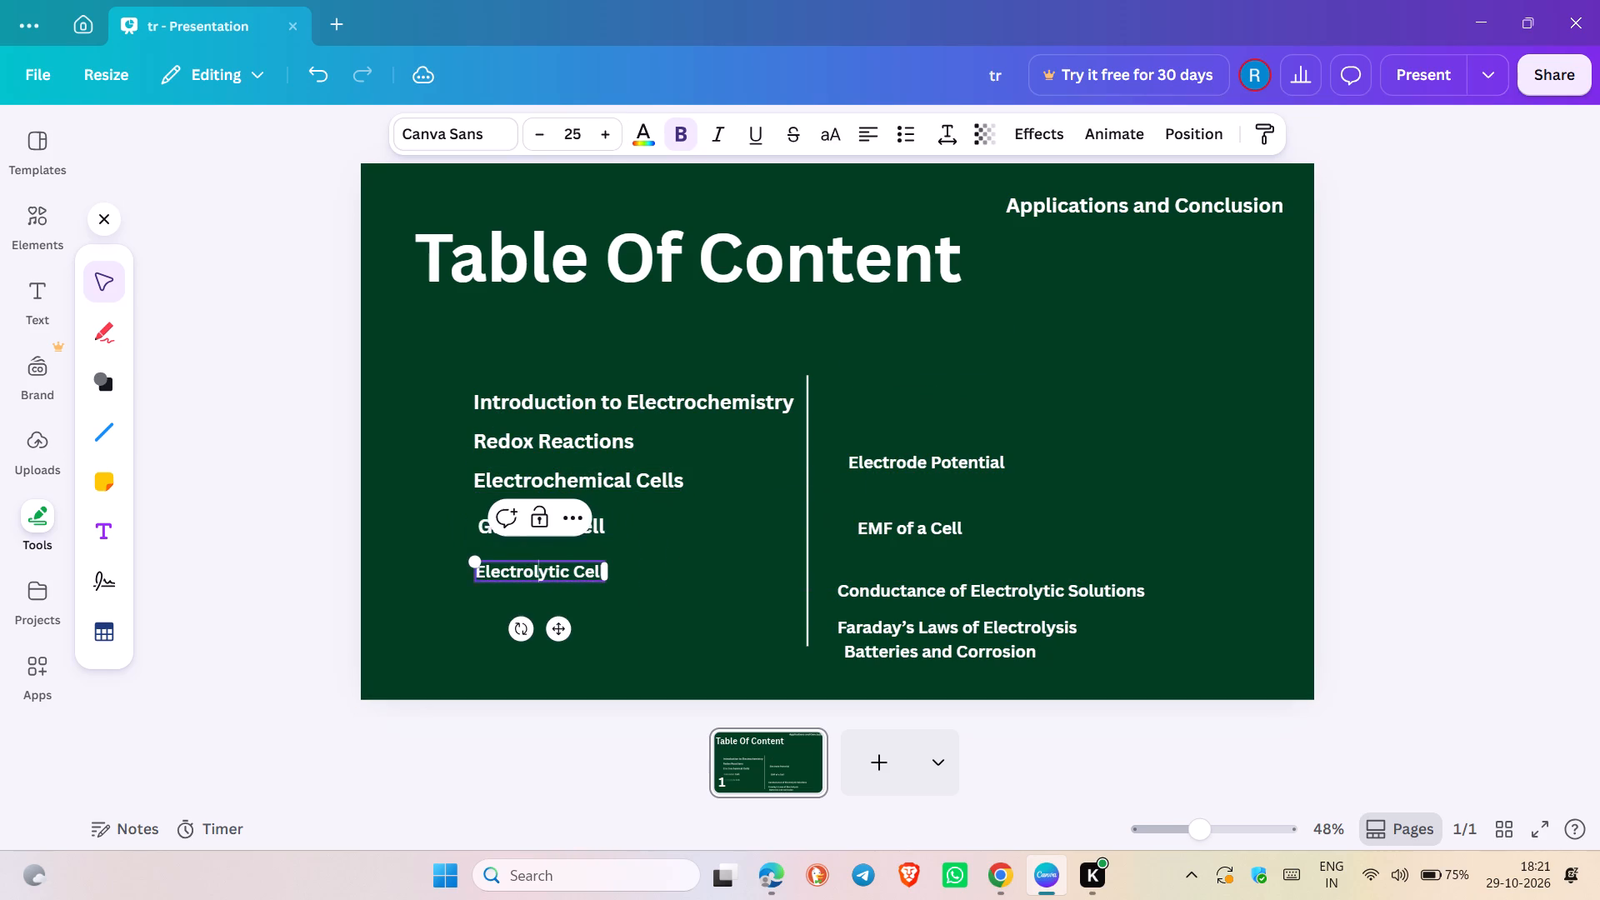
key(ctrl+a)
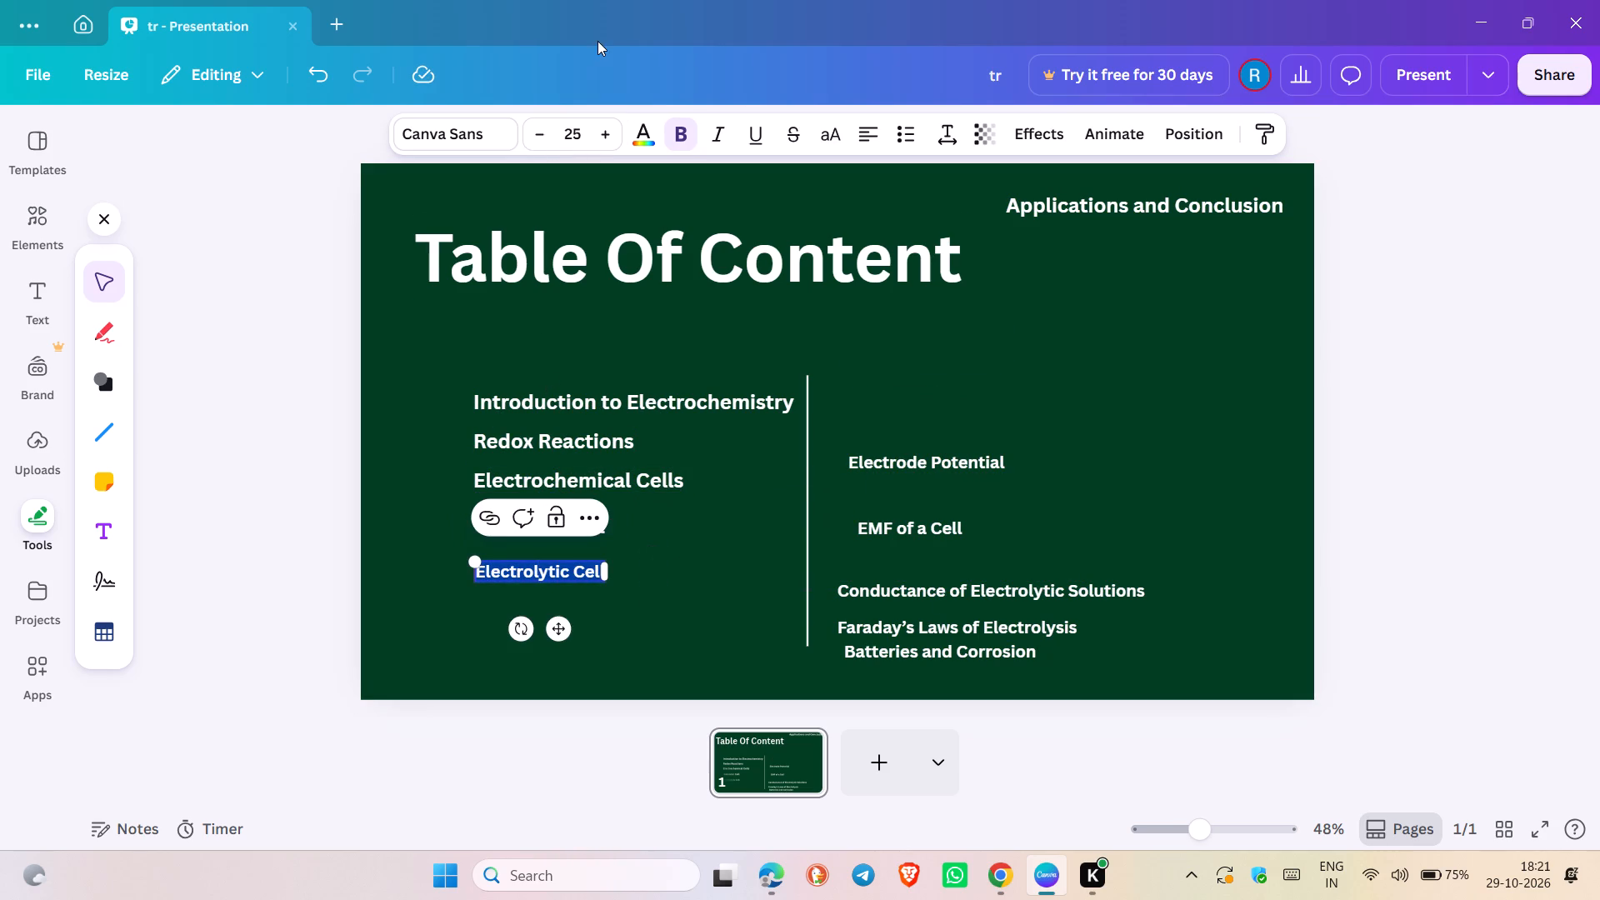
click(577, 128)
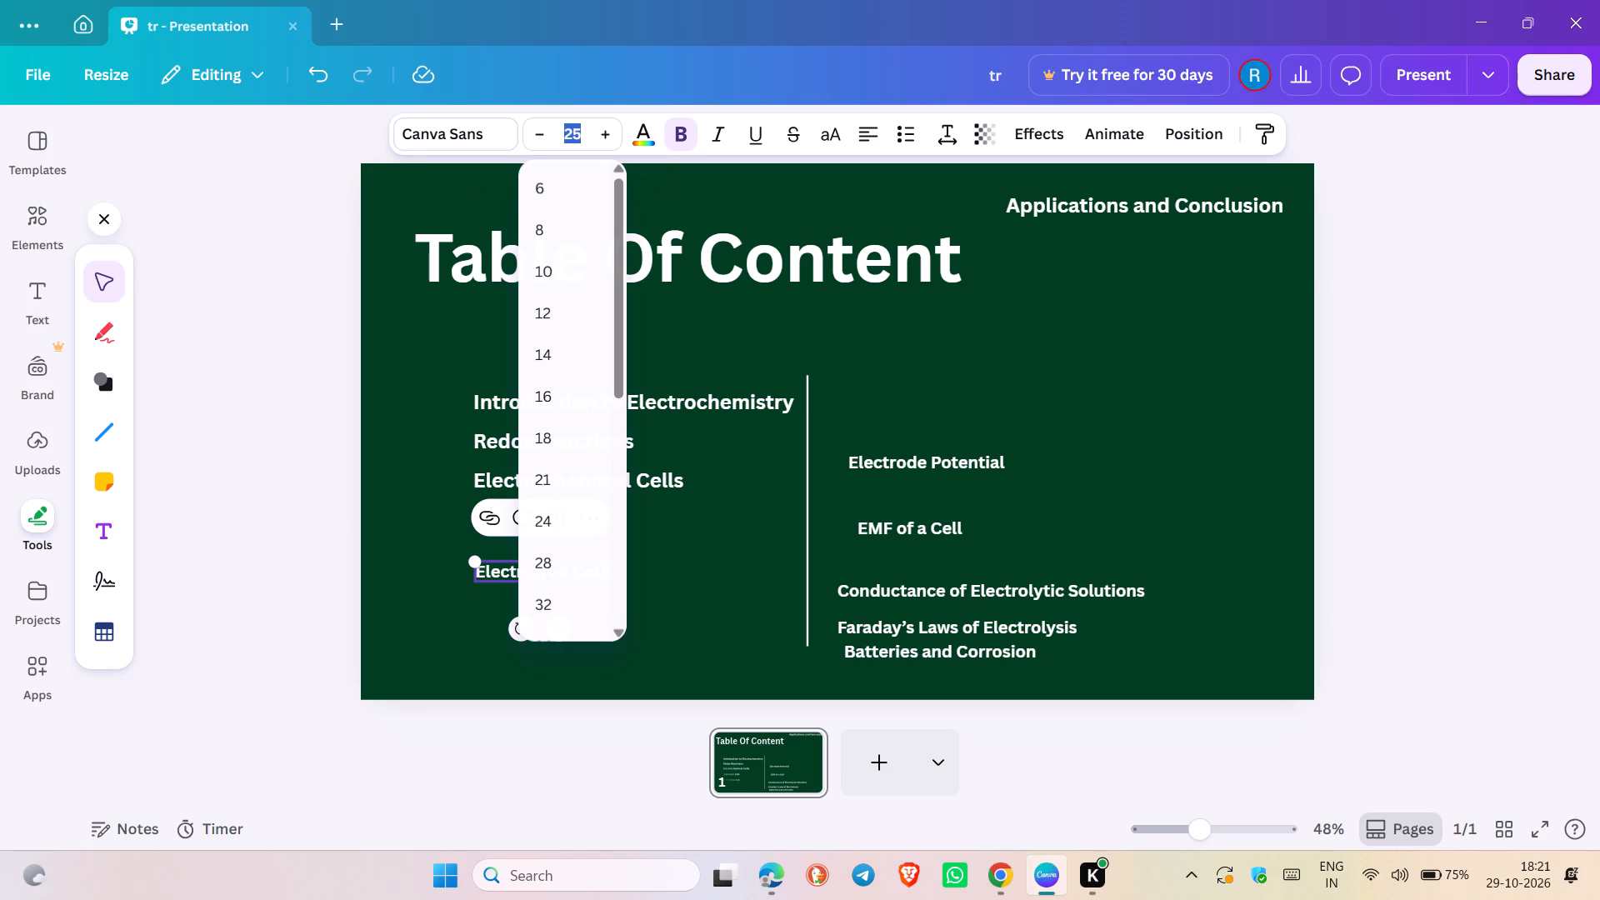
text(30)
key(Return)
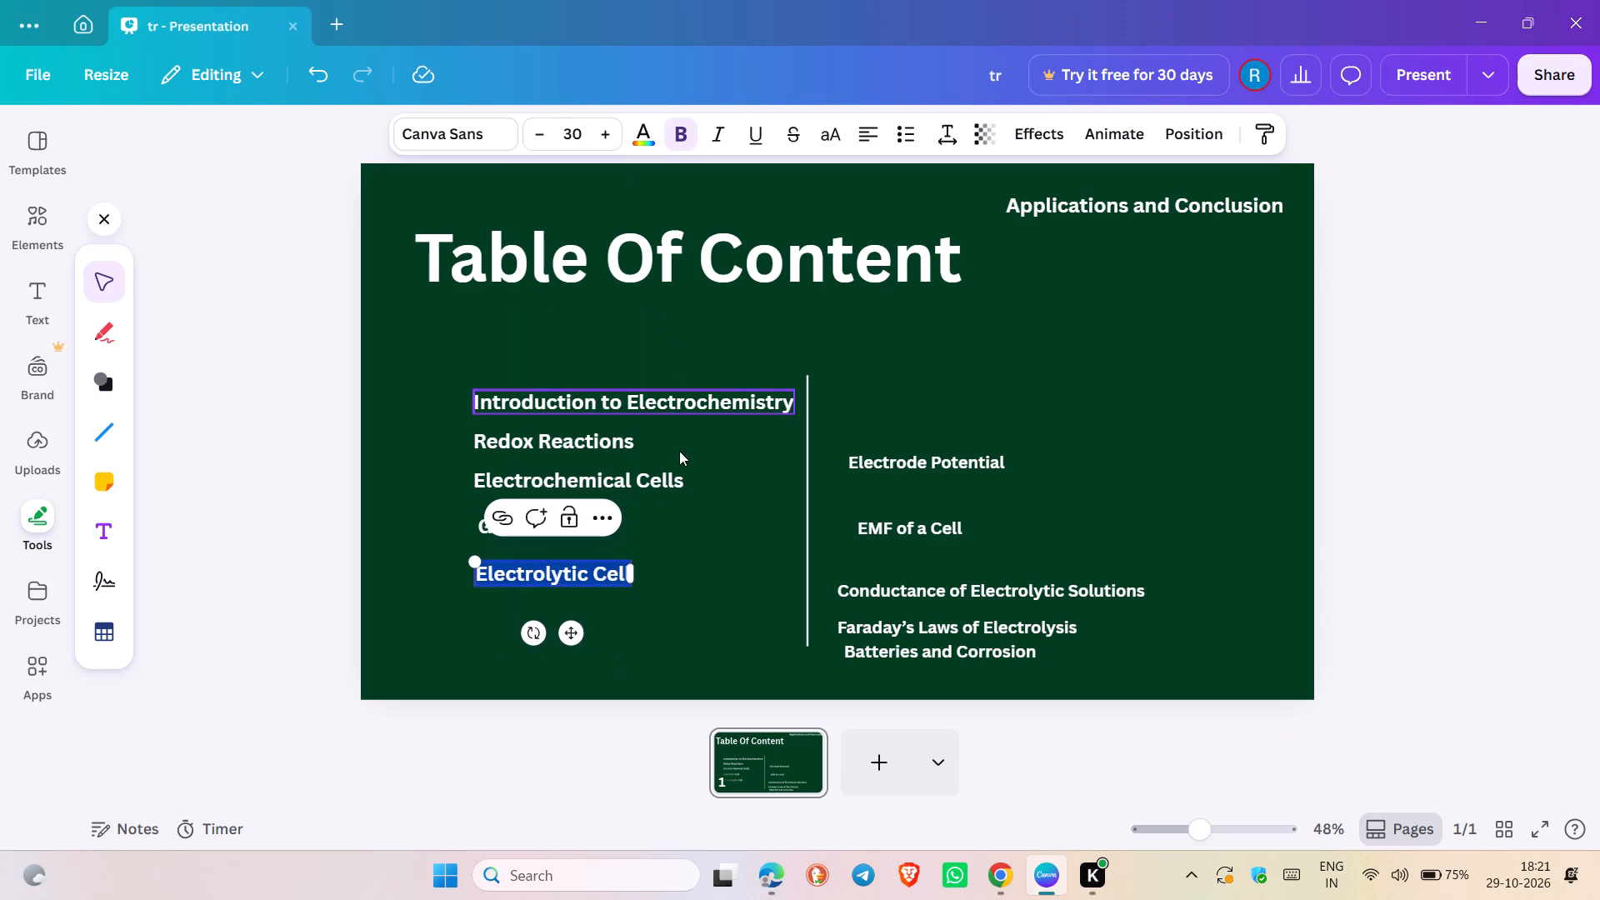
click(660, 502)
Lower "Electrolytic Cell", "Galvanic Cell", "Electrochemical Cells" and "Redox Reactions" to space out the left column, keeping their left edges aligned.
click(578, 532)
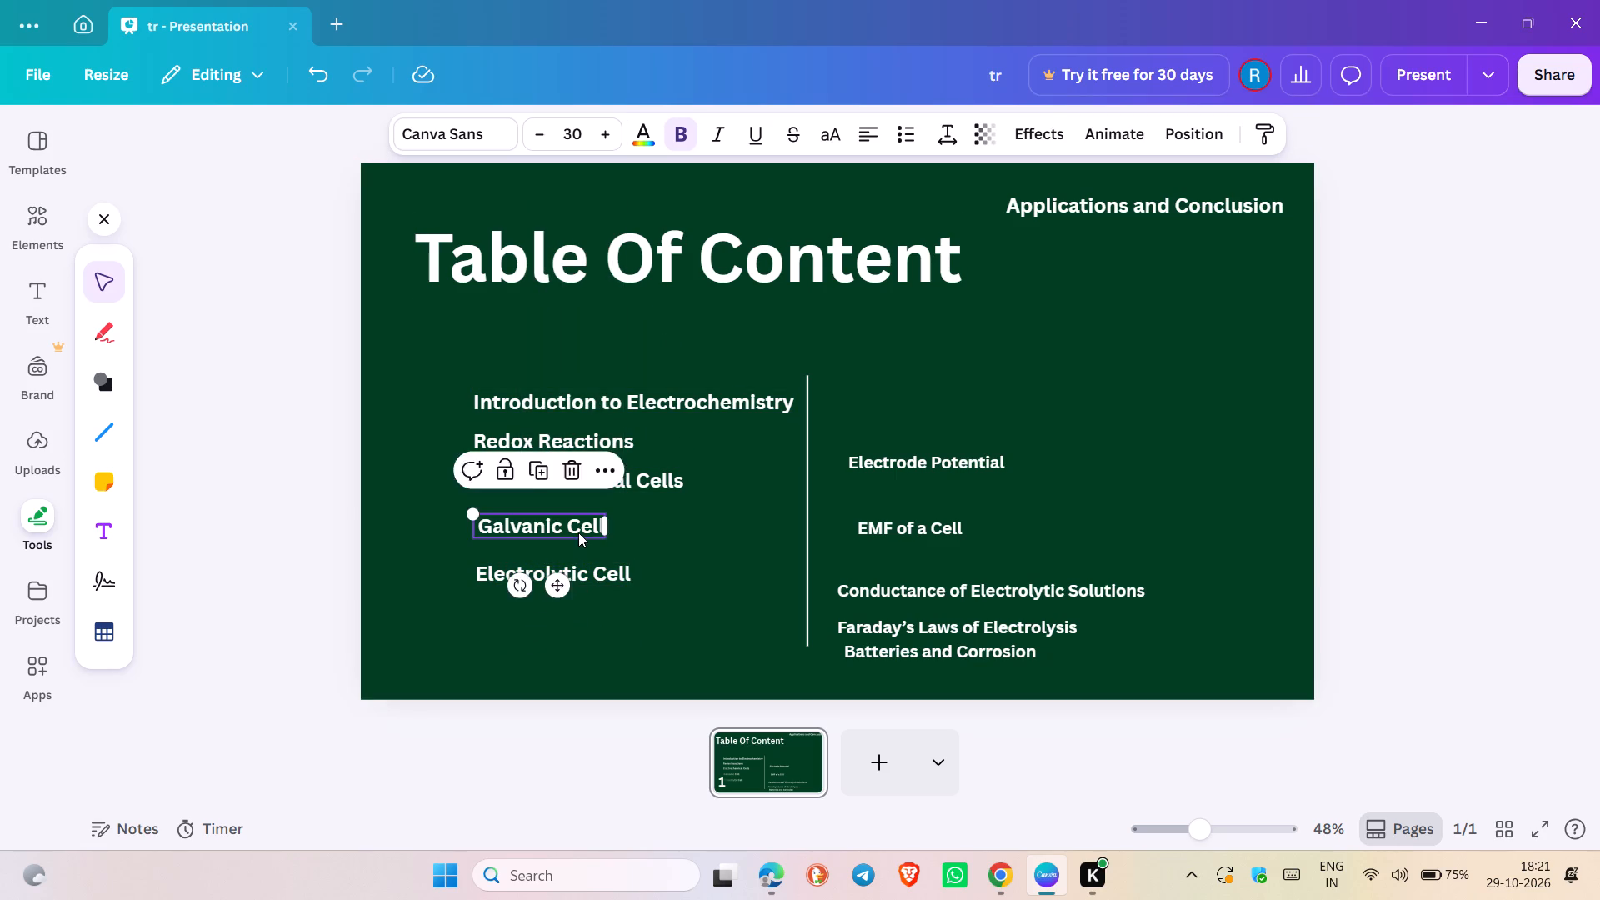
click(587, 587)
click(636, 642)
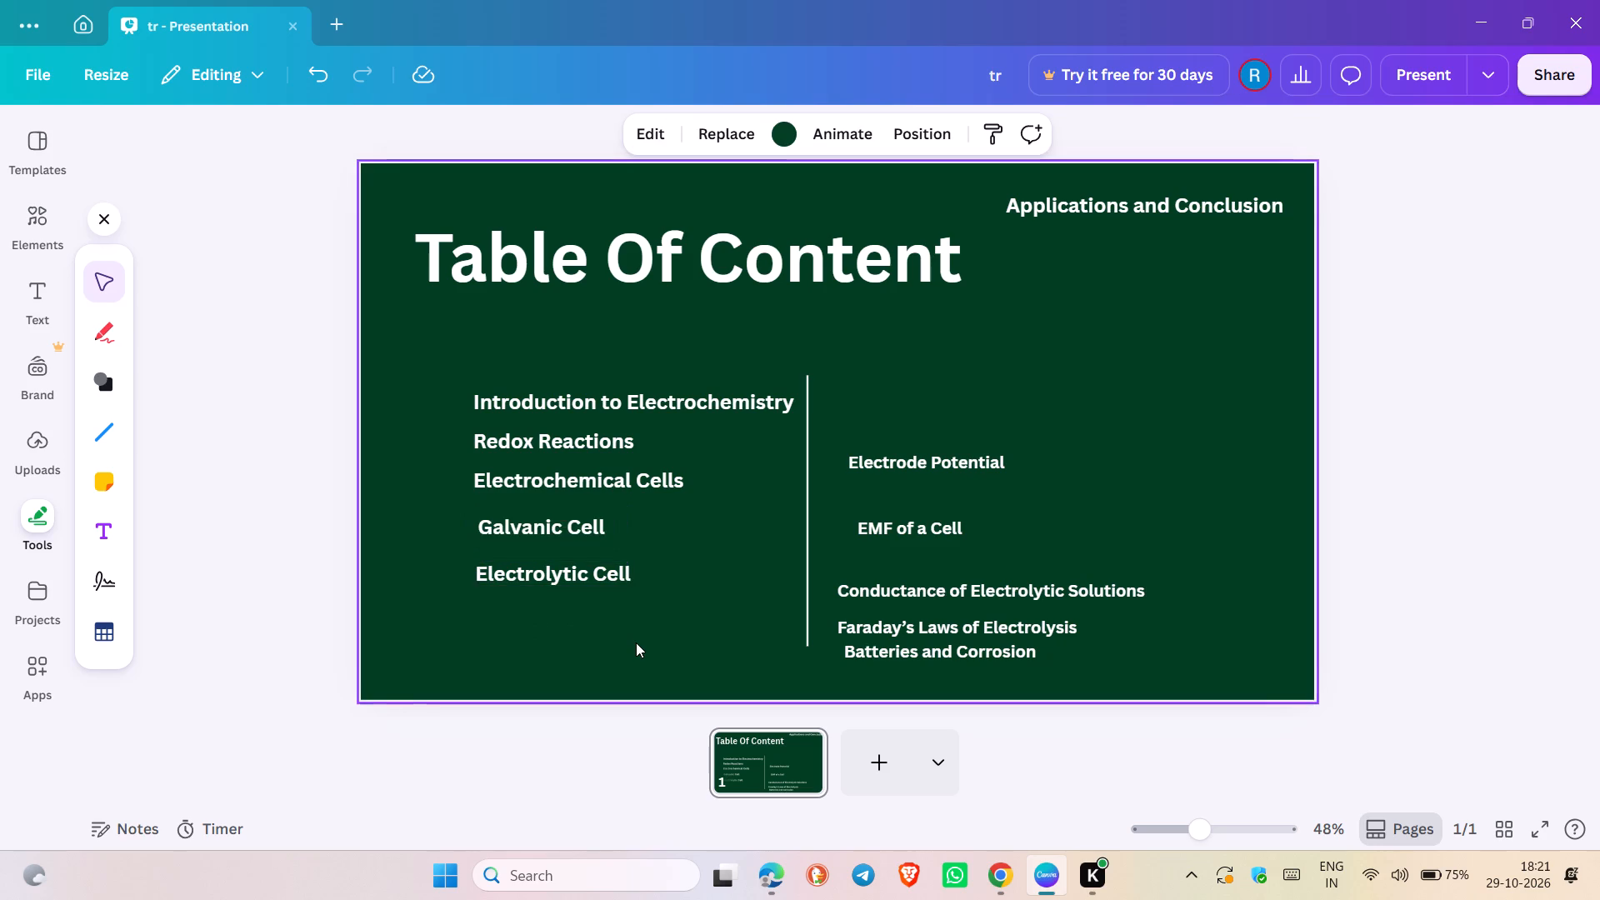
drag(595, 572, 592, 584)
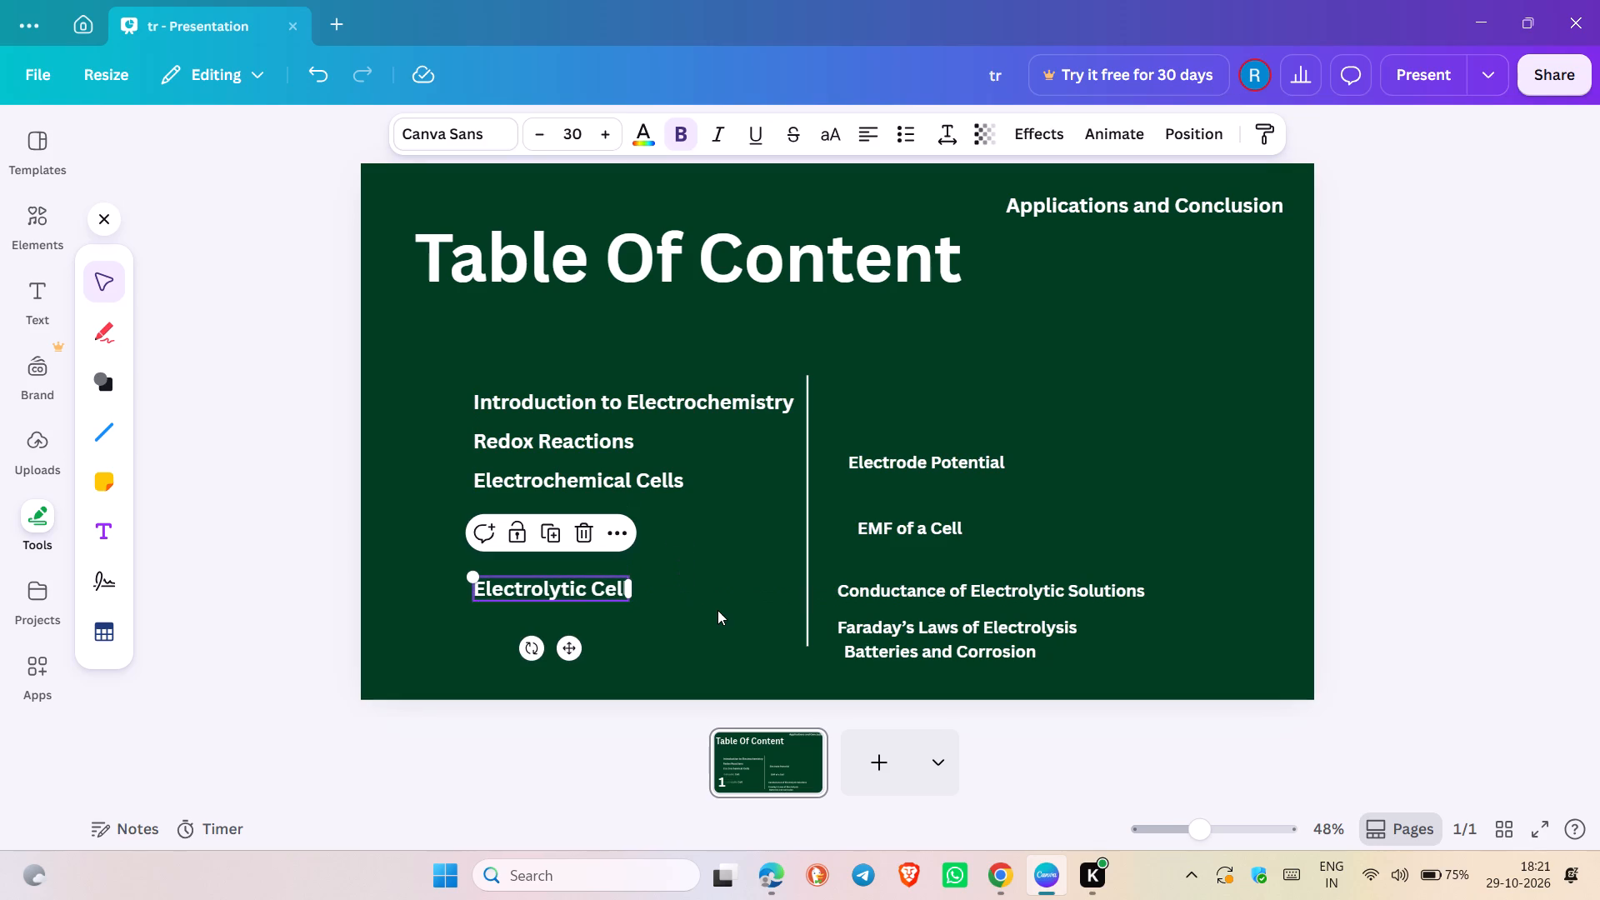
click(717, 610)
drag(582, 529, 587, 543)
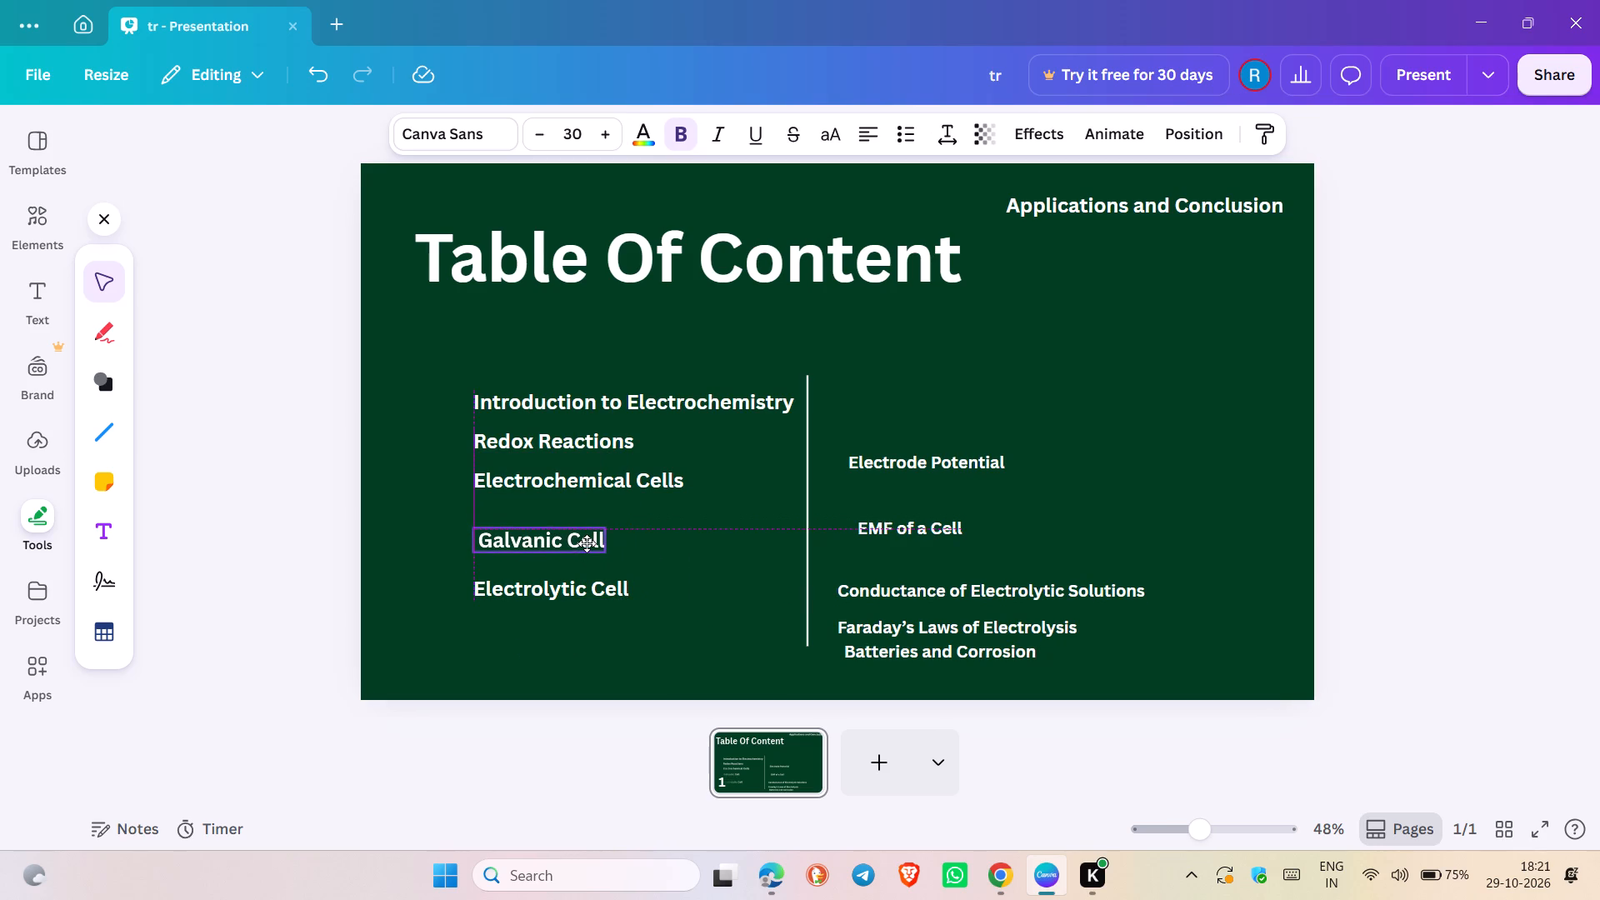
drag(587, 543, 587, 545)
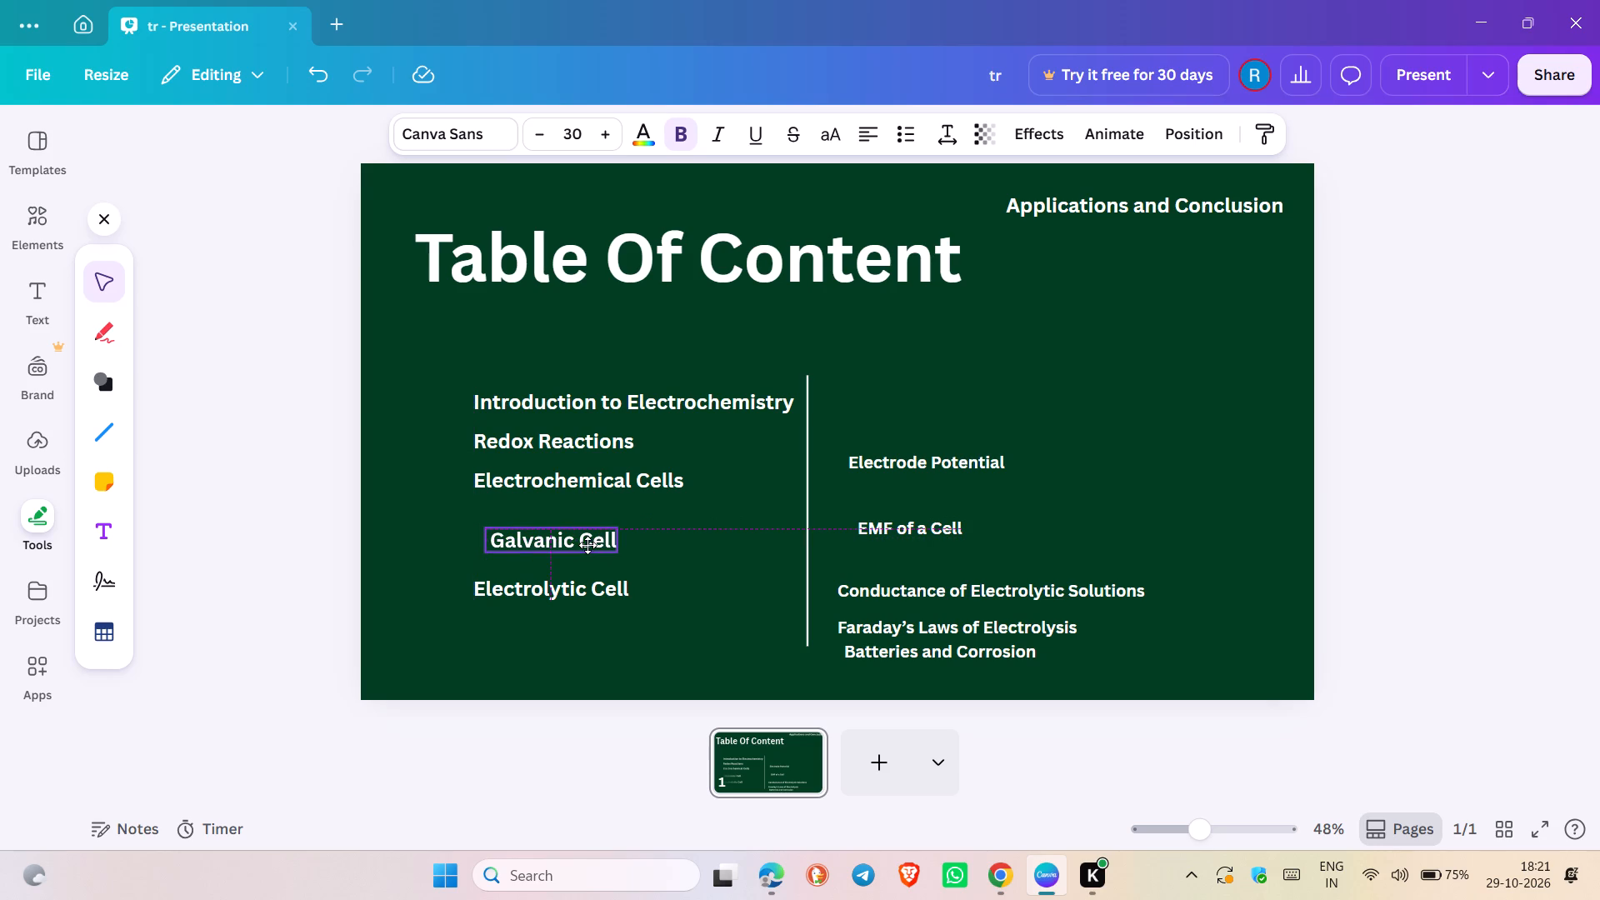
drag(587, 545, 581, 543)
click(726, 570)
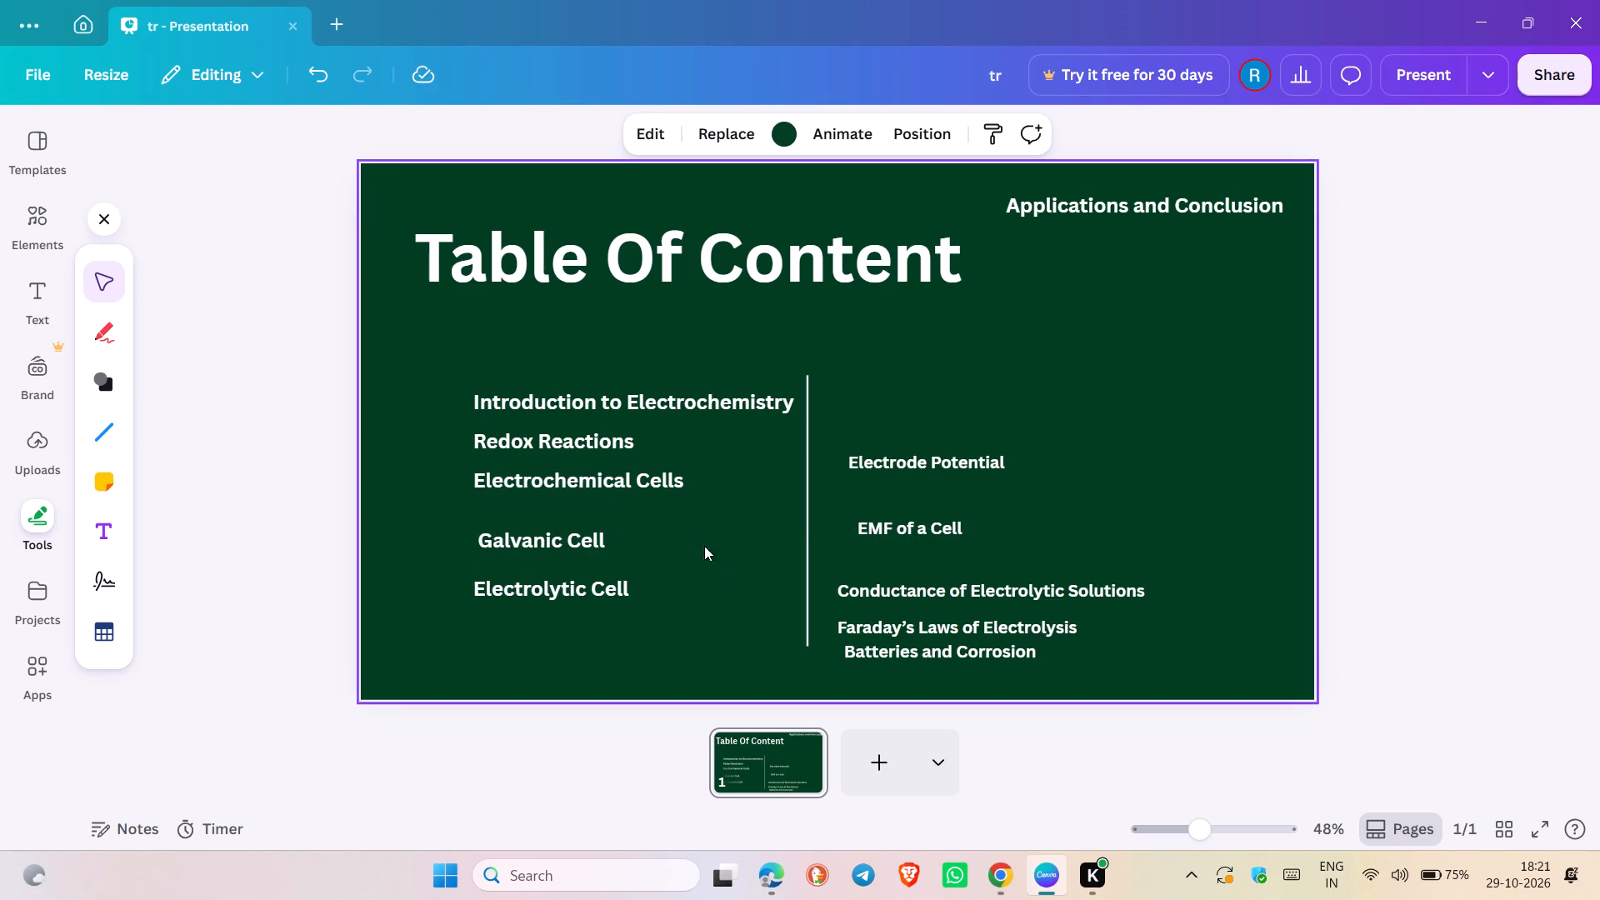
drag(659, 487, 662, 506)
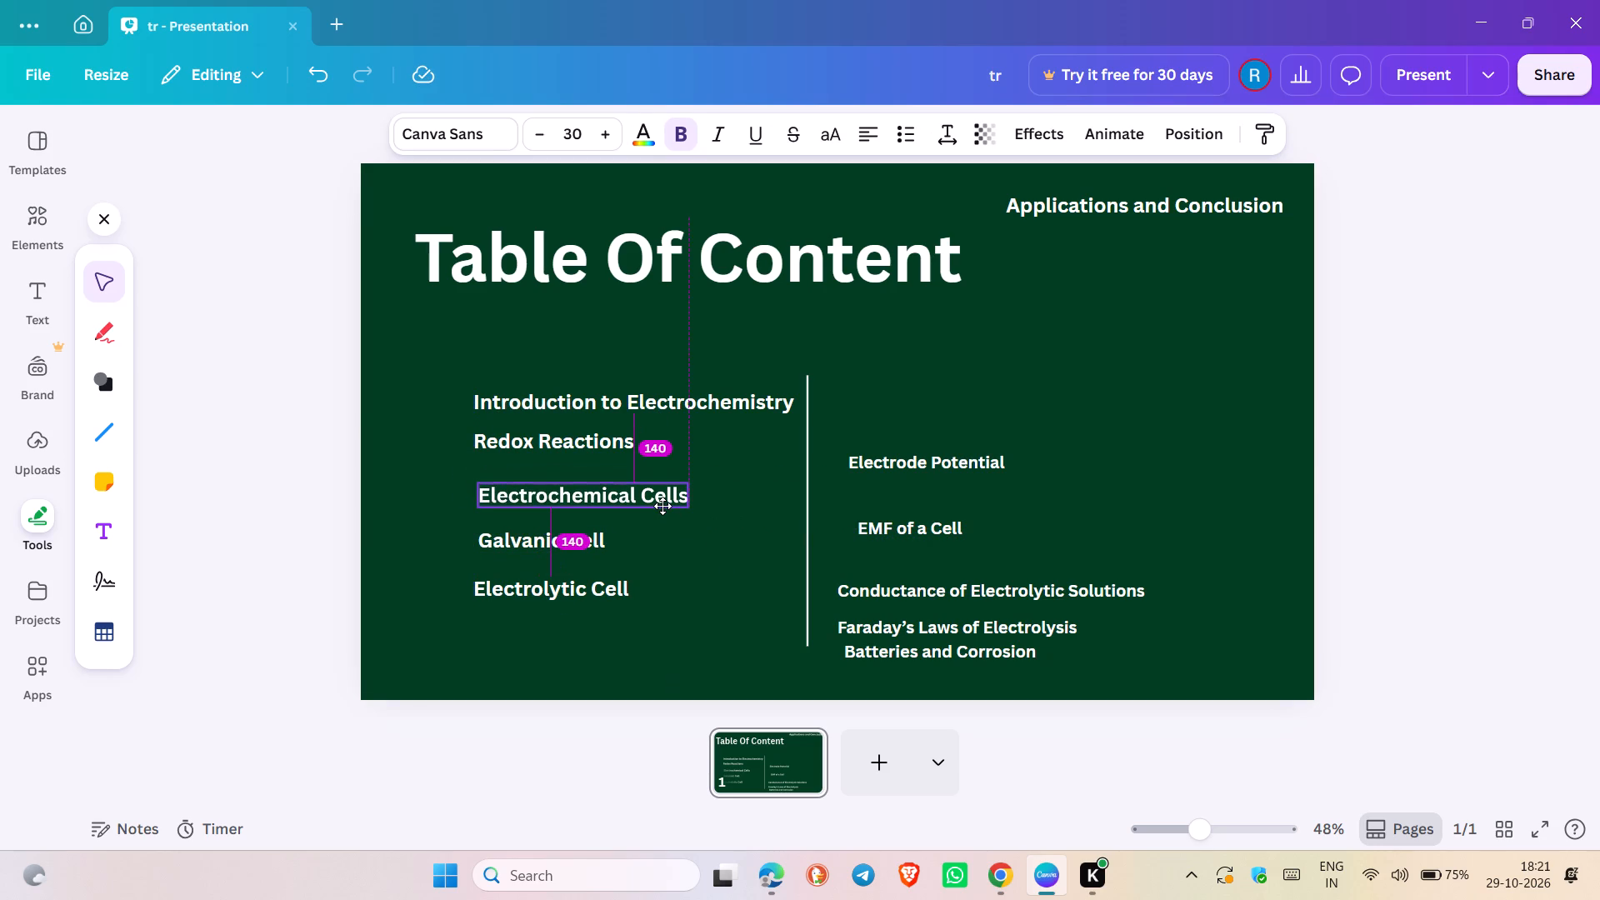
drag(662, 506, 656, 502)
click(702, 463)
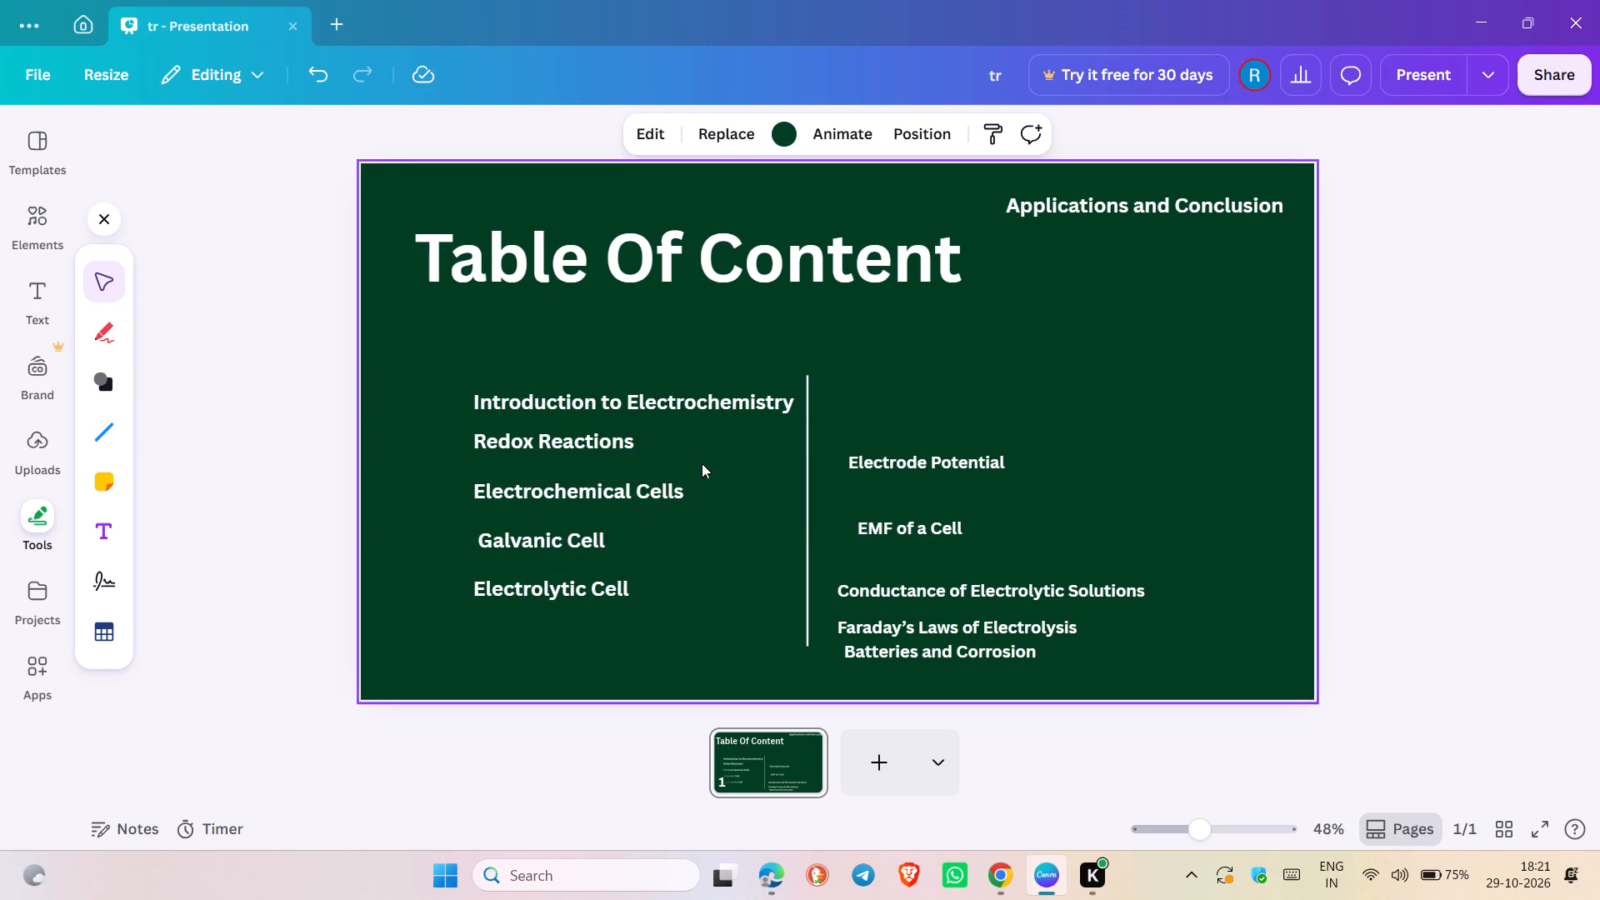
drag(603, 443, 606, 458)
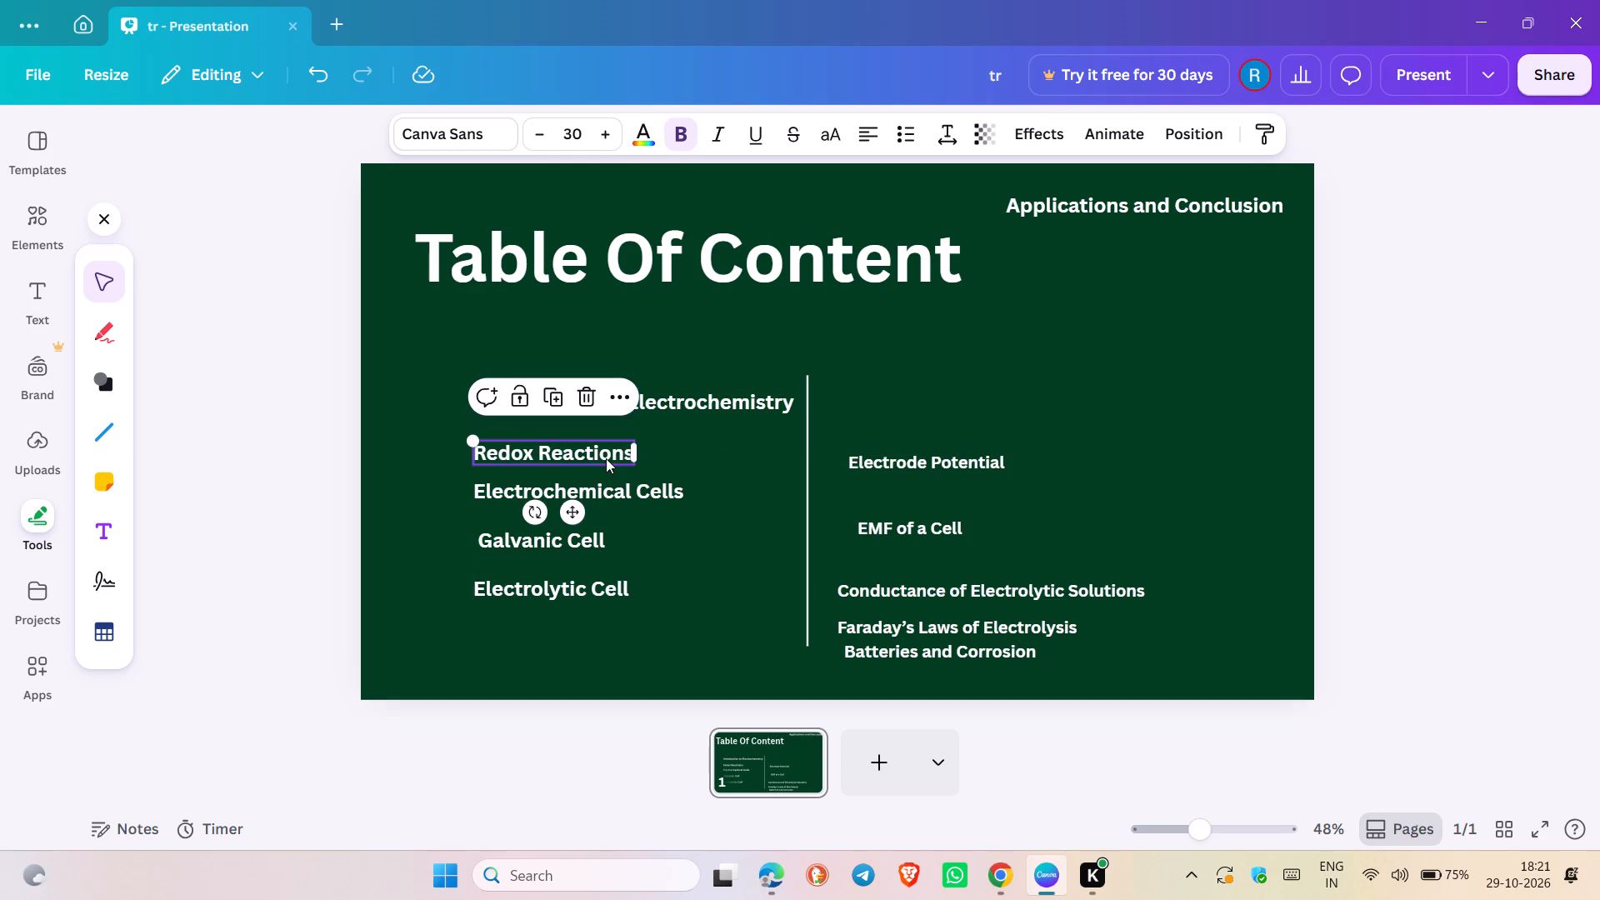
Lower "Electrochemical Cells", "Galvanic Cell" and "Electrolytic Cell" so the left column has even gaps of about 55, keeping left edges aligned.
drag(603, 492, 603, 504)
click(596, 538)
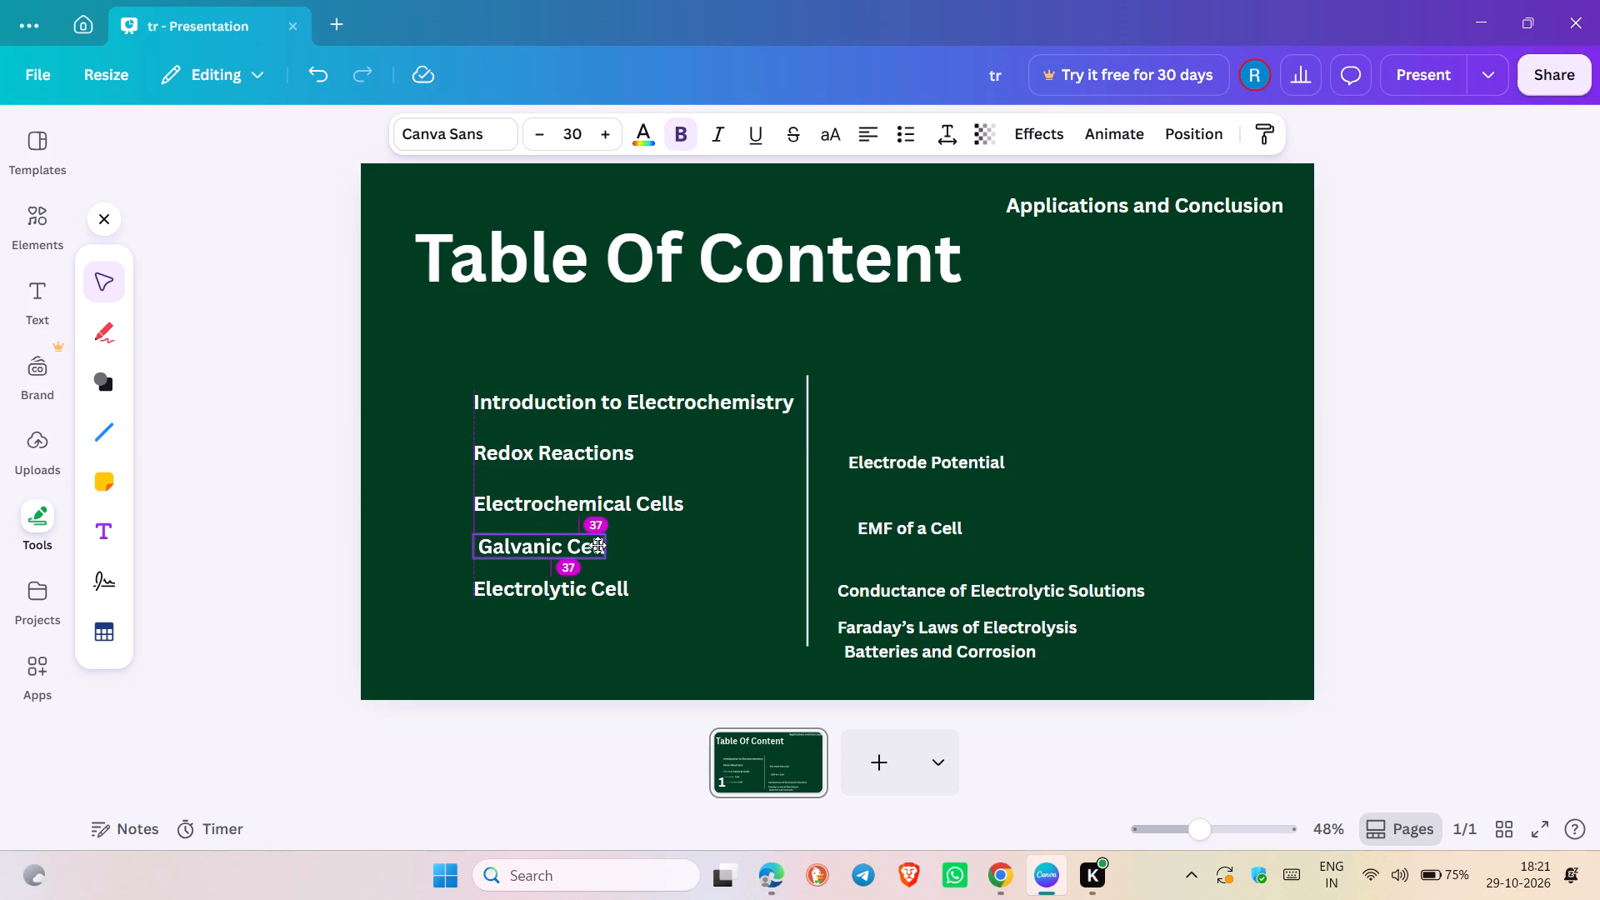
drag(597, 593, 687, 630)
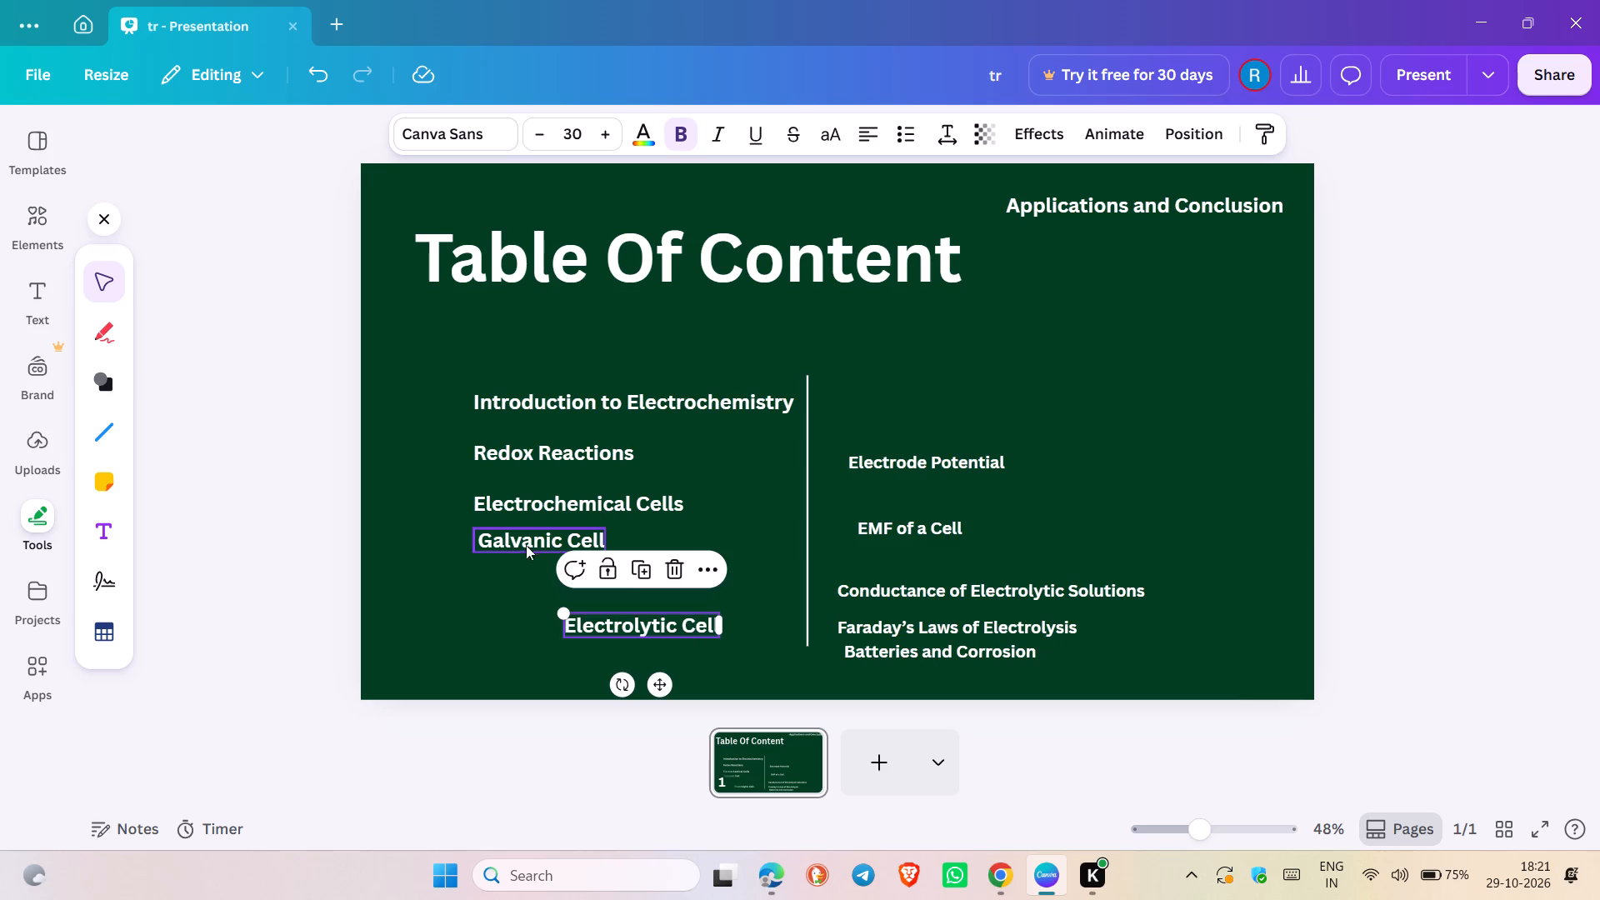
drag(506, 543, 507, 557)
click(452, 642)
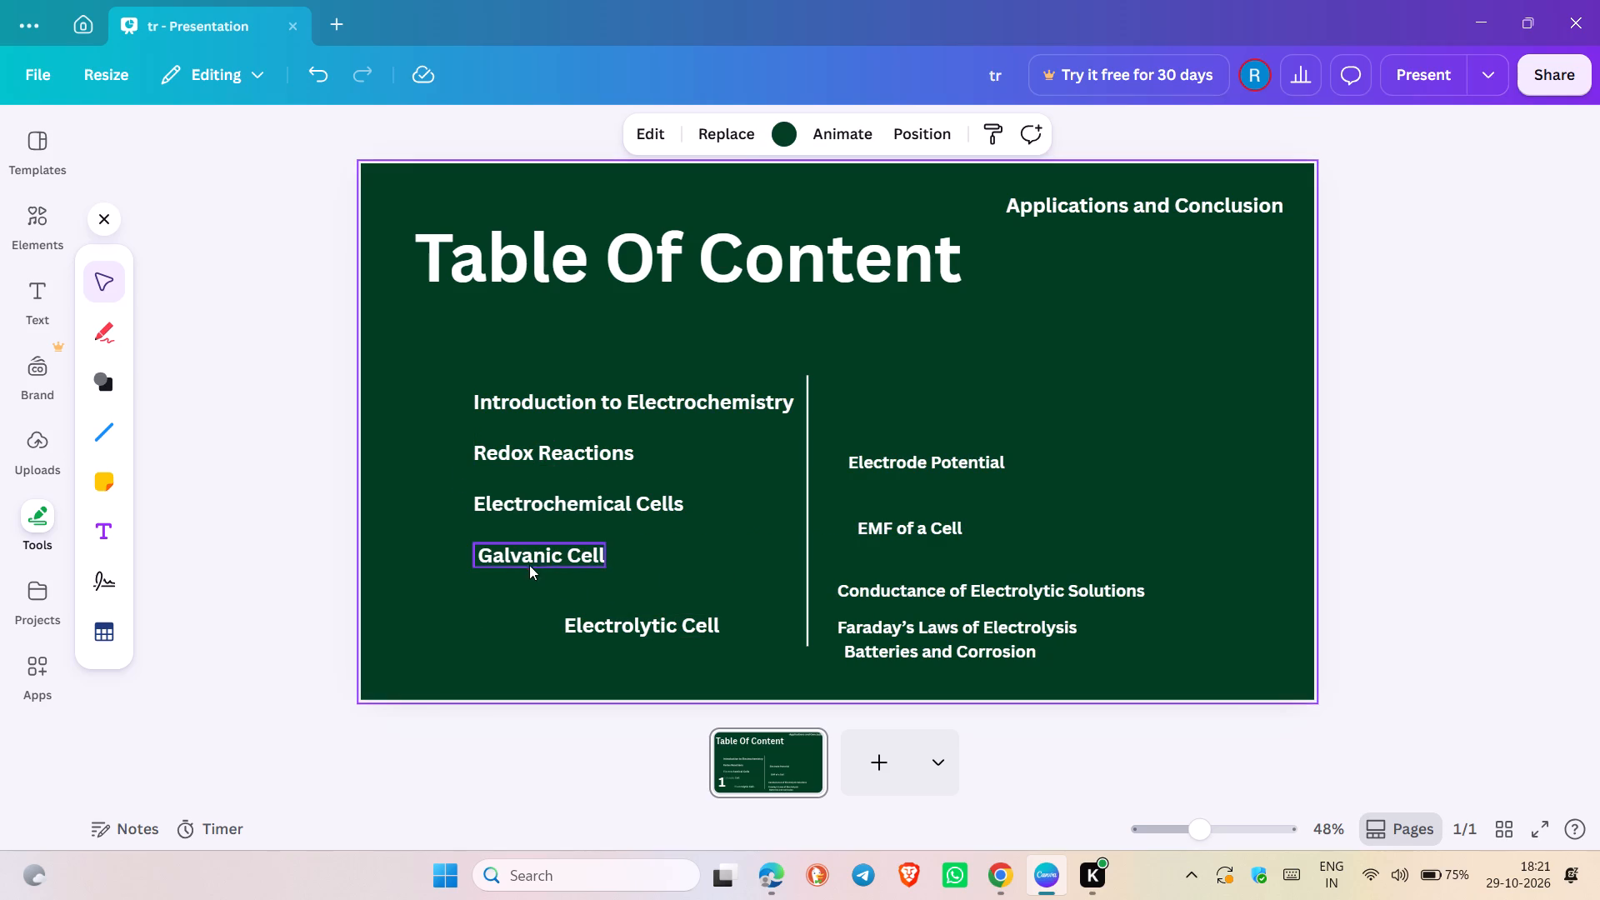
click(534, 562)
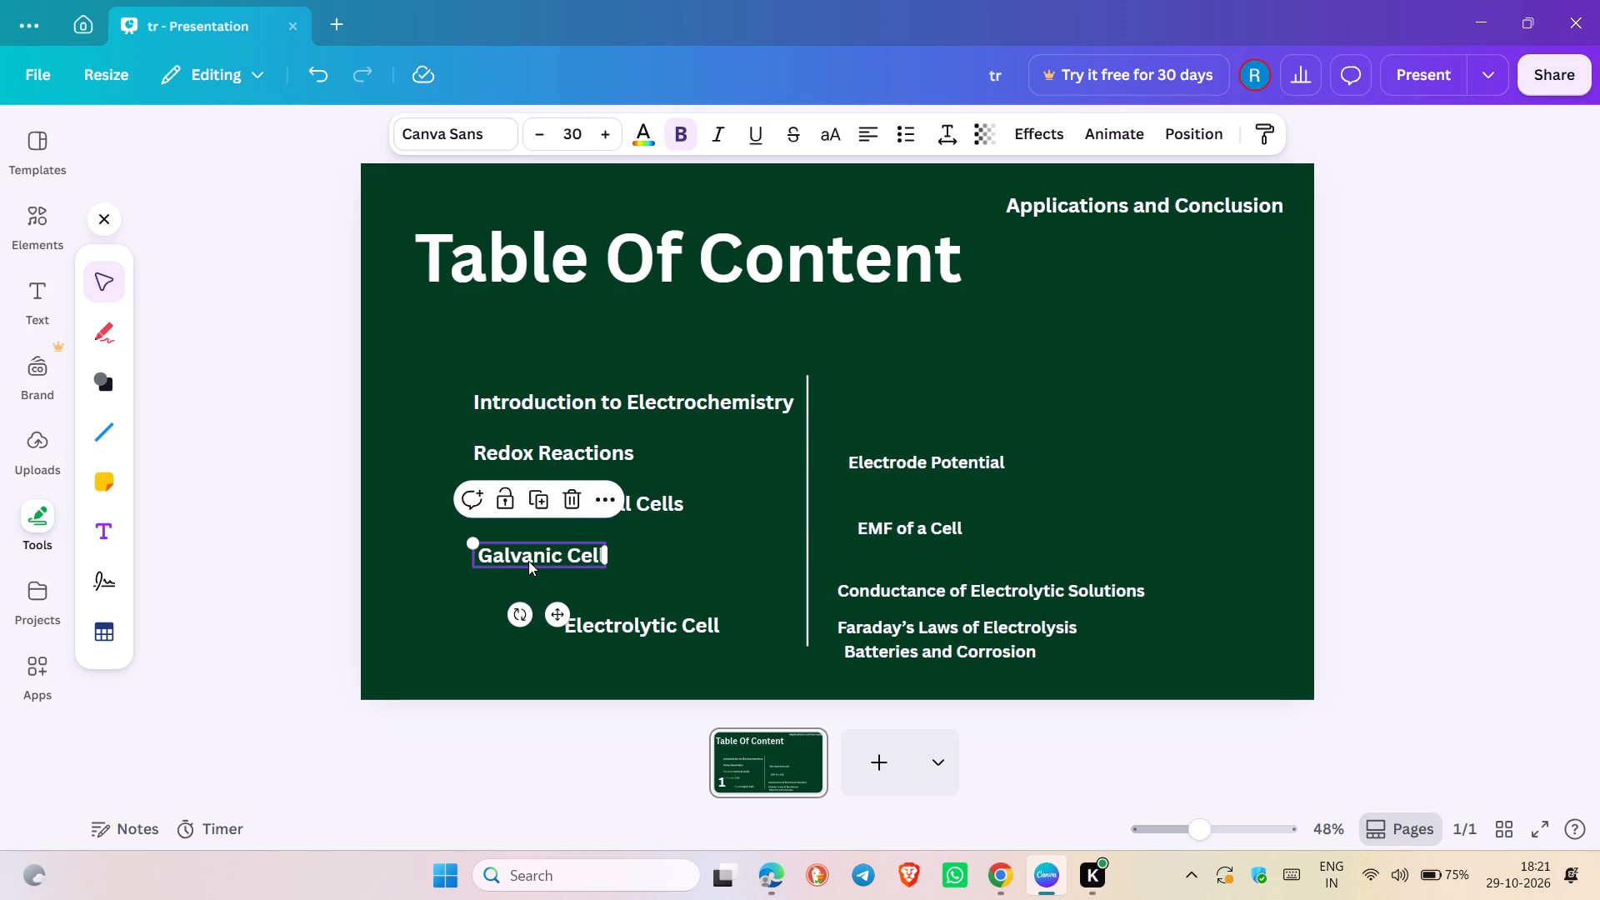
click(510, 603)
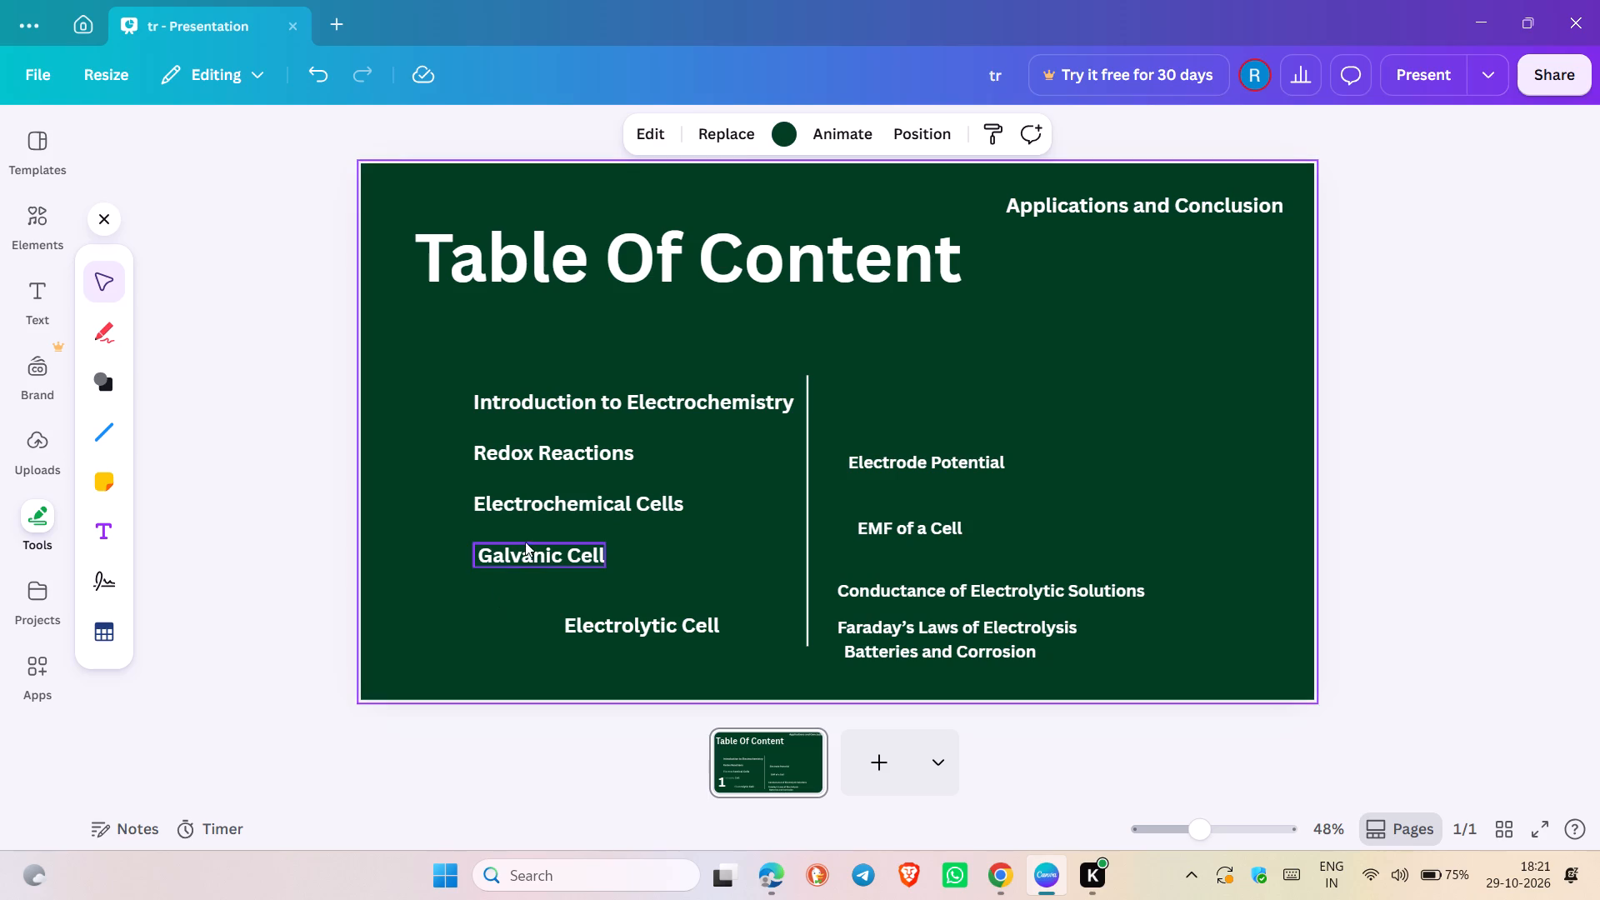
click(529, 555)
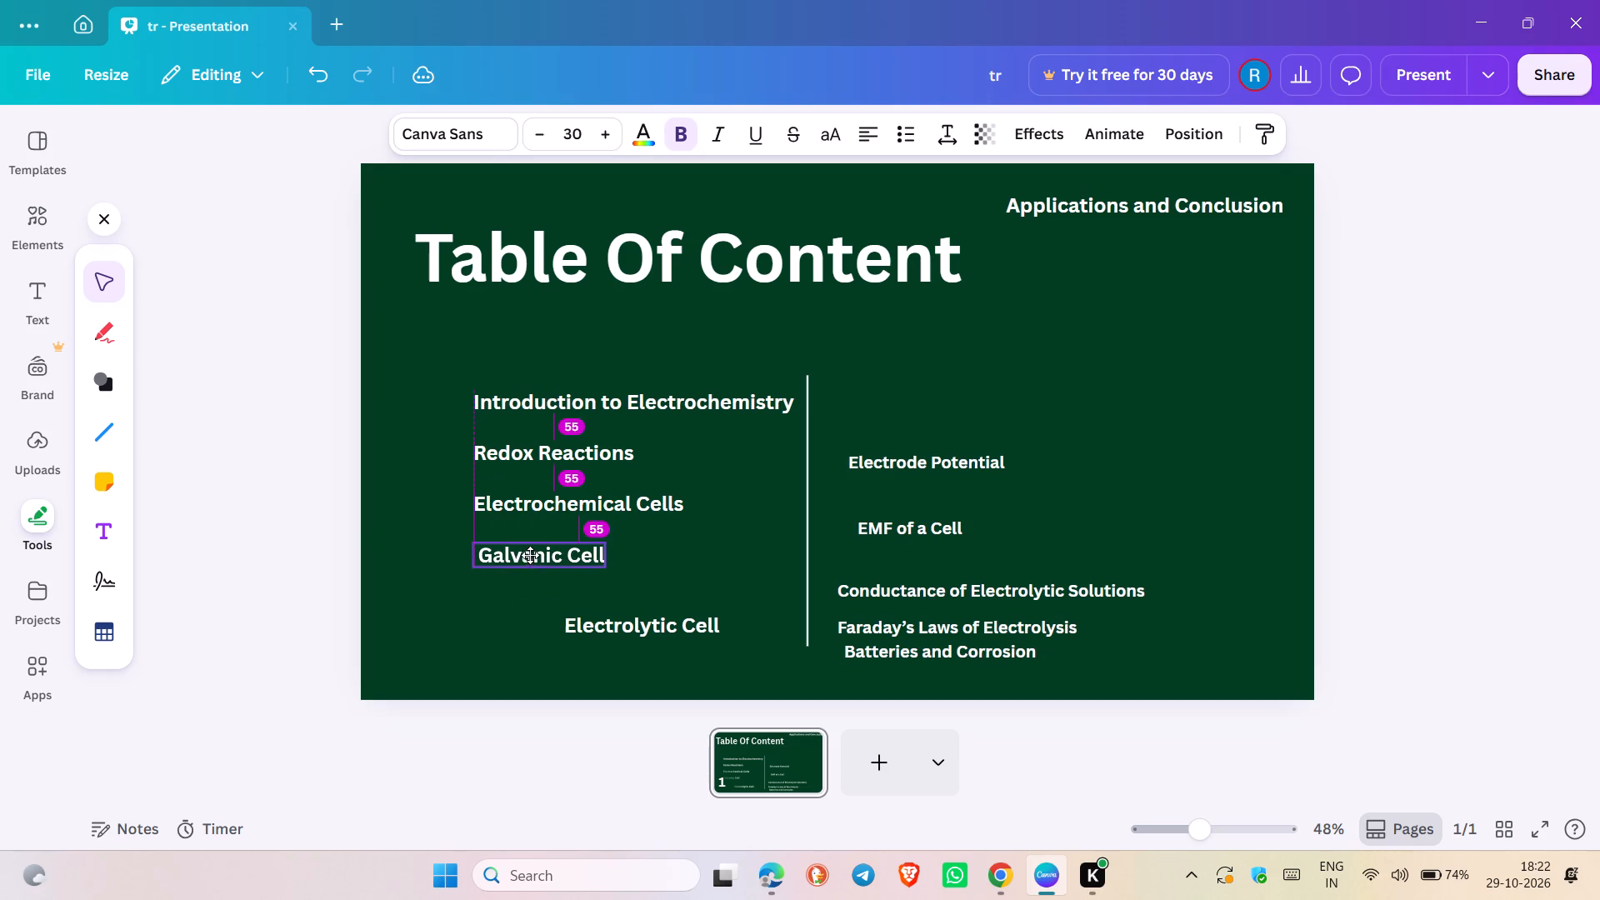
click(448, 589)
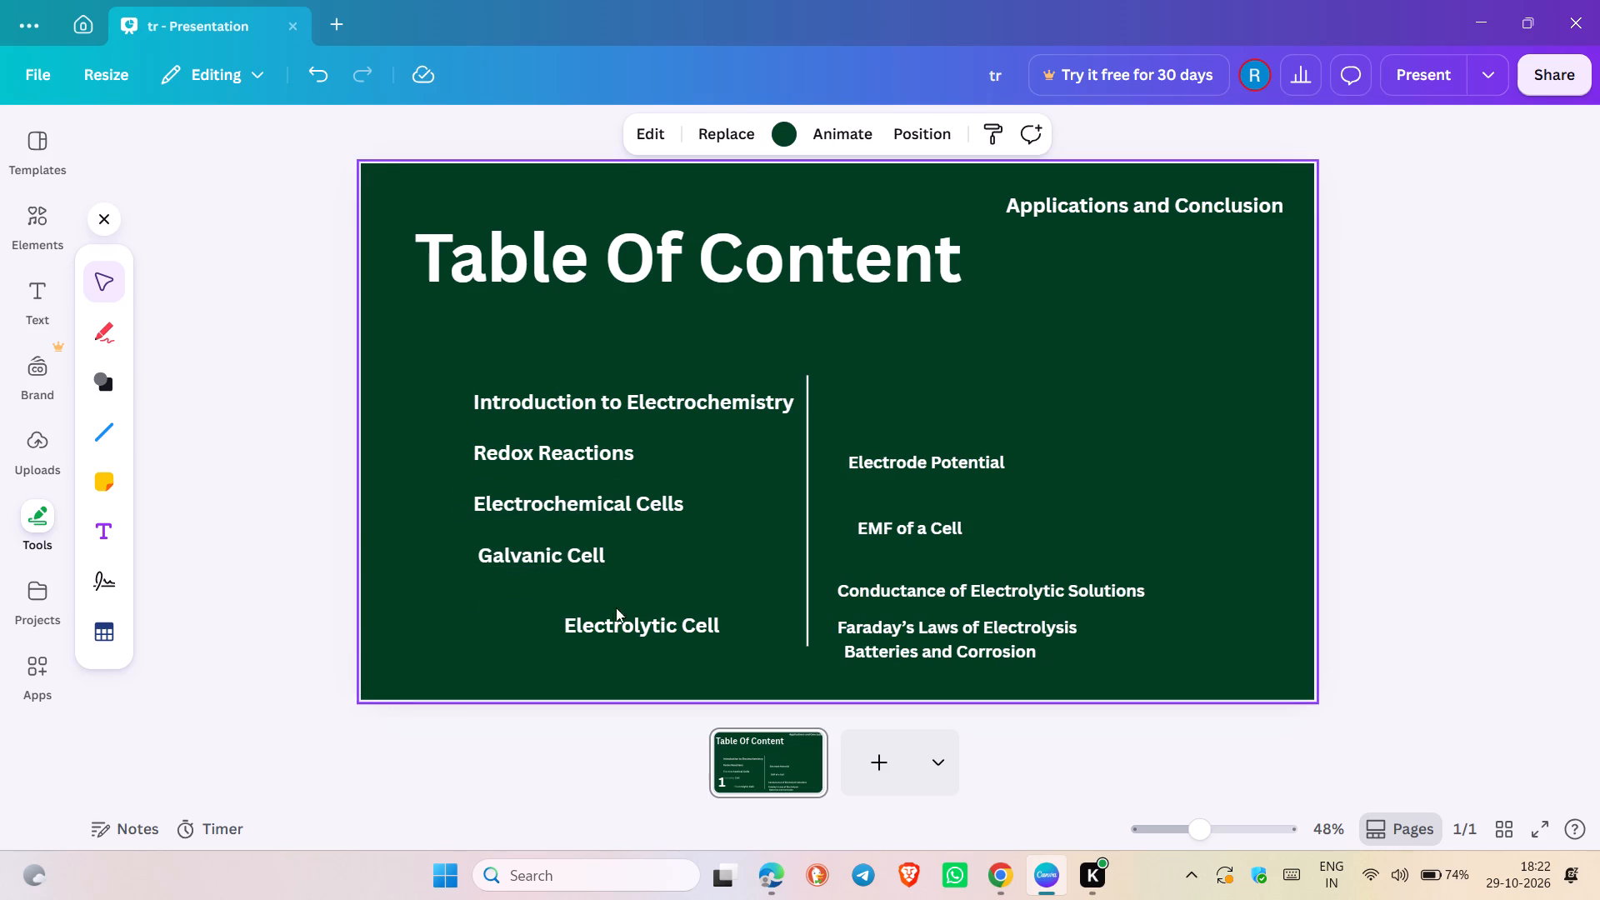
drag(638, 627, 537, 601)
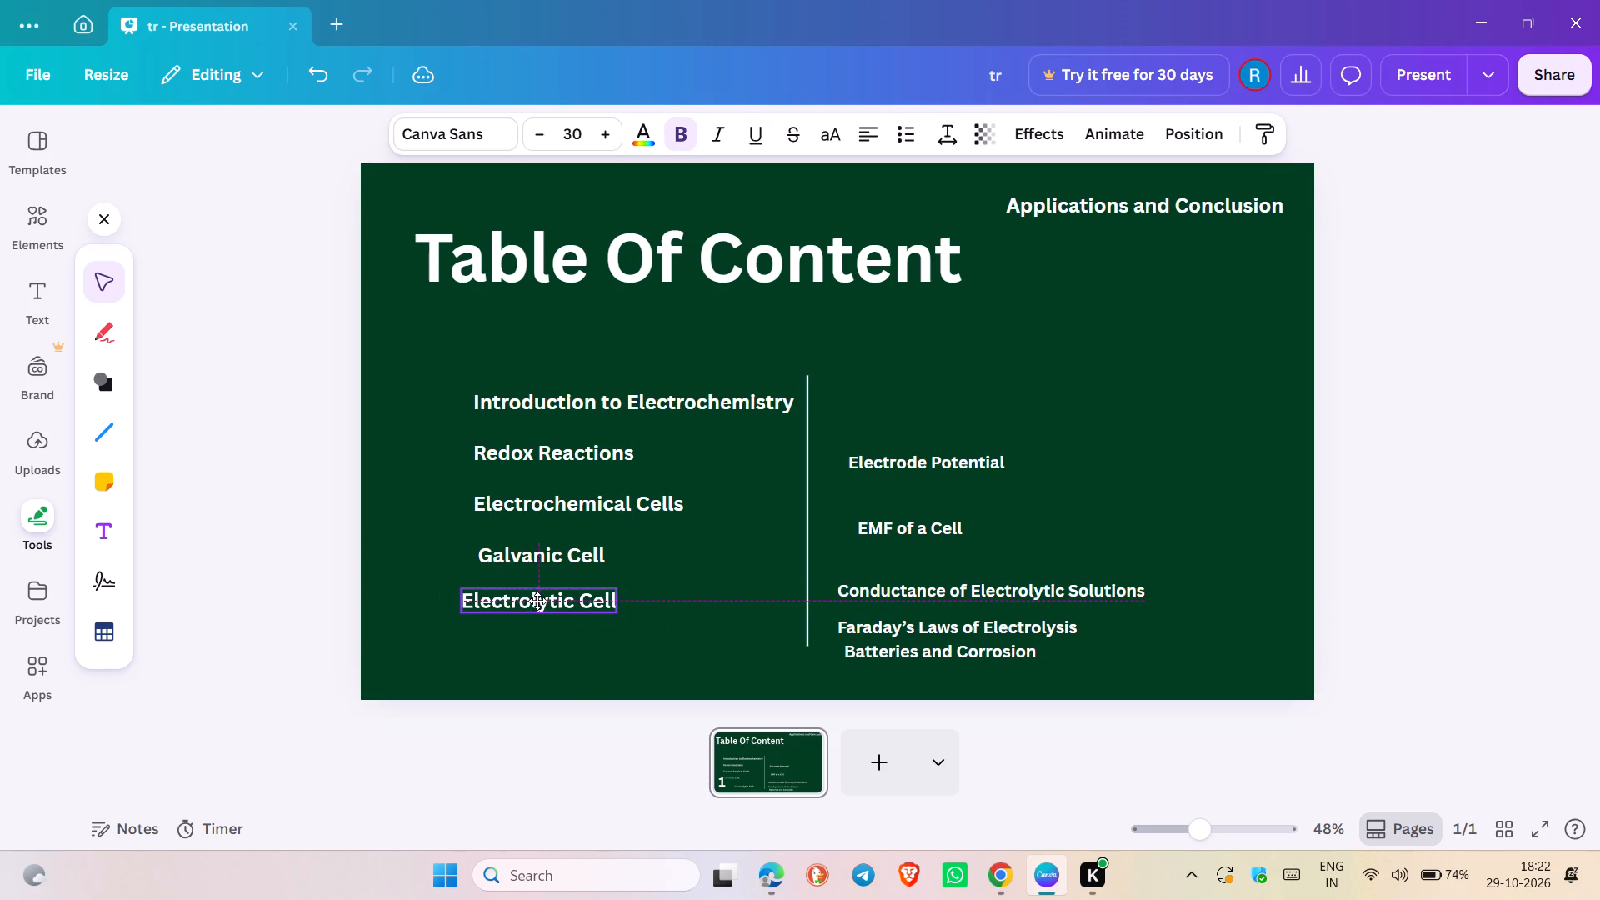
drag(537, 601, 548, 608)
click(657, 644)
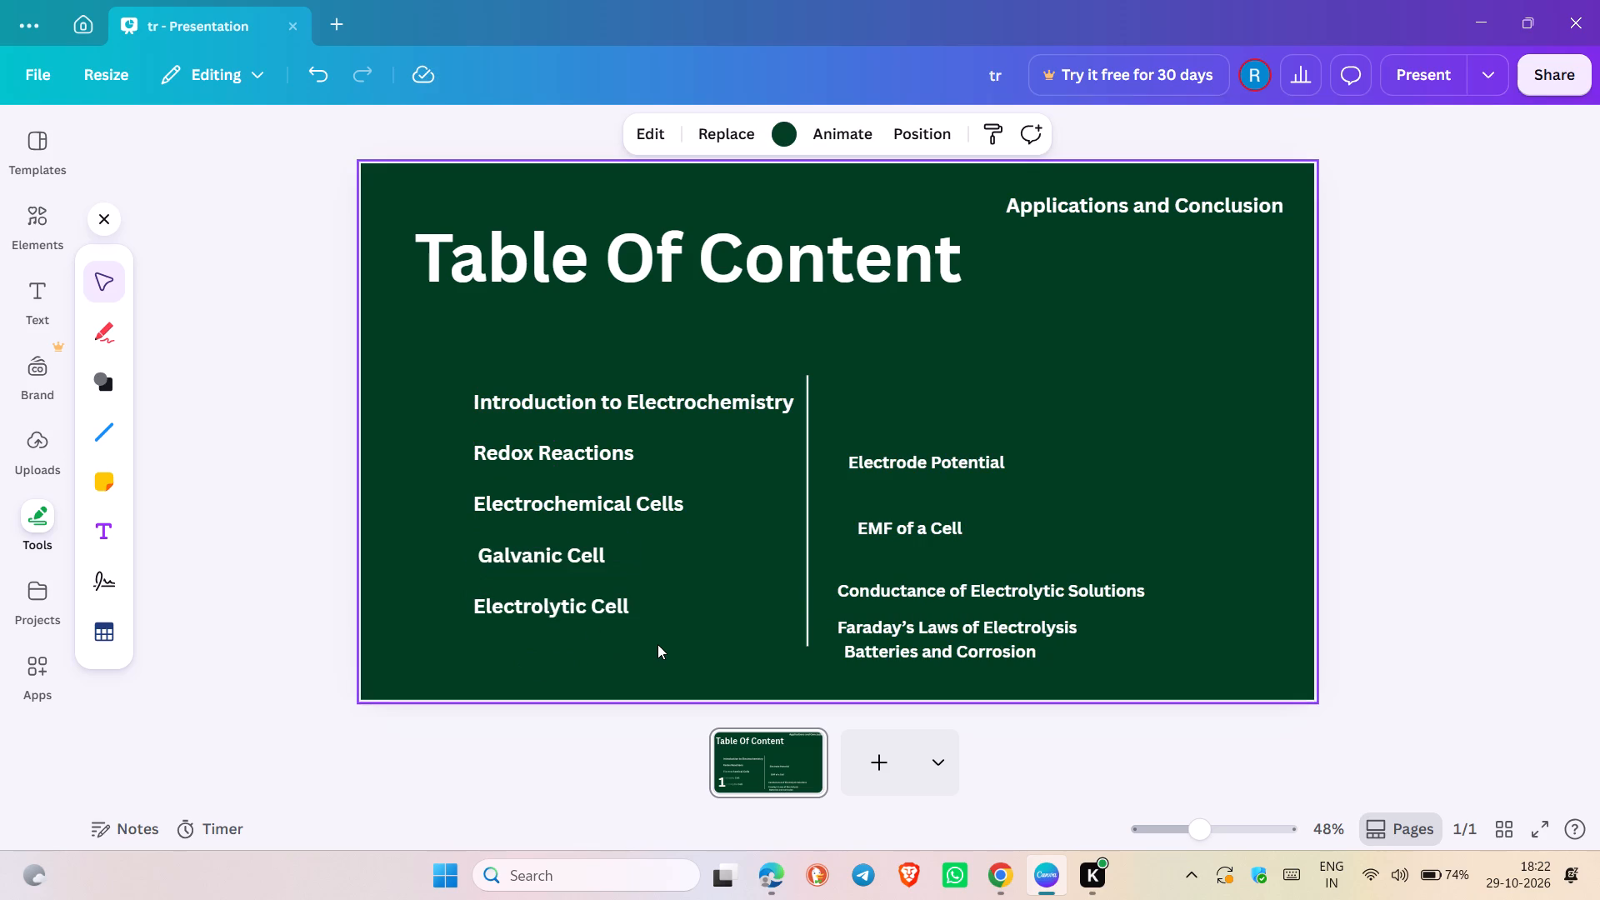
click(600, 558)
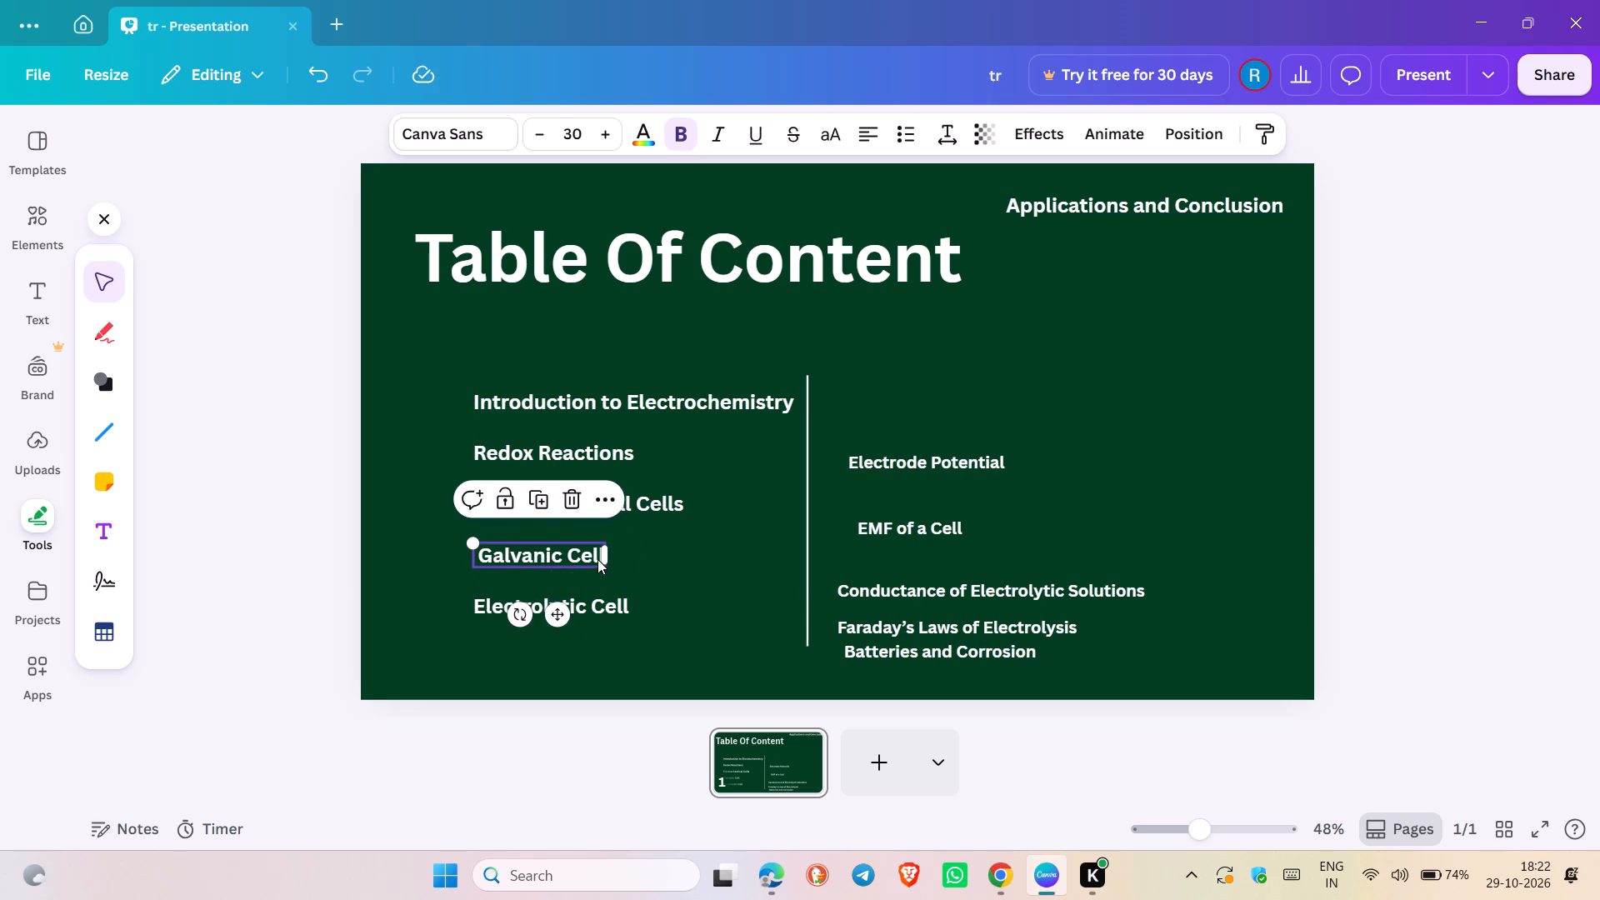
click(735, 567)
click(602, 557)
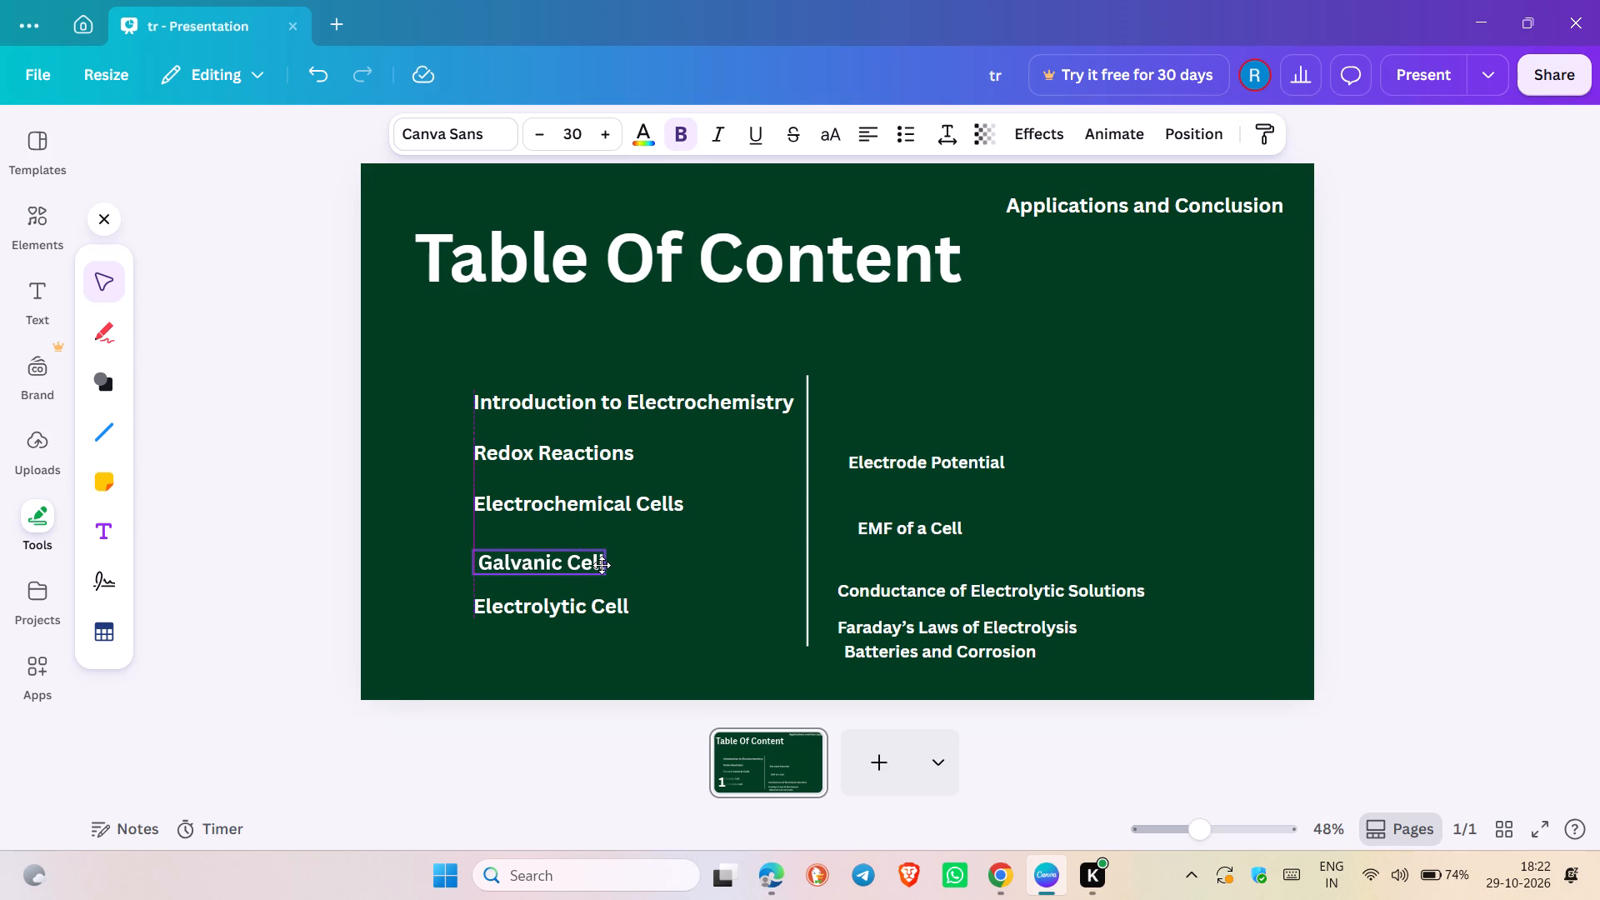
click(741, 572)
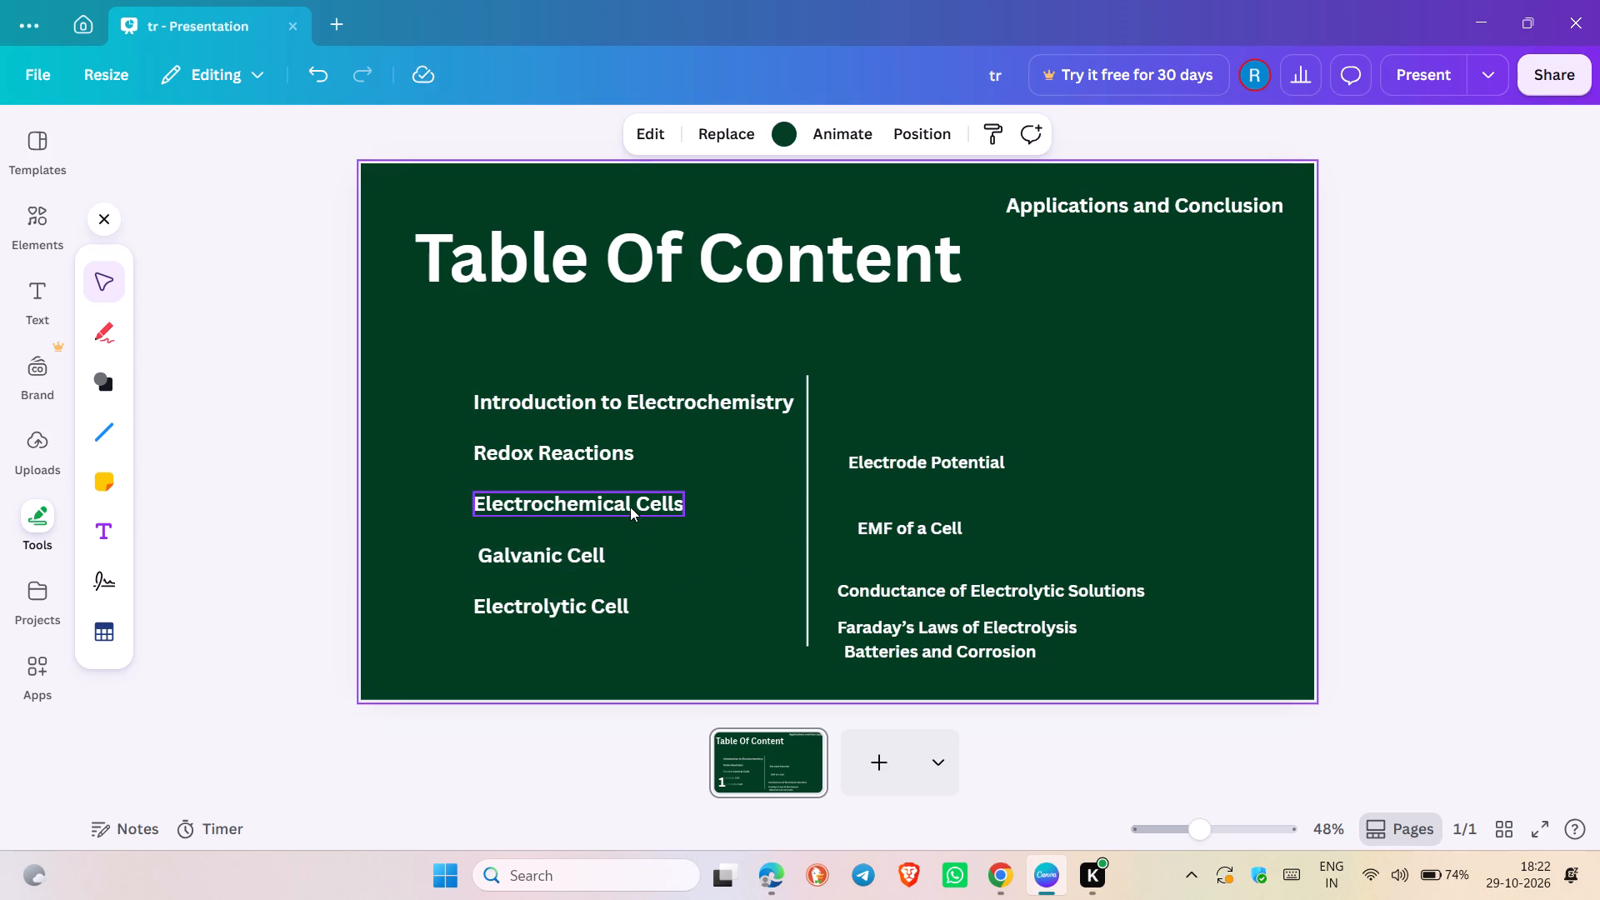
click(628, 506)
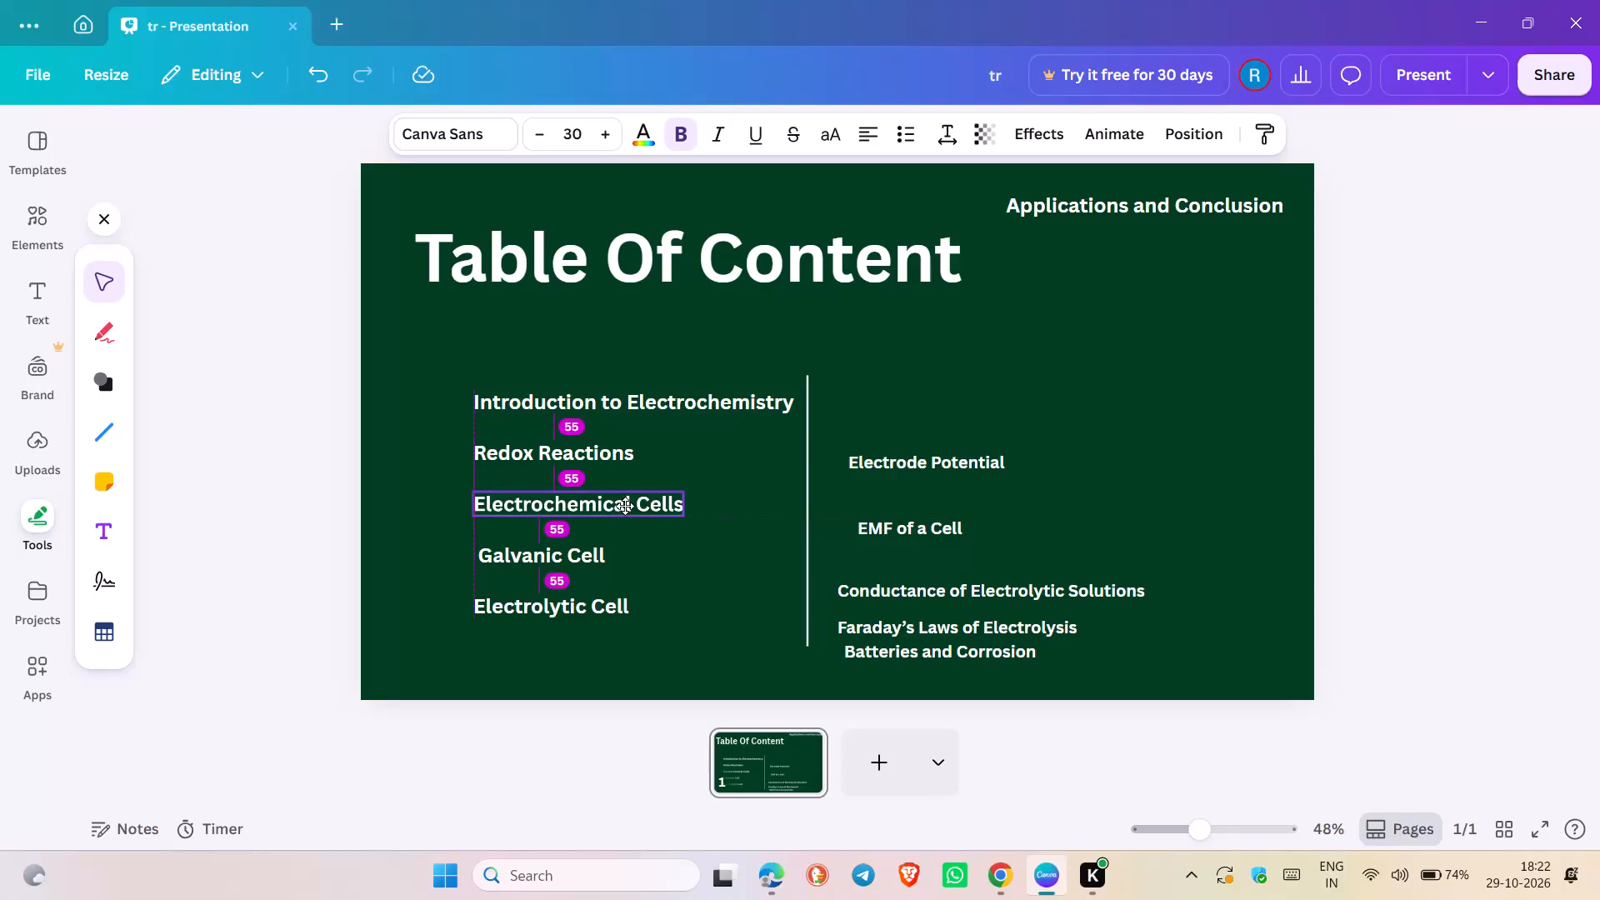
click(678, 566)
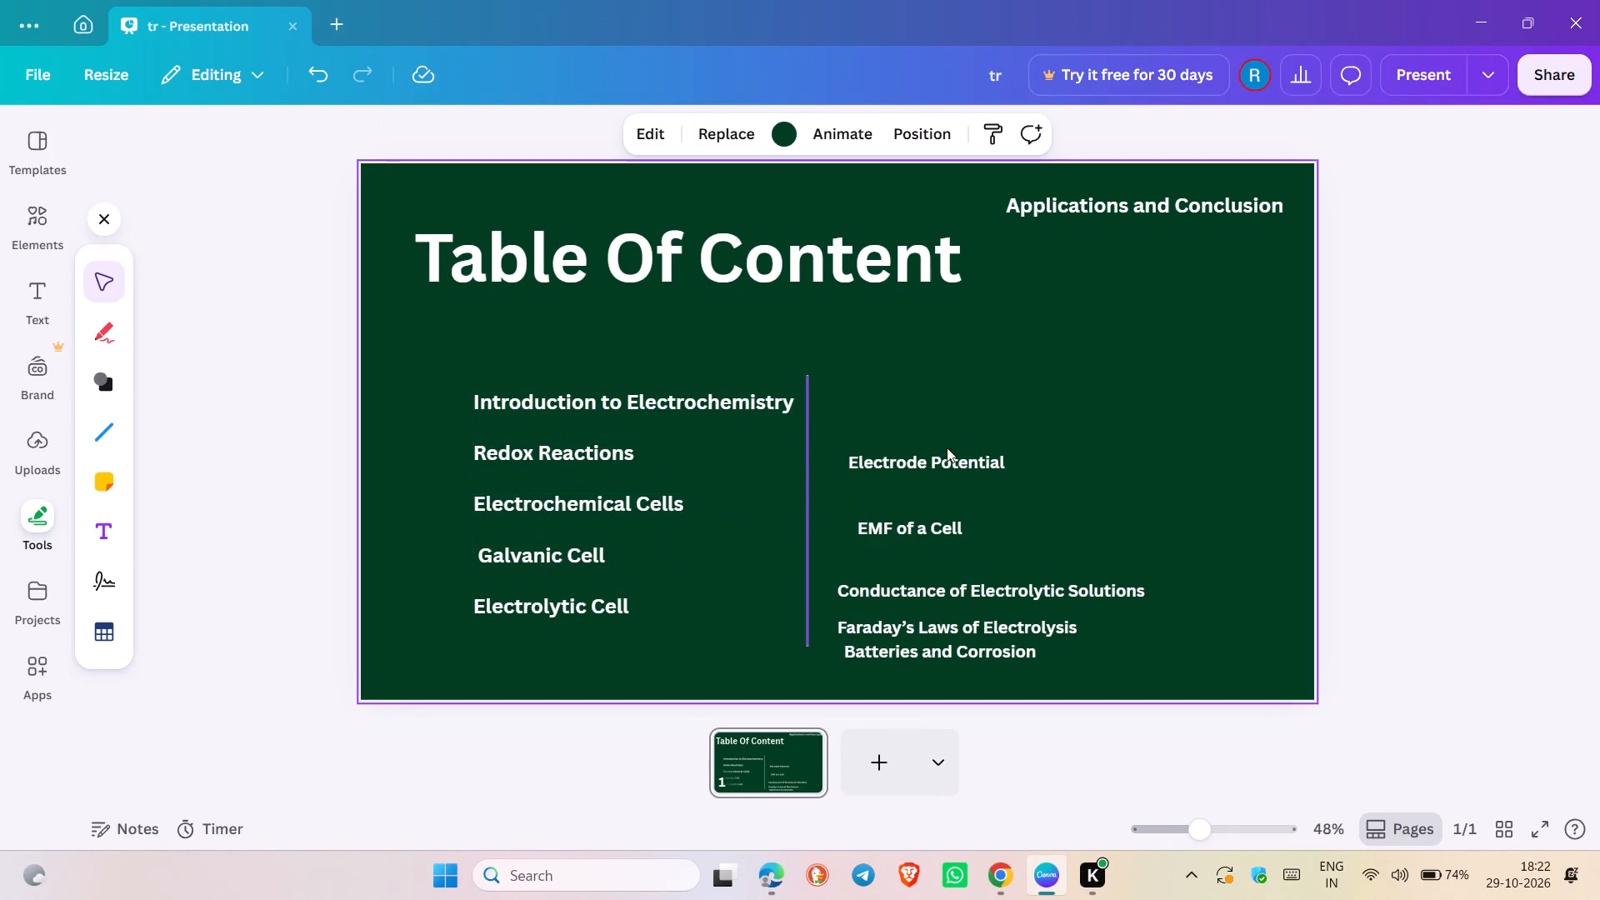
Set "Electrode Potential" to font size 30 and move it up to head the right column, roughly level with "Introduction to Electrochemistry".
double_click(907, 463)
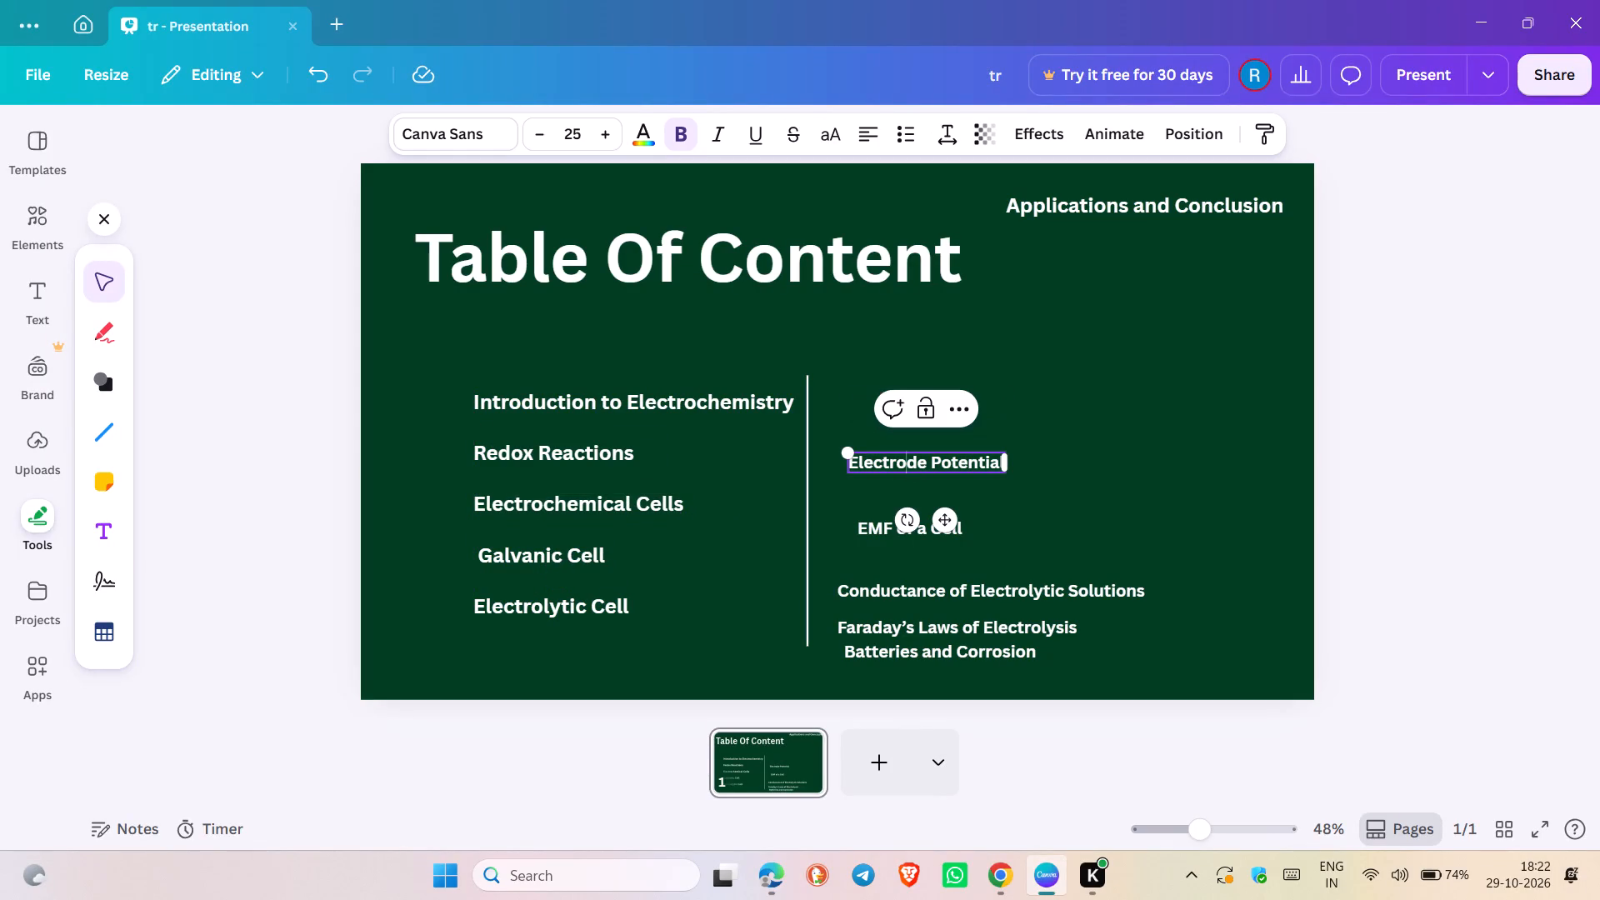
key(ctrl+a)
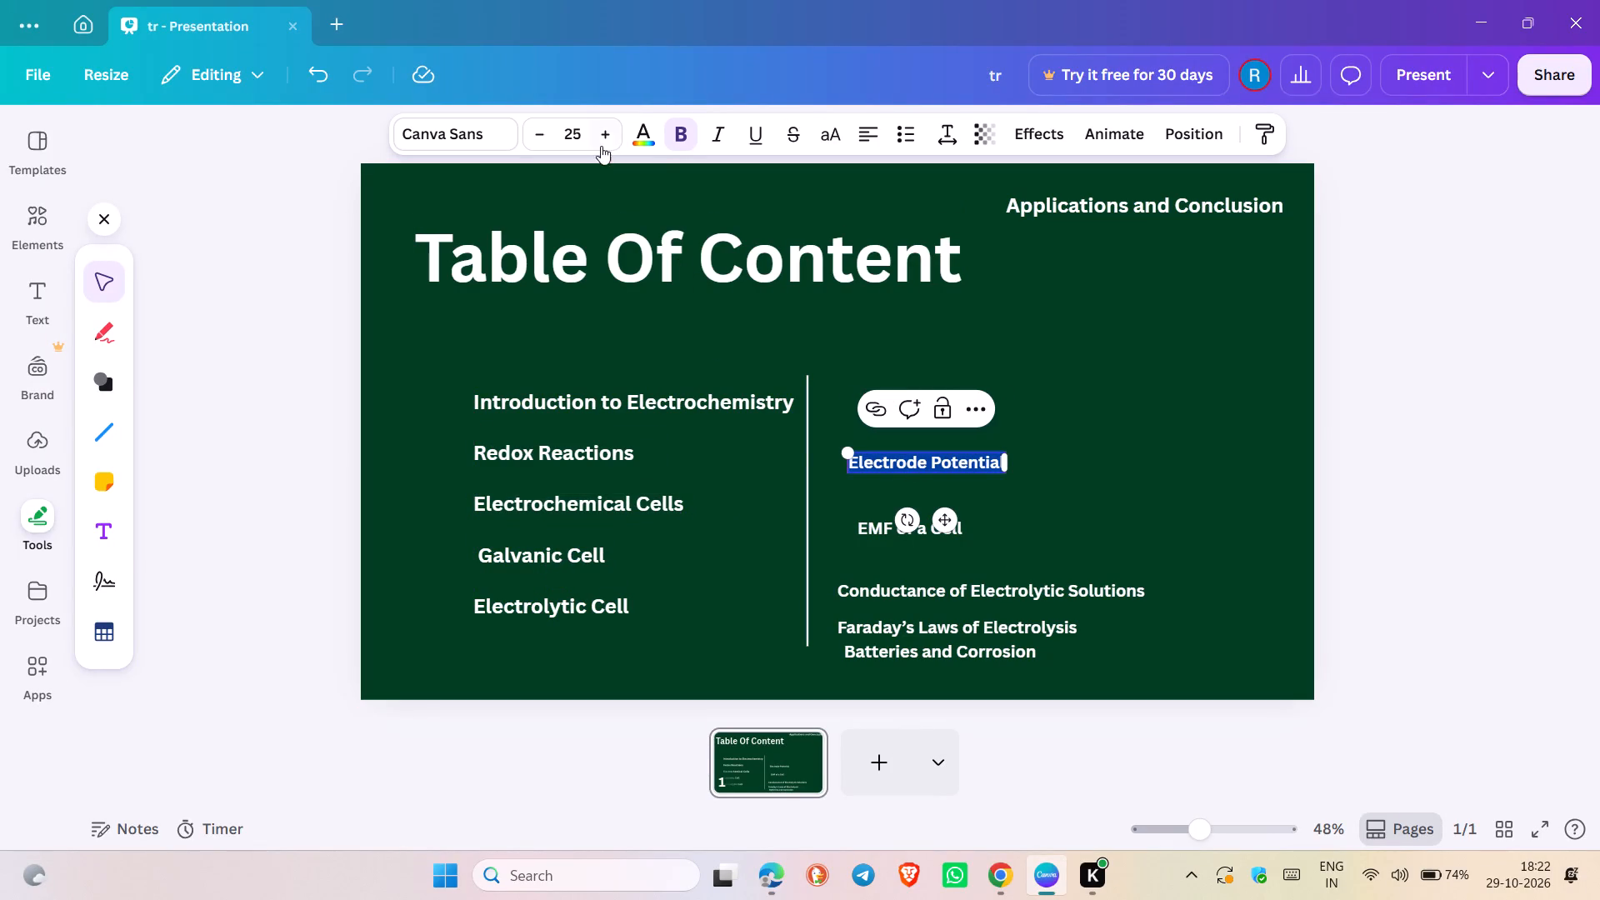
triple_click(607, 134)
double_click(607, 134)
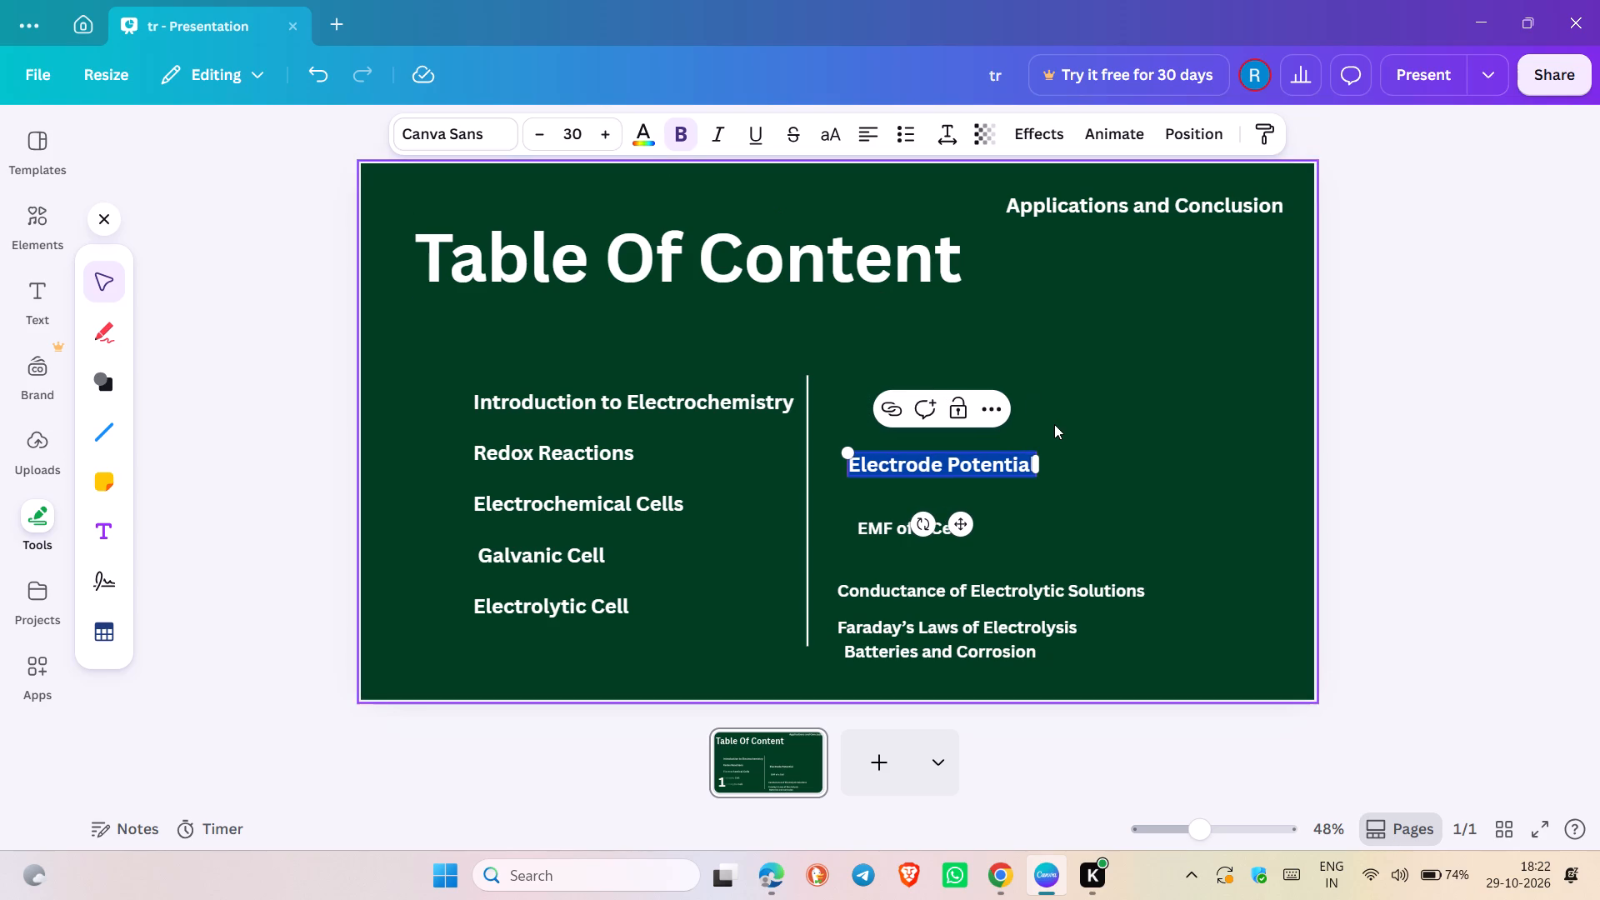
click(1054, 424)
drag(996, 462, 998, 412)
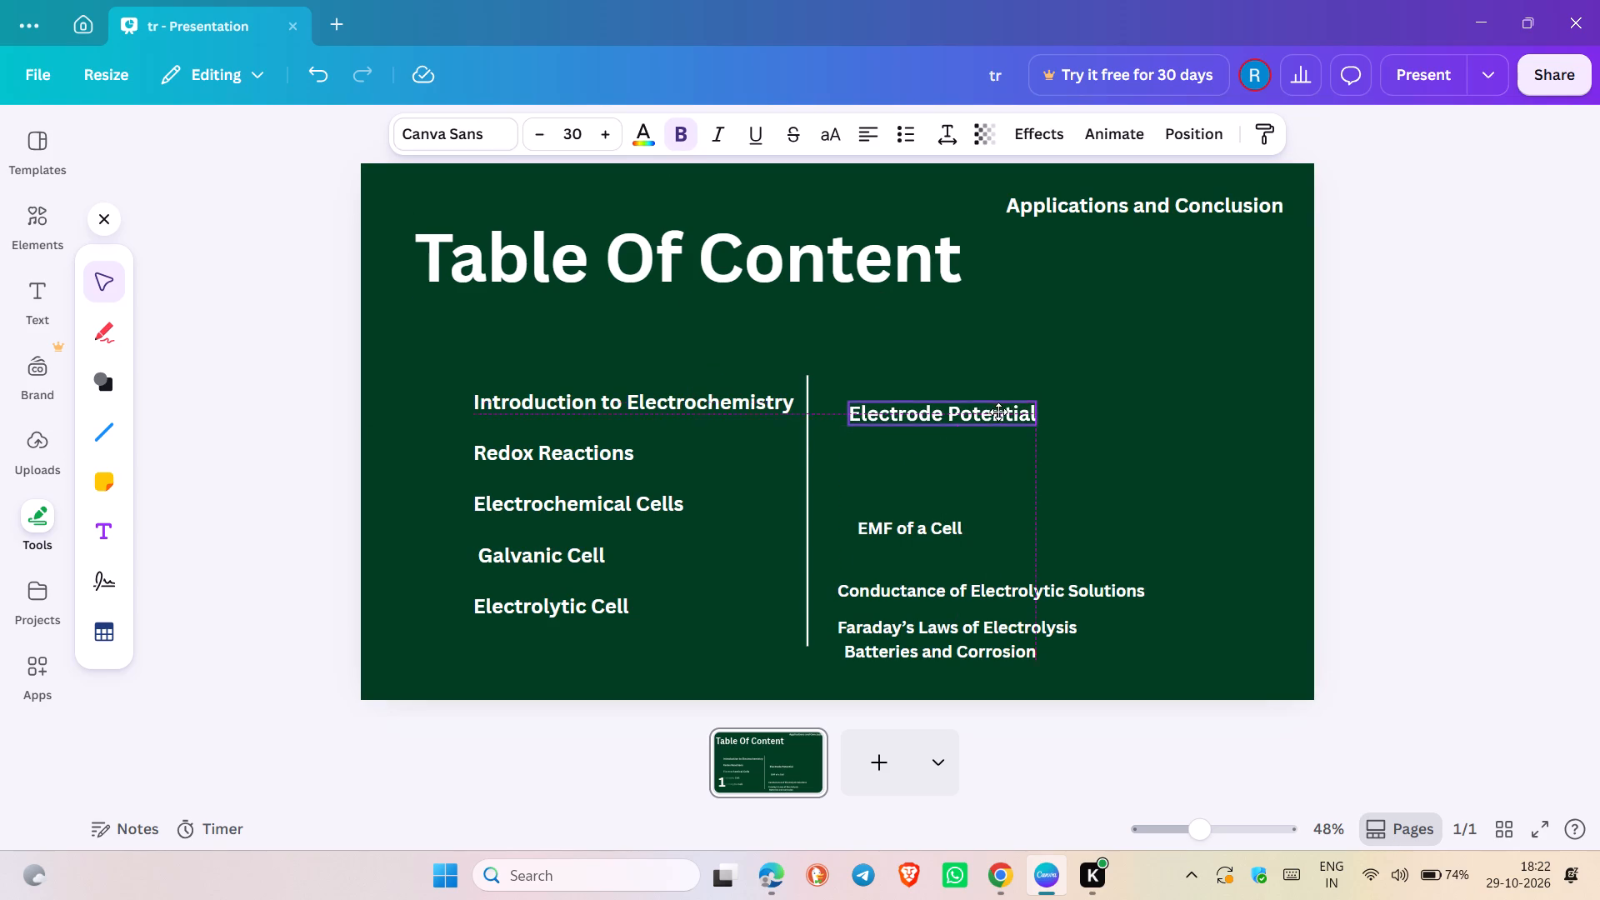
drag(998, 412, 997, 407)
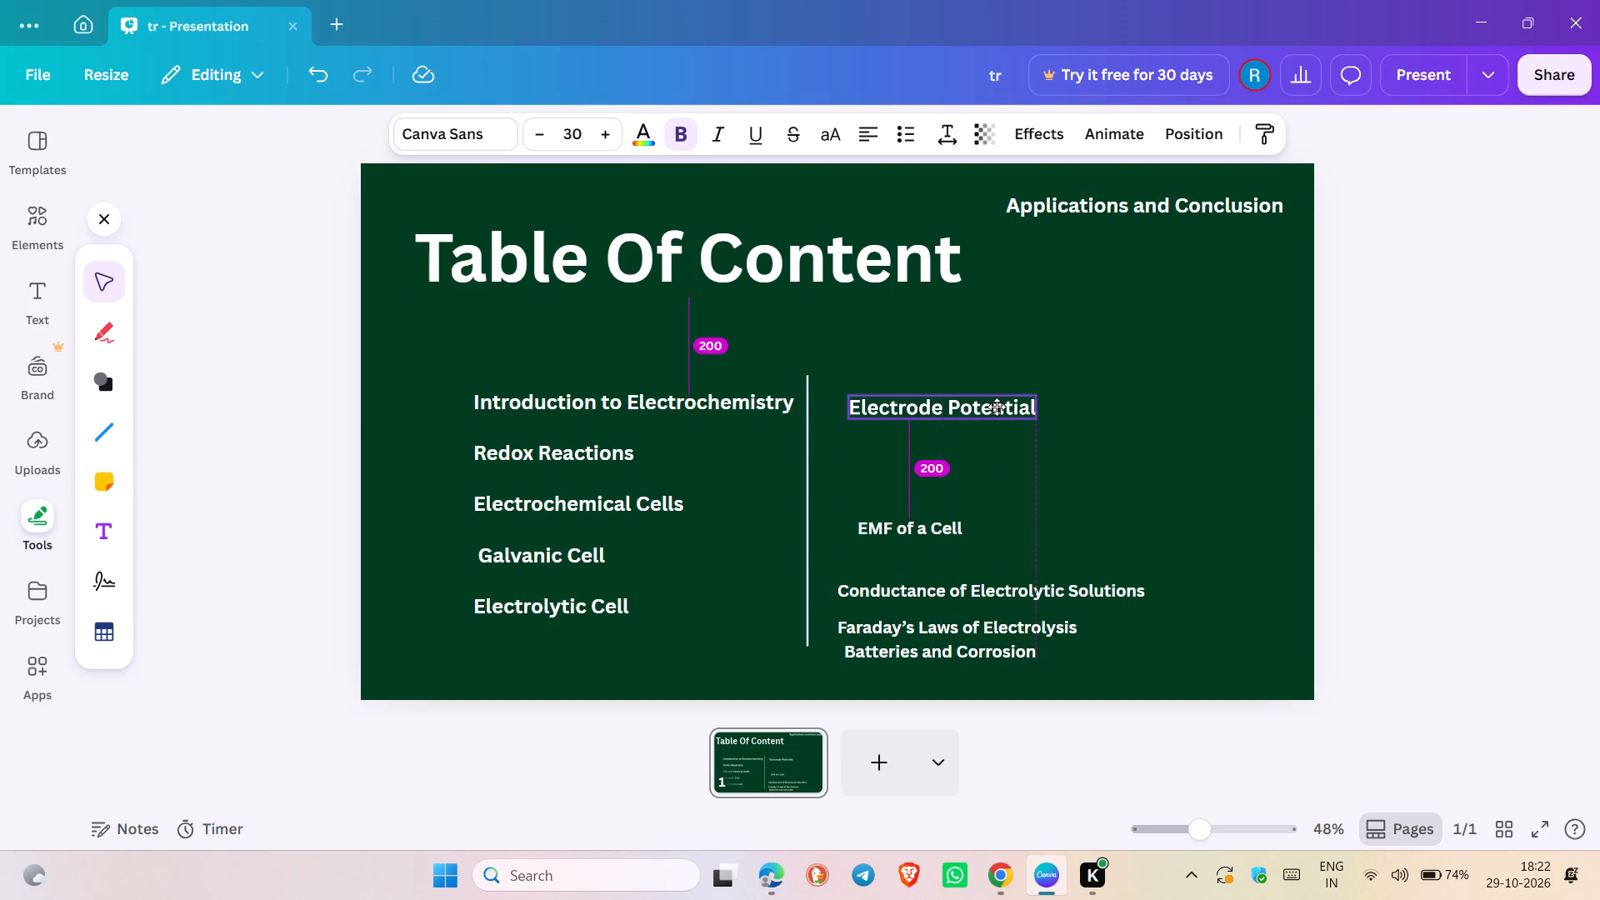
drag(997, 407, 1012, 407)
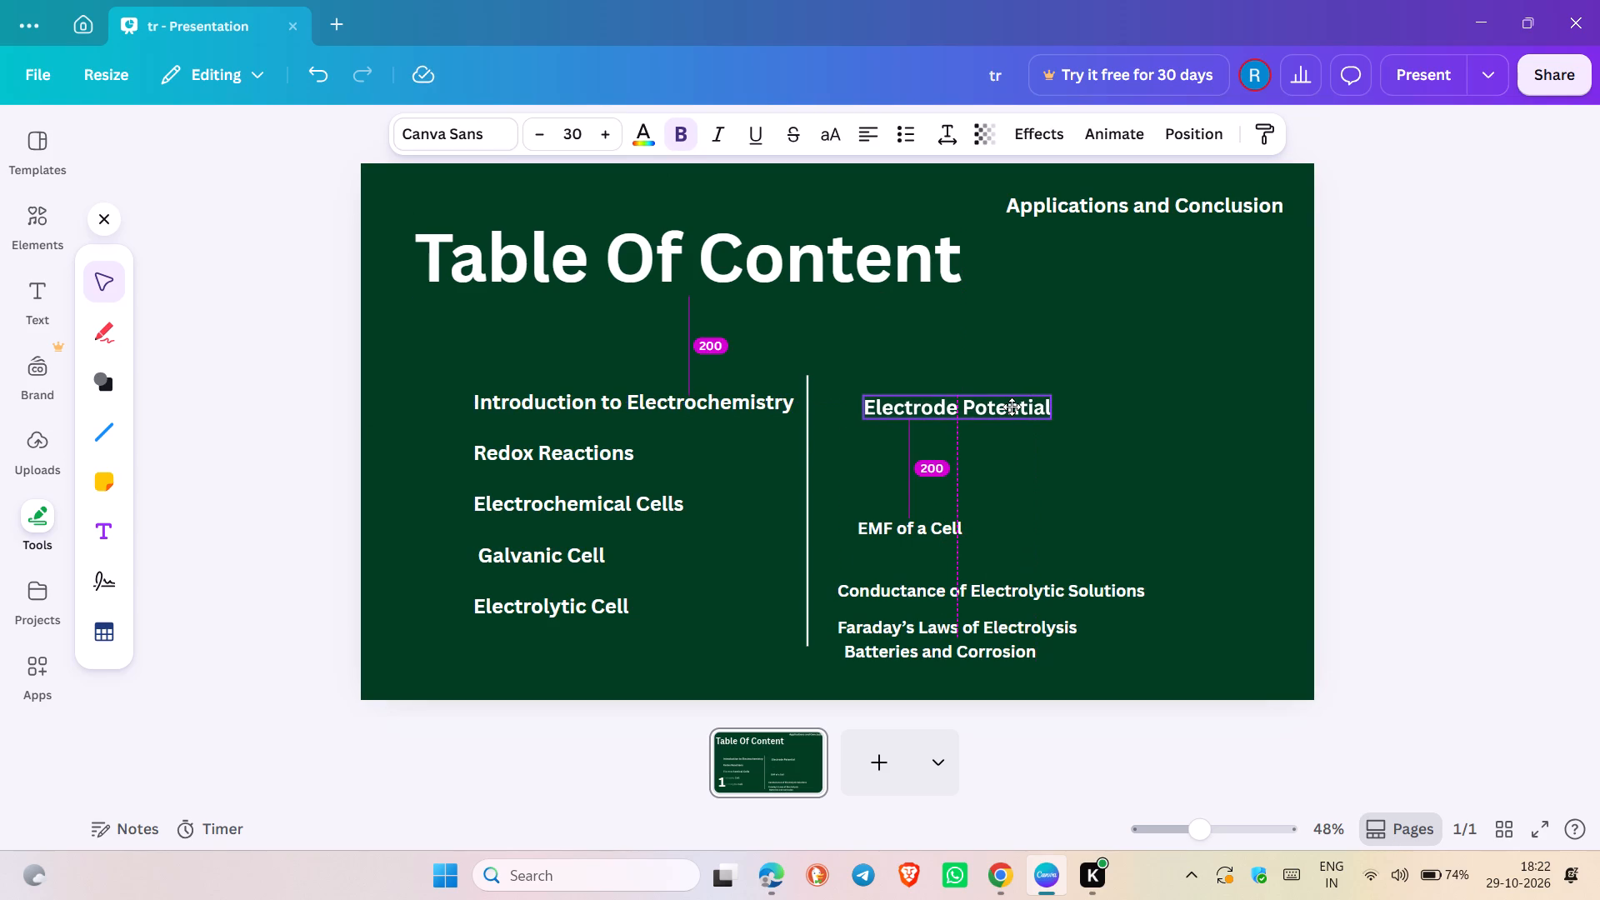
drag(1012, 407, 1012, 407)
click(1184, 439)
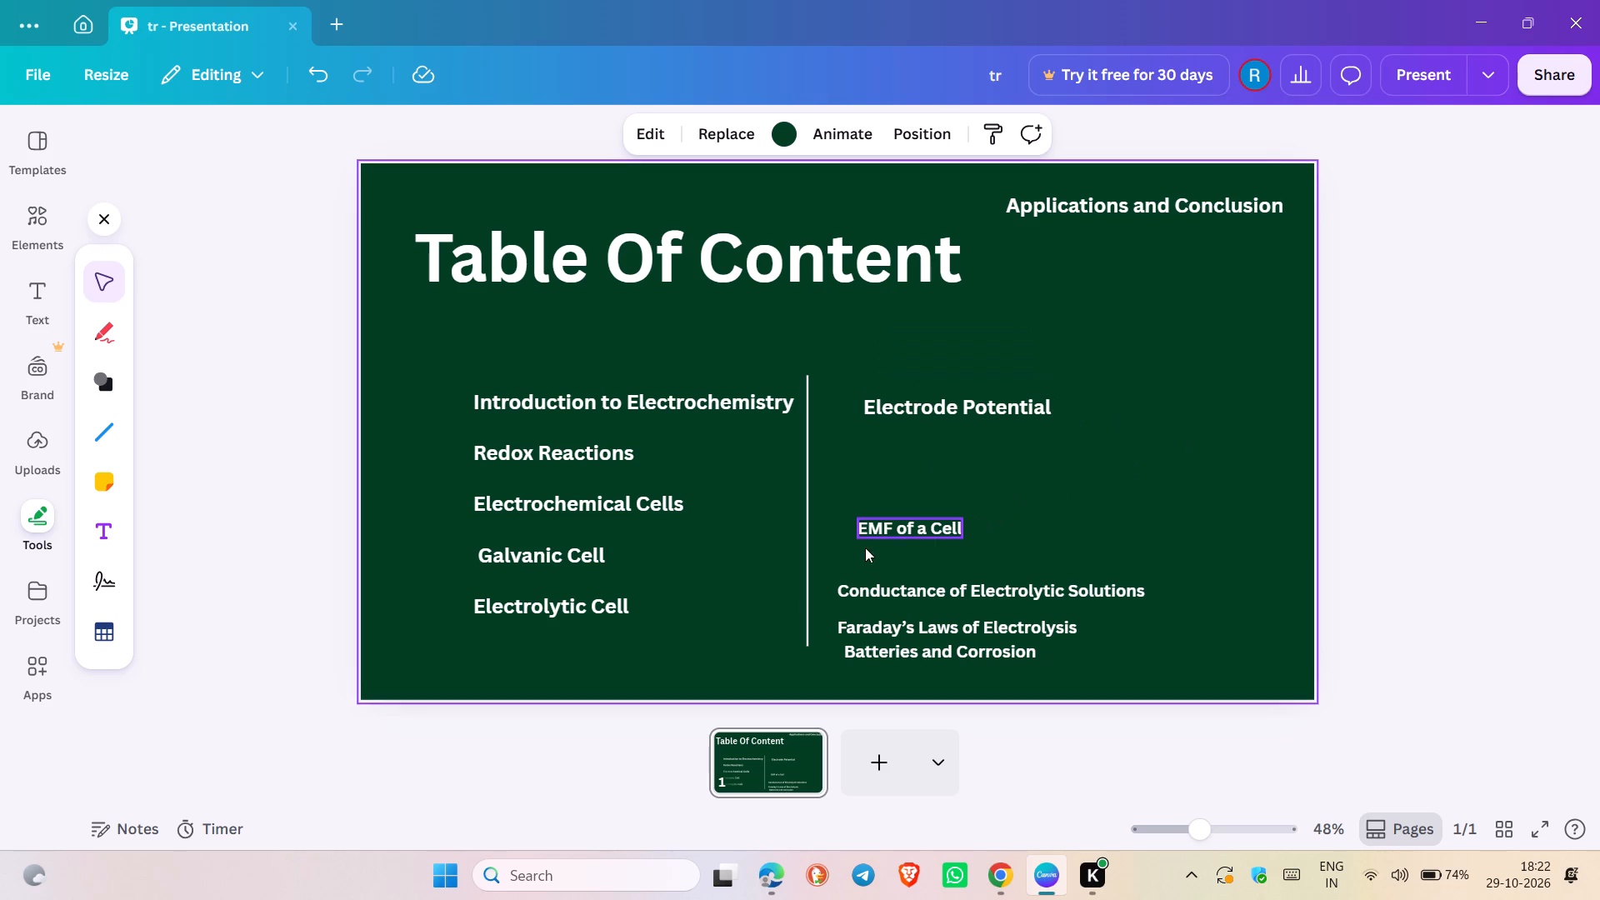
Set "EMF of a Cell" to font size 30.
double_click(902, 537)
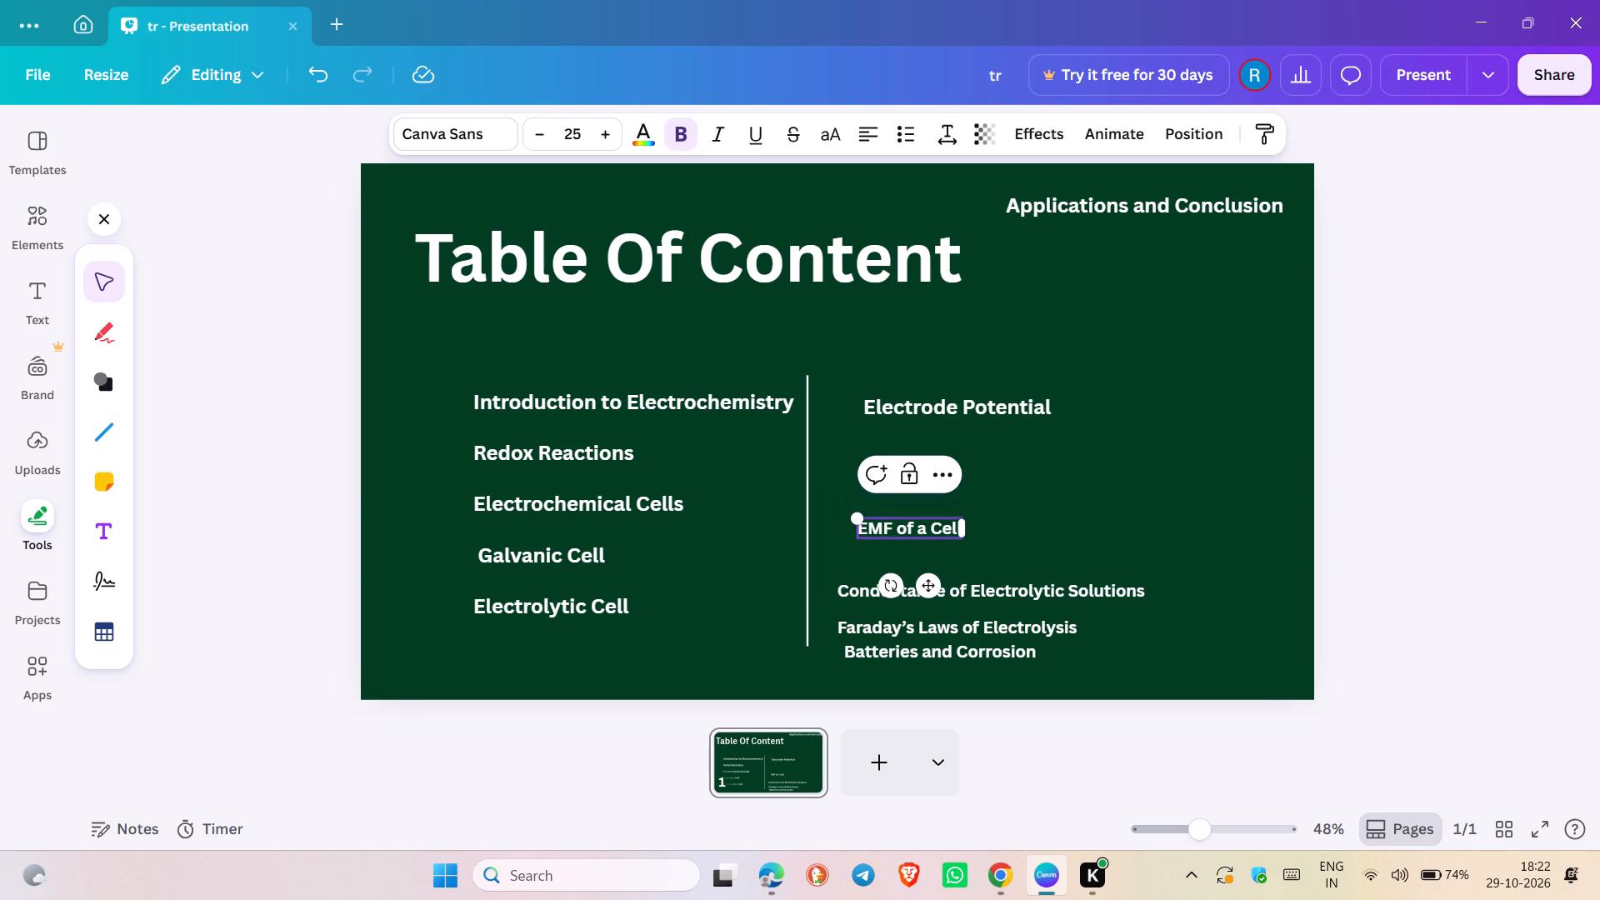
key(a)
key(BackSpace)
key(ctrl+a)
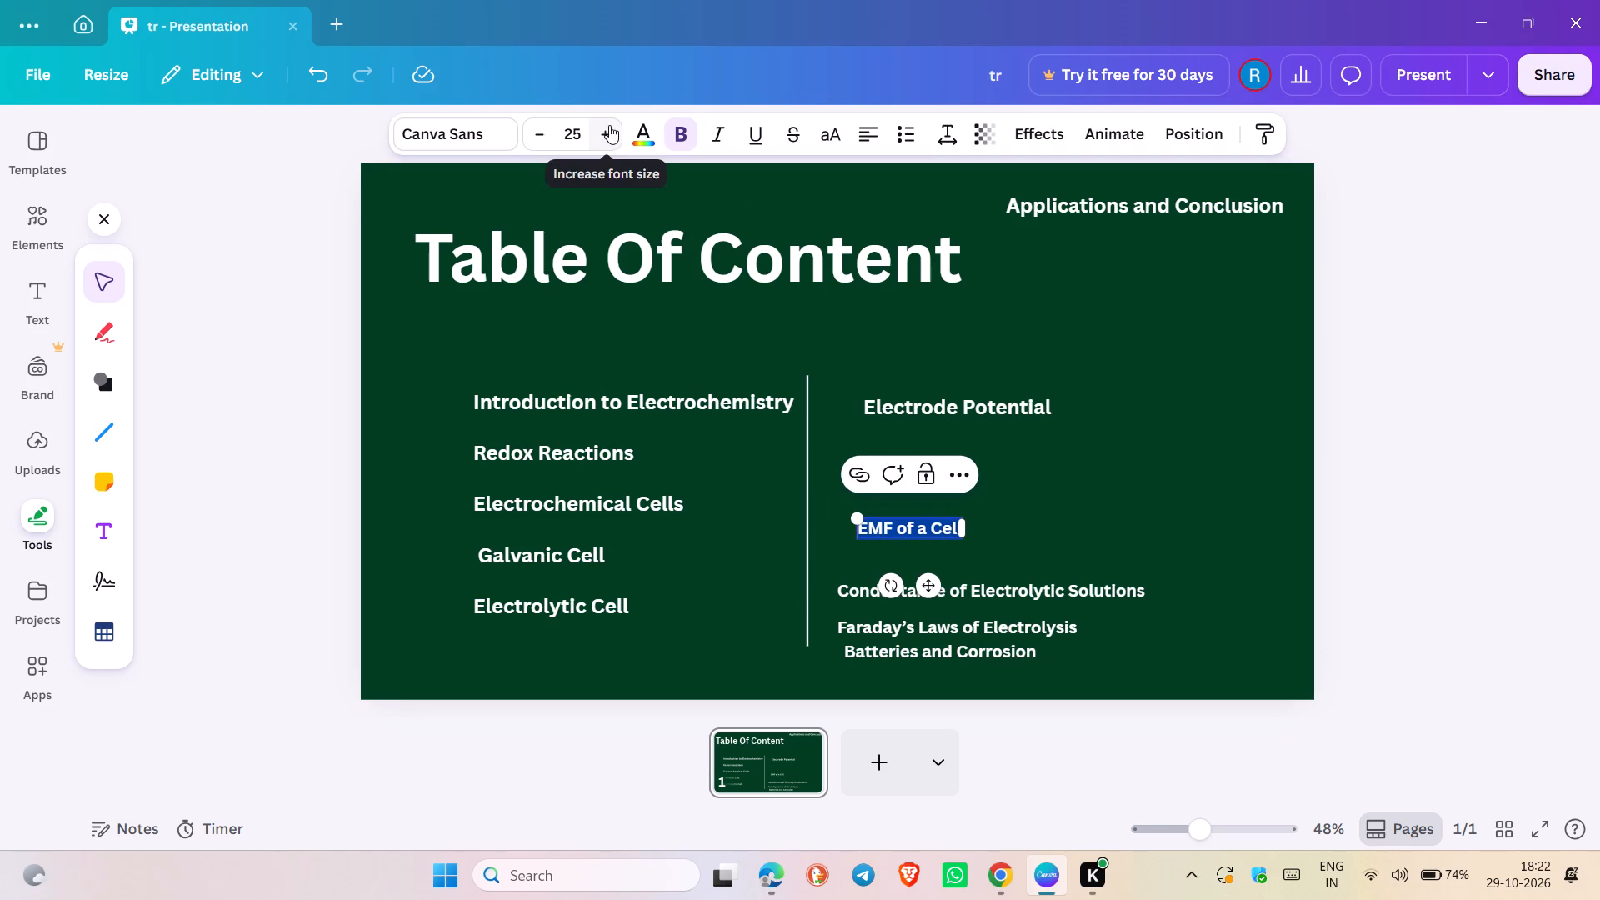
triple_click(609, 125)
double_click(609, 125)
click(1062, 563)
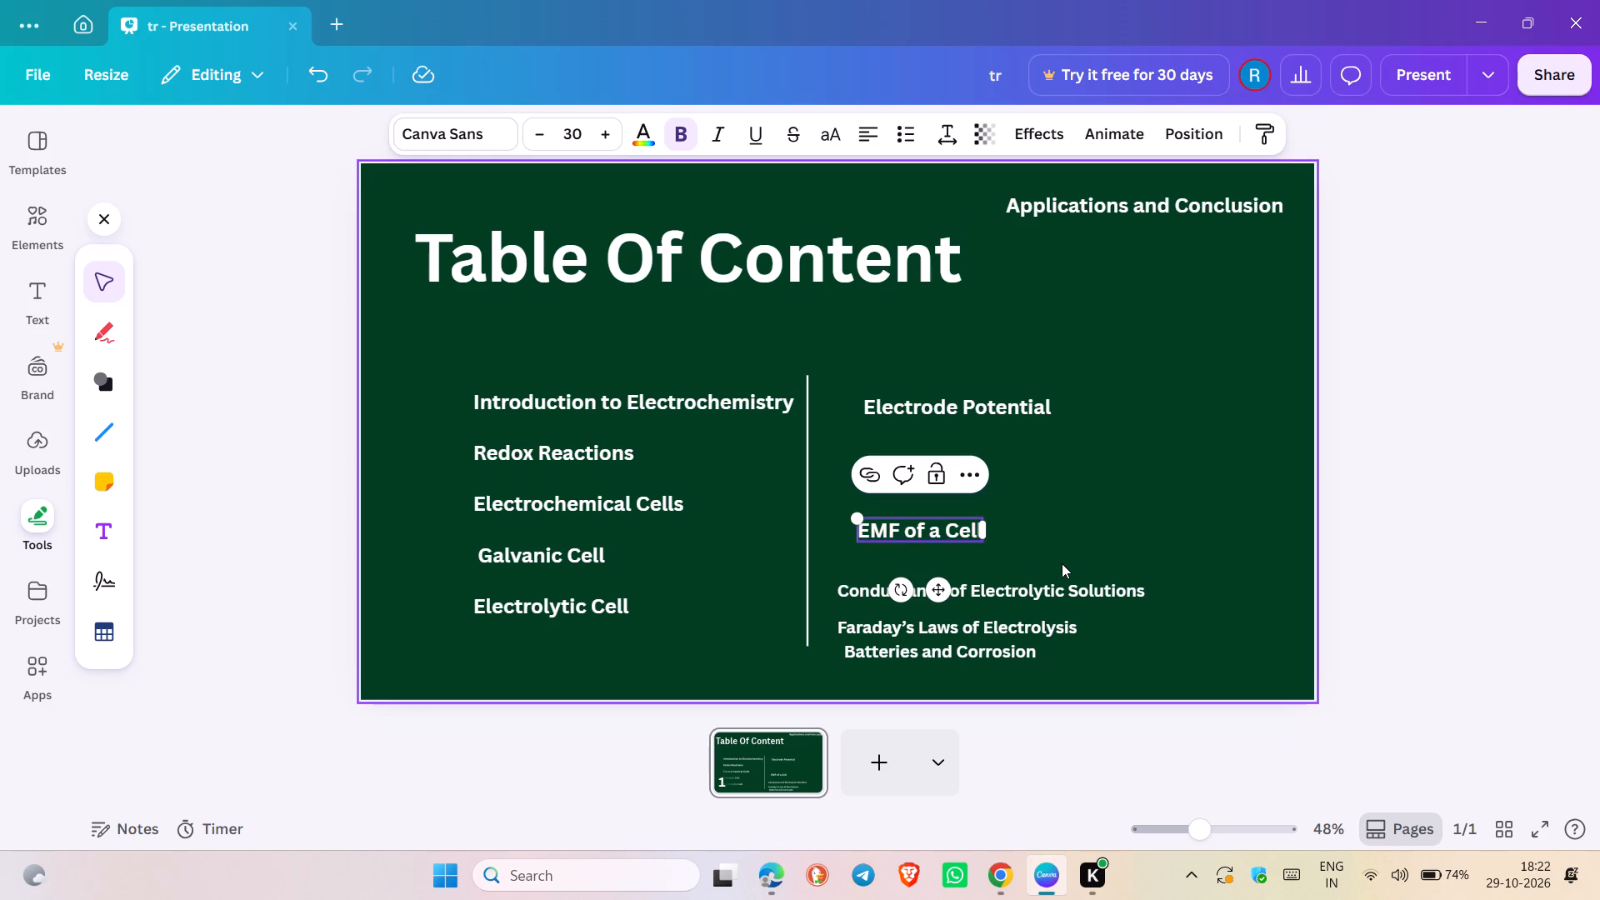
Set "Conductance of Electrolytic Solutions" and "Faraday's Laws of Electrolysis" to font size 30.
triple_click(1033, 588)
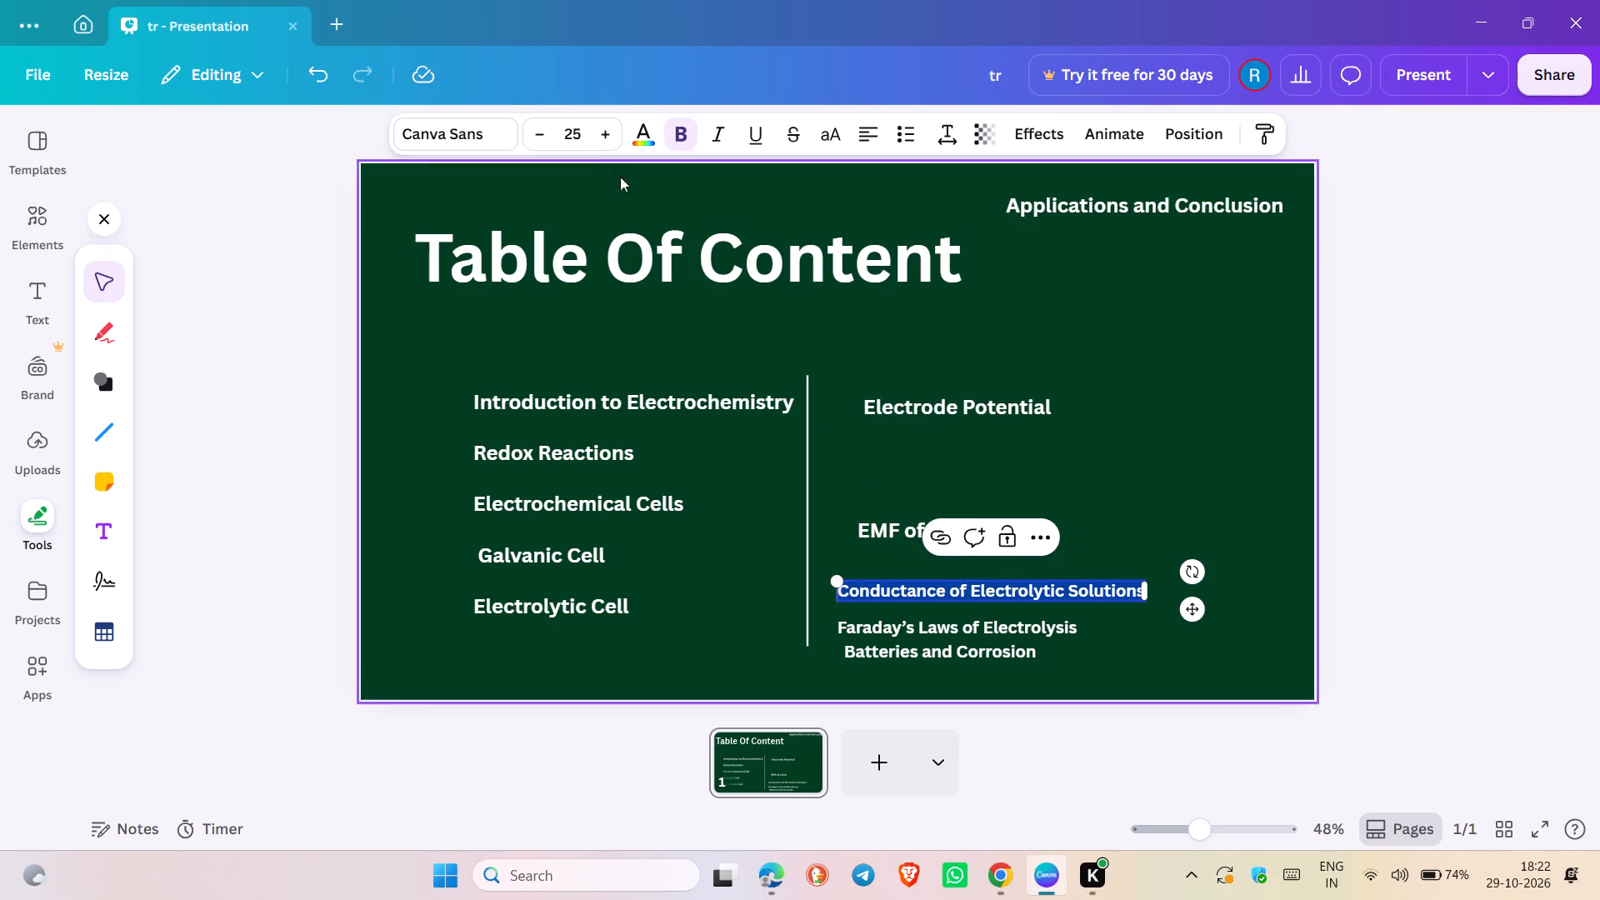
triple_click(601, 137)
double_click(601, 137)
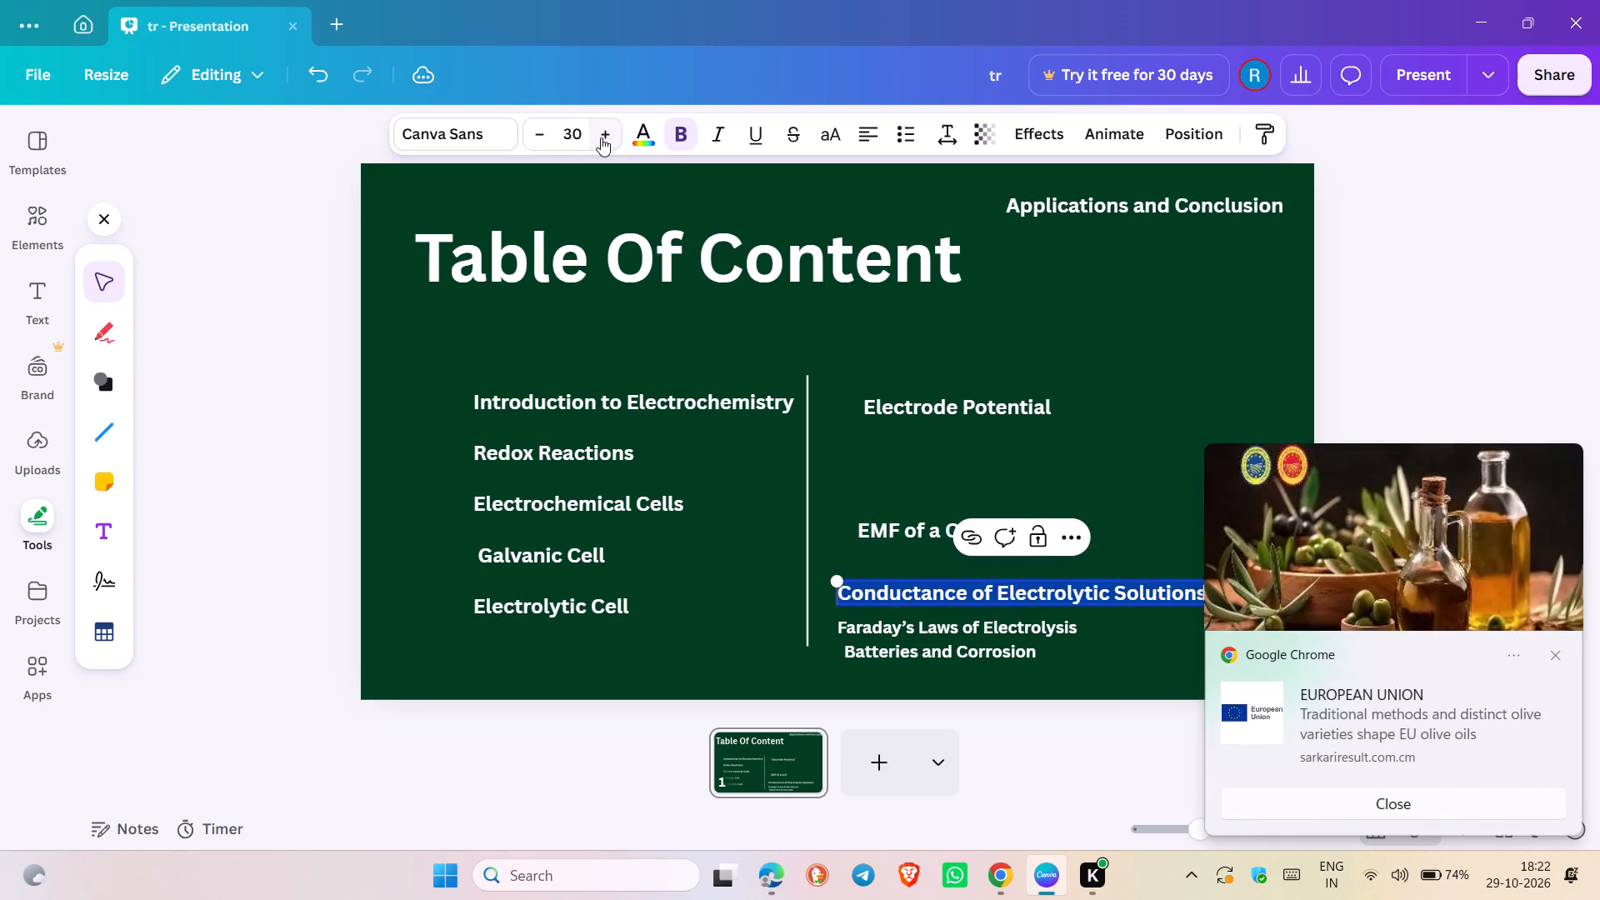
click(1088, 513)
triple_click(995, 632)
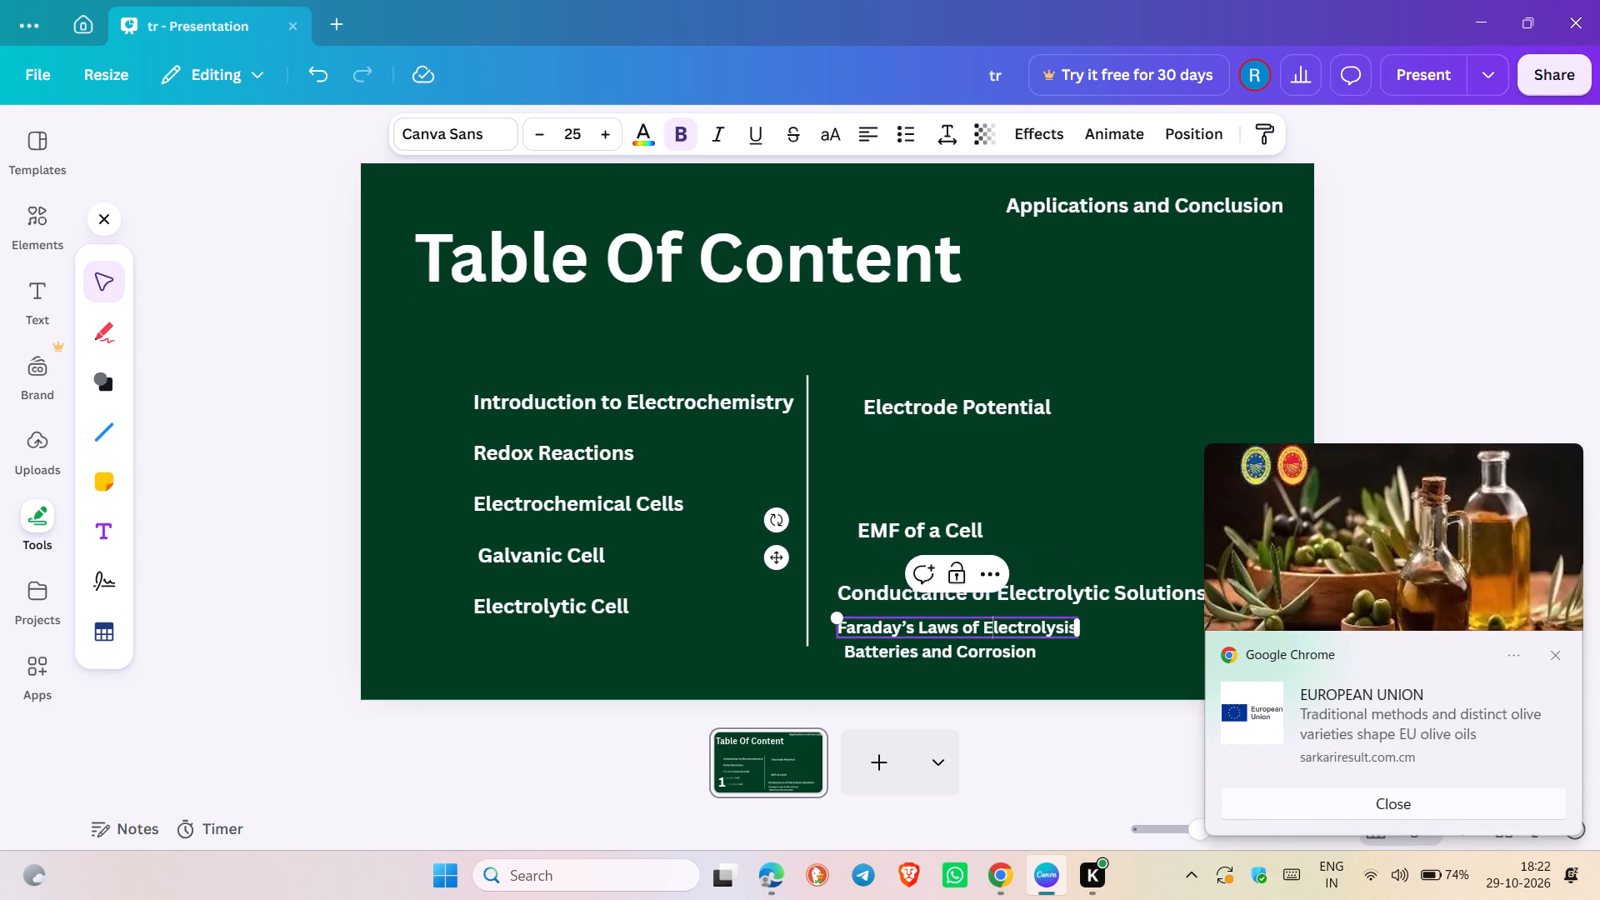
triple_click(609, 140)
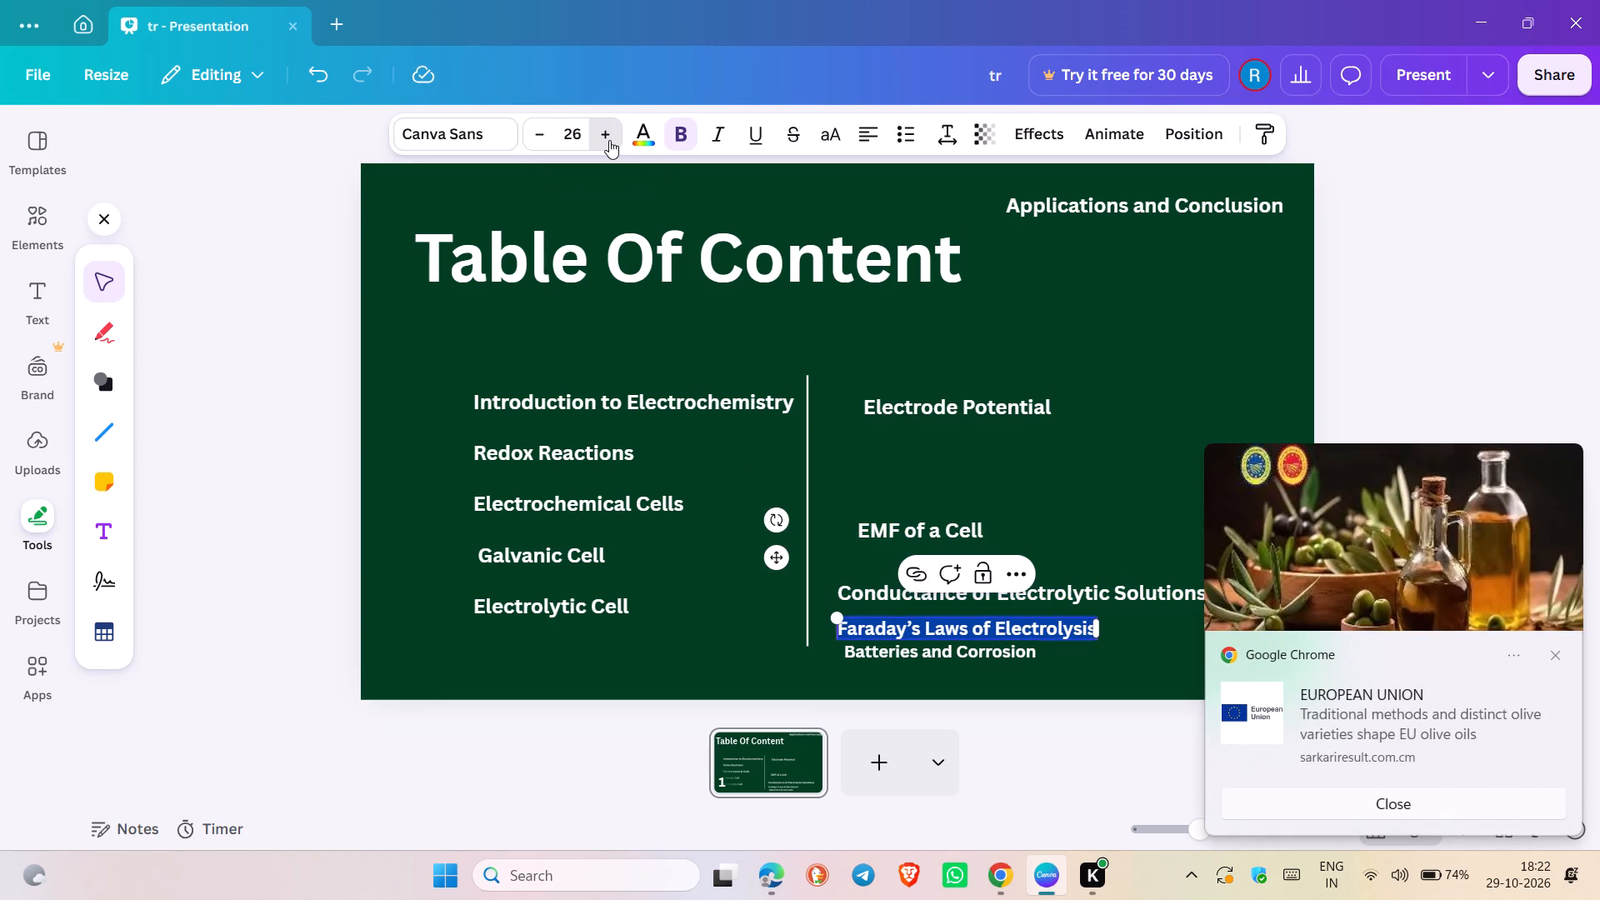
triple_click(609, 140)
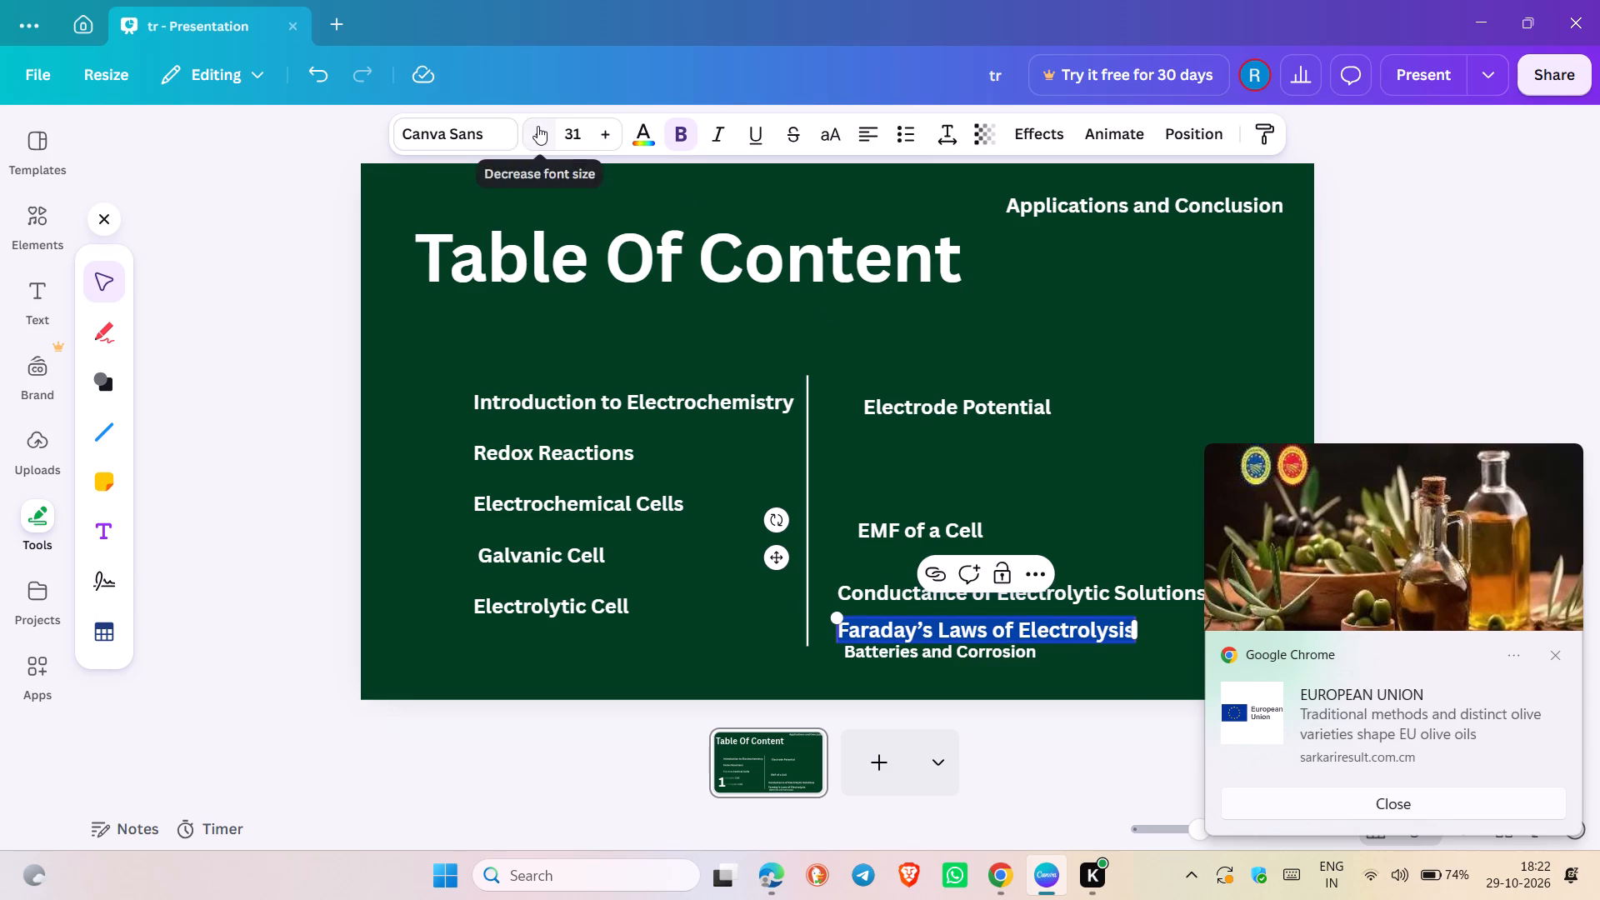
click(537, 126)
click(1262, 352)
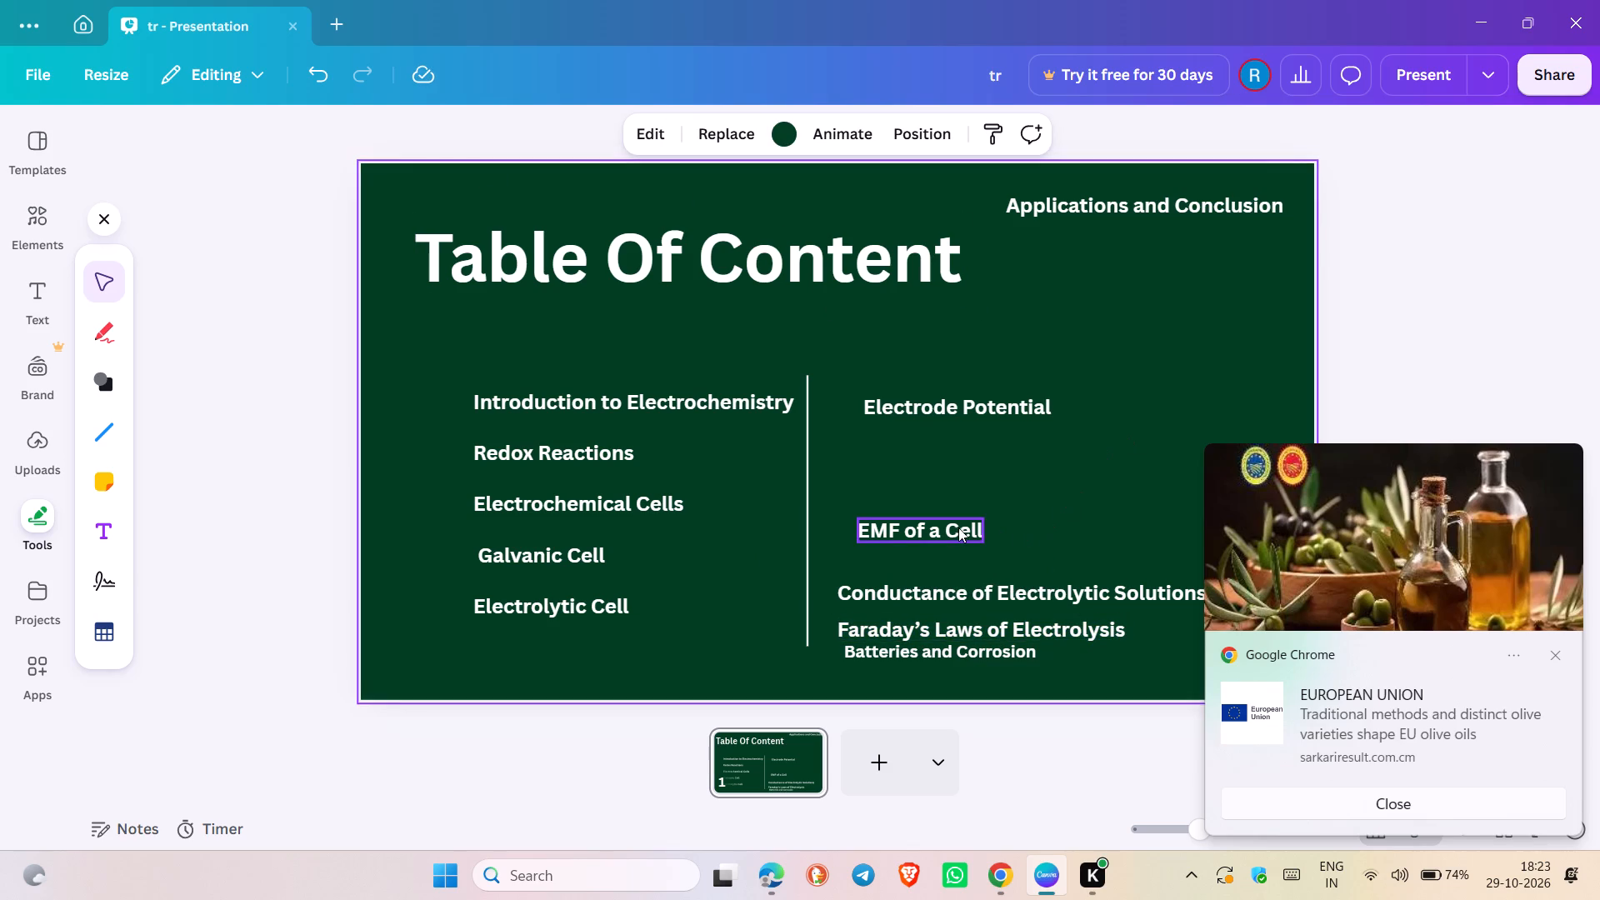
Move "EMF of a Cell", "Conductance of Electrolytic Solutions" and "Faraday's Laws of Electrolysis" up in that order beneath "Electrode Potential".
drag(965, 522, 966, 458)
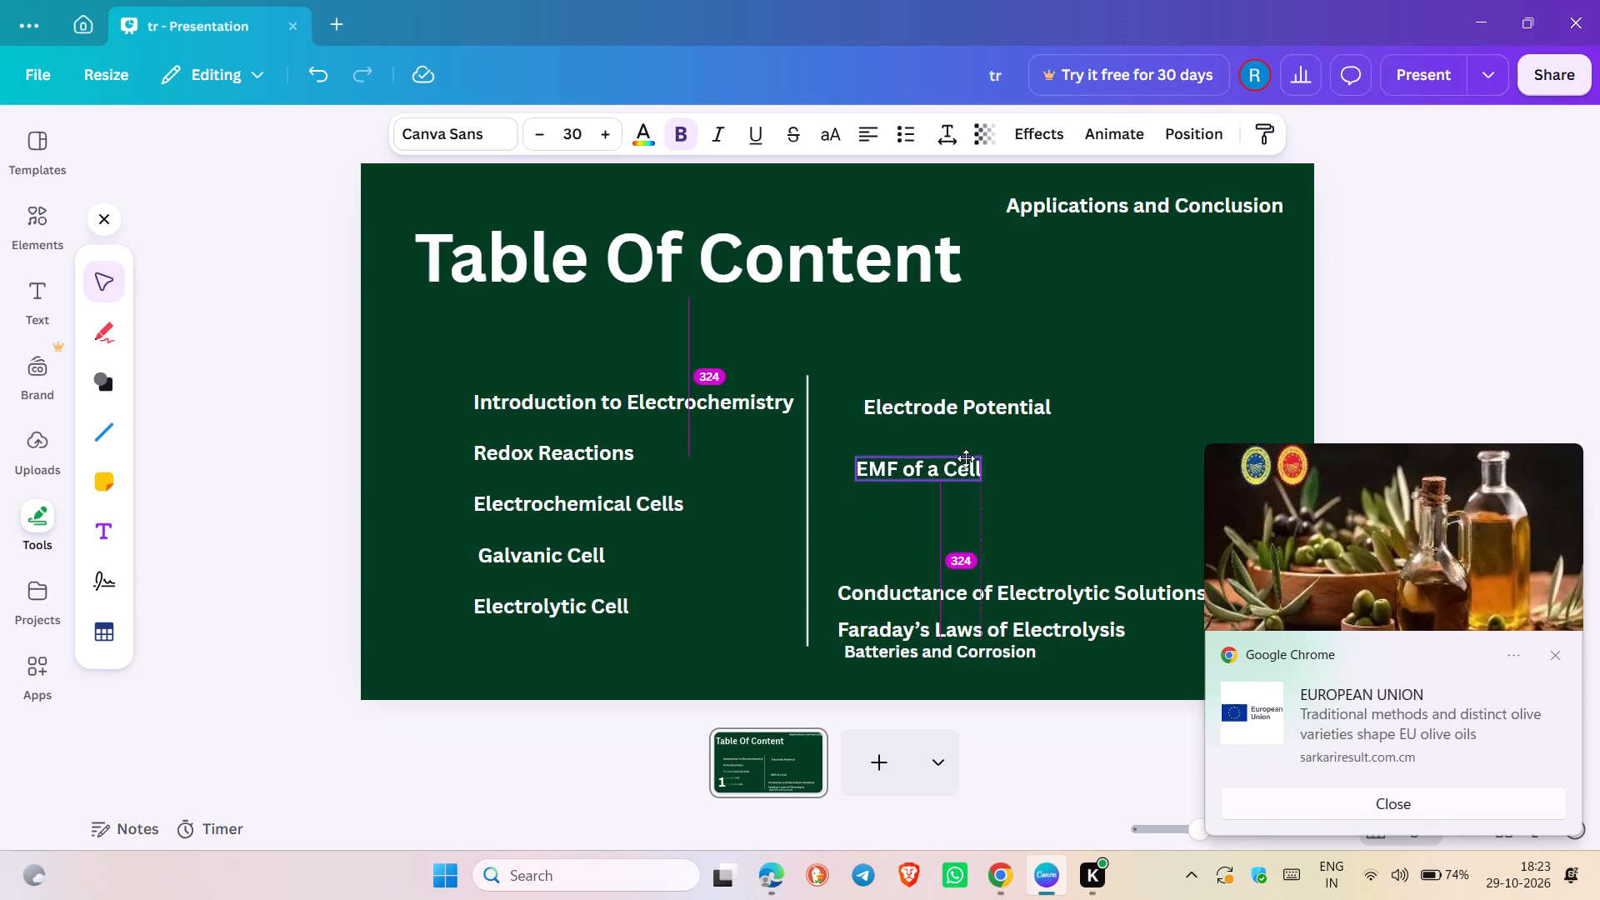
drag(966, 458, 969, 460)
drag(1020, 593, 1027, 519)
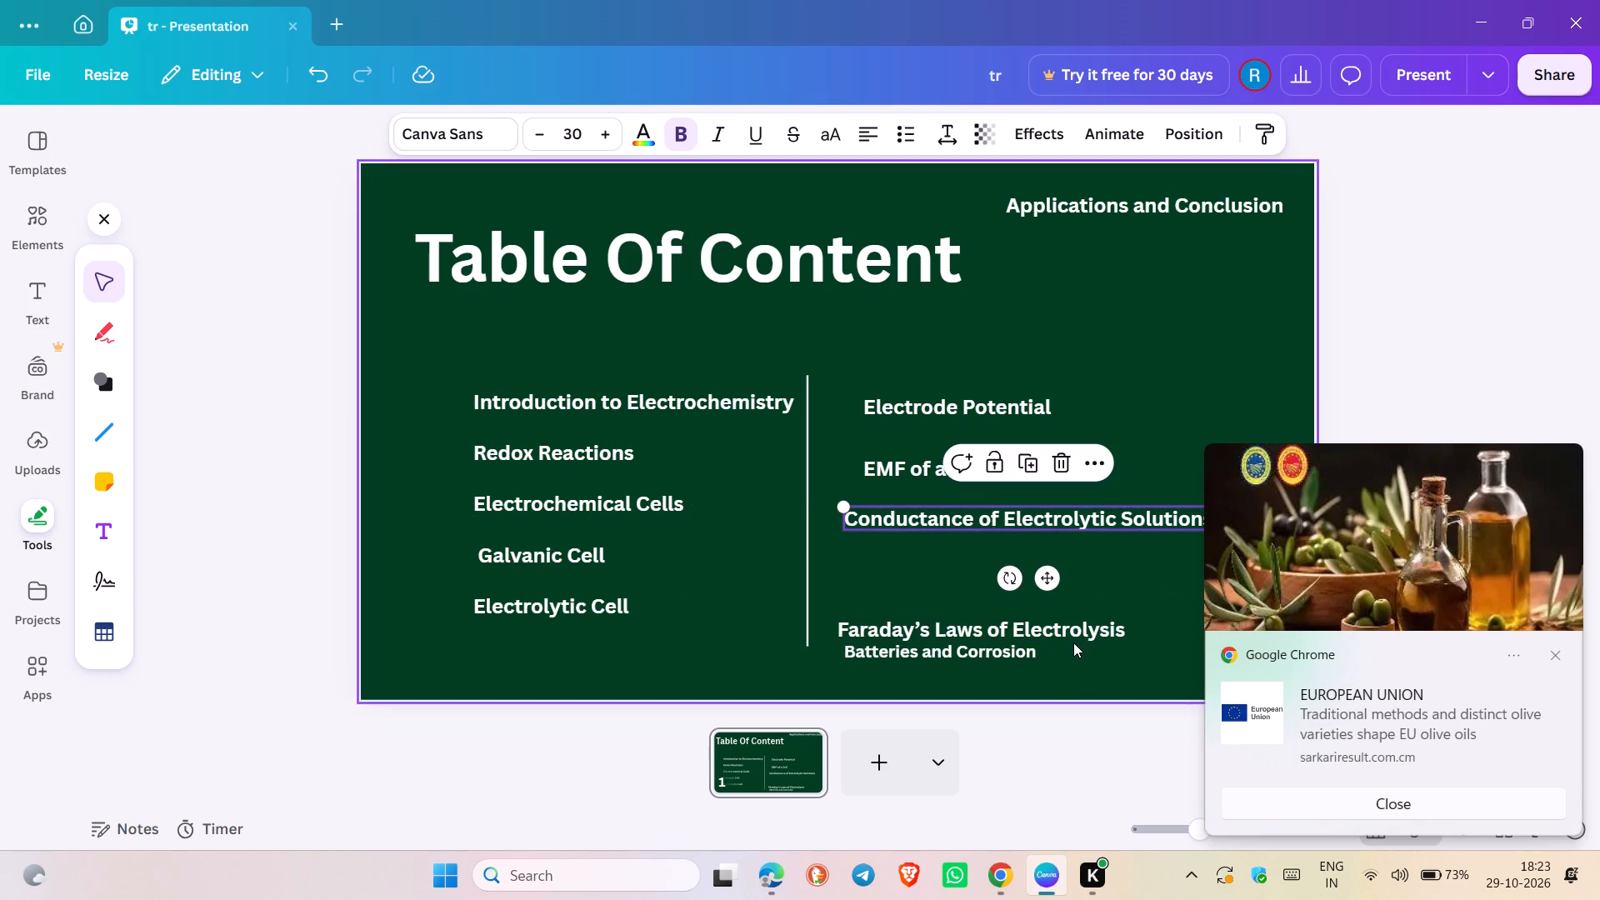
drag(1073, 636, 1086, 575)
double_click(1082, 570)
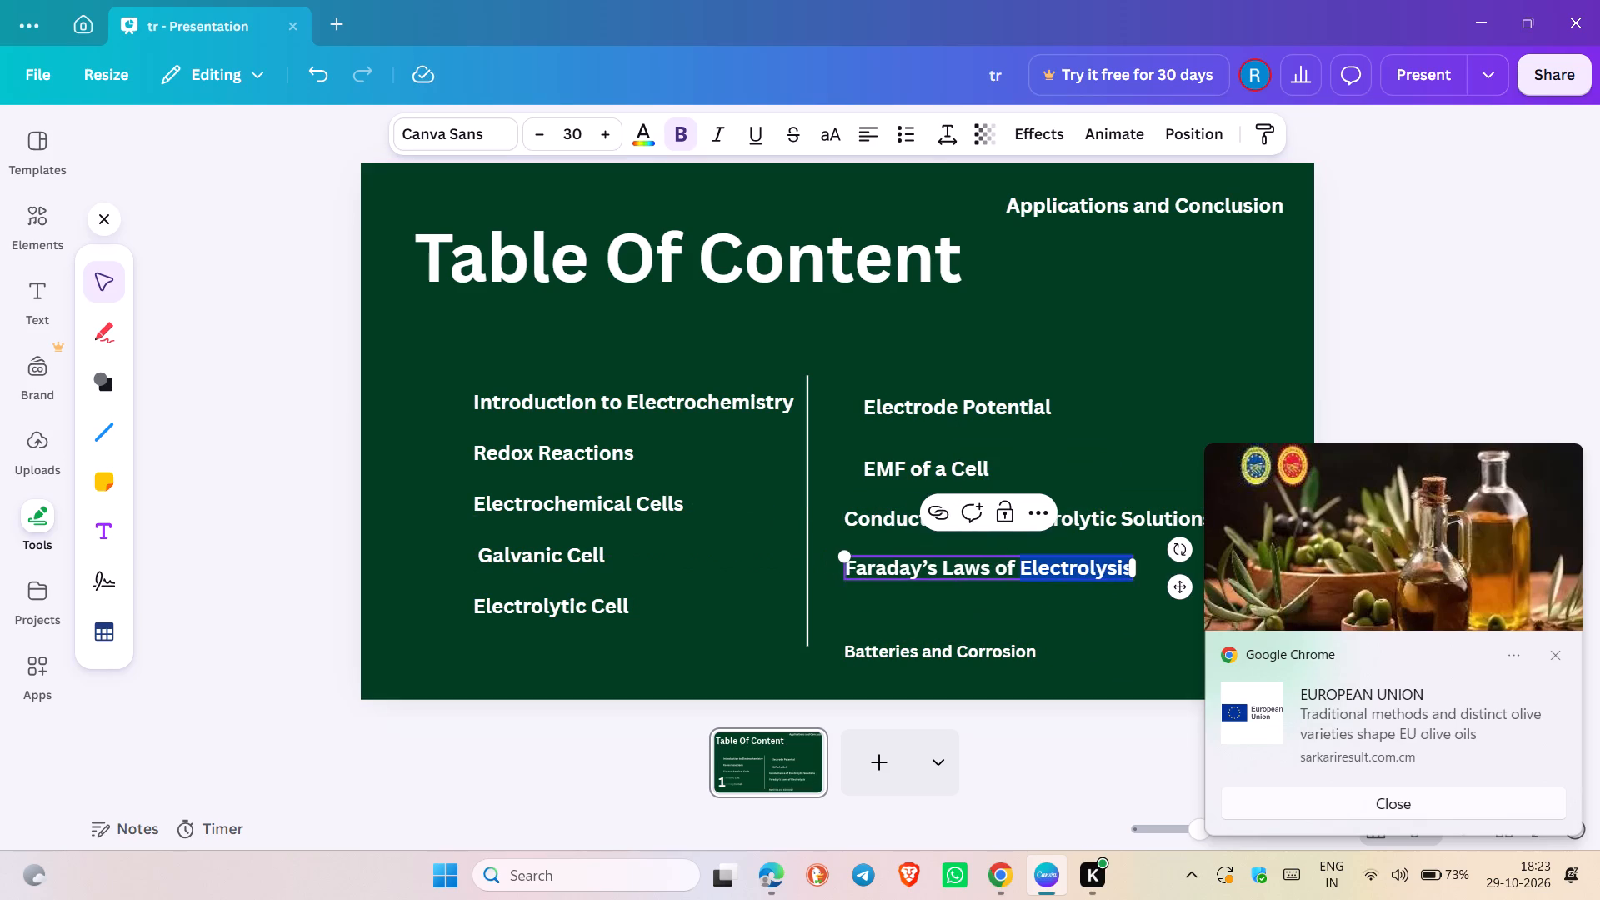
click(1105, 642)
Increase the font size of "Batteries and Corrosion".
triple_click(1016, 656)
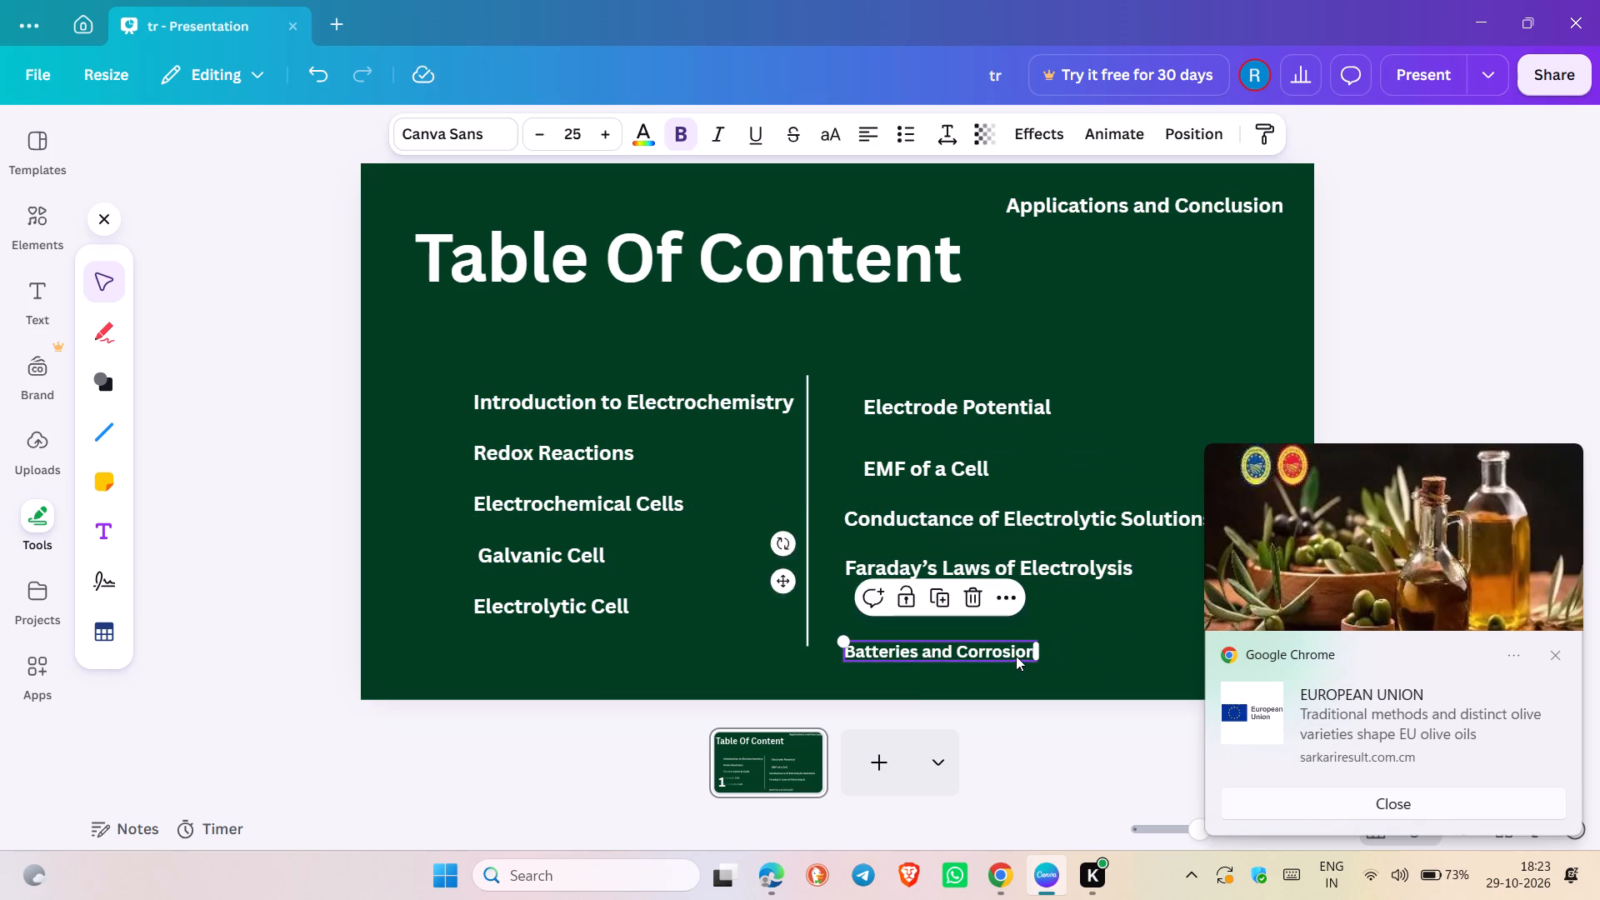
triple_click(608, 135)
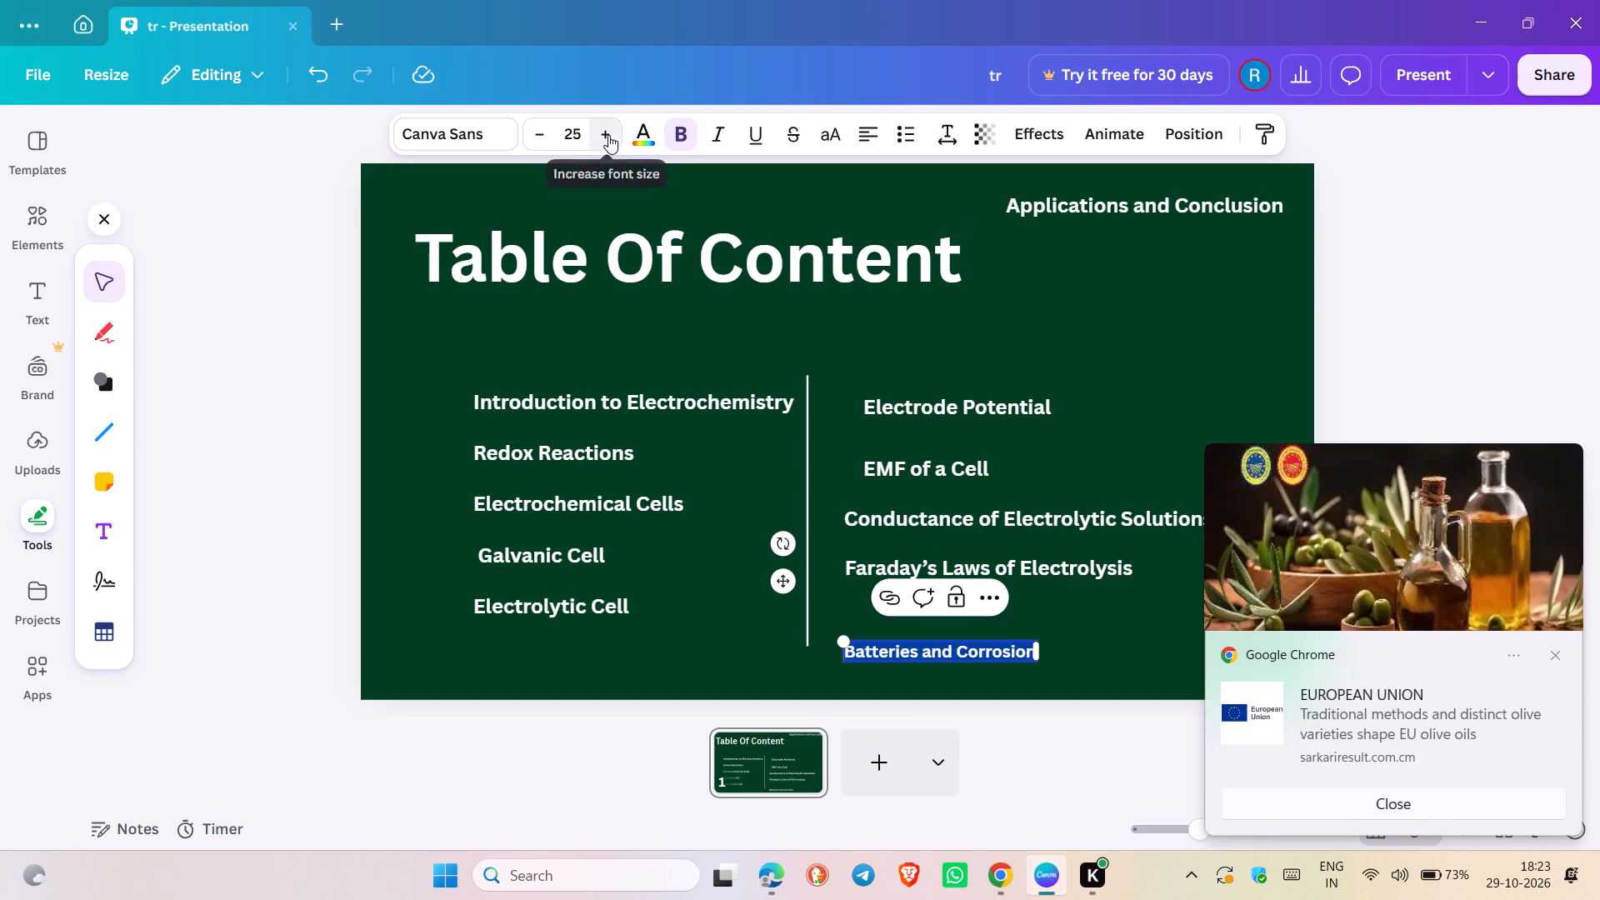
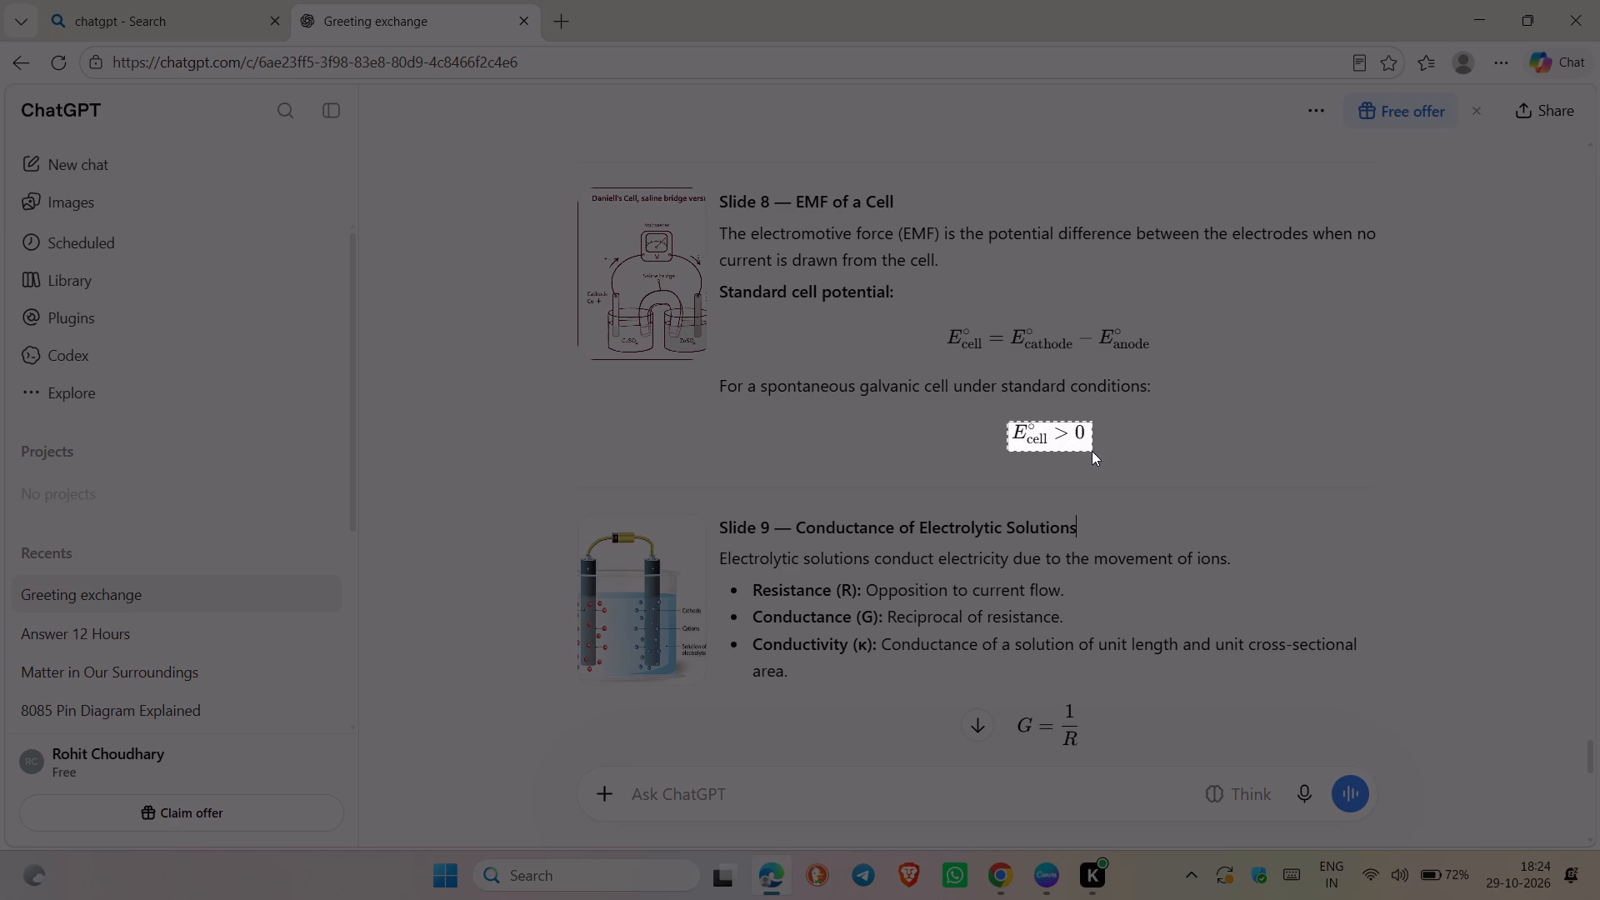
drag(1092, 451, 1089, 445)
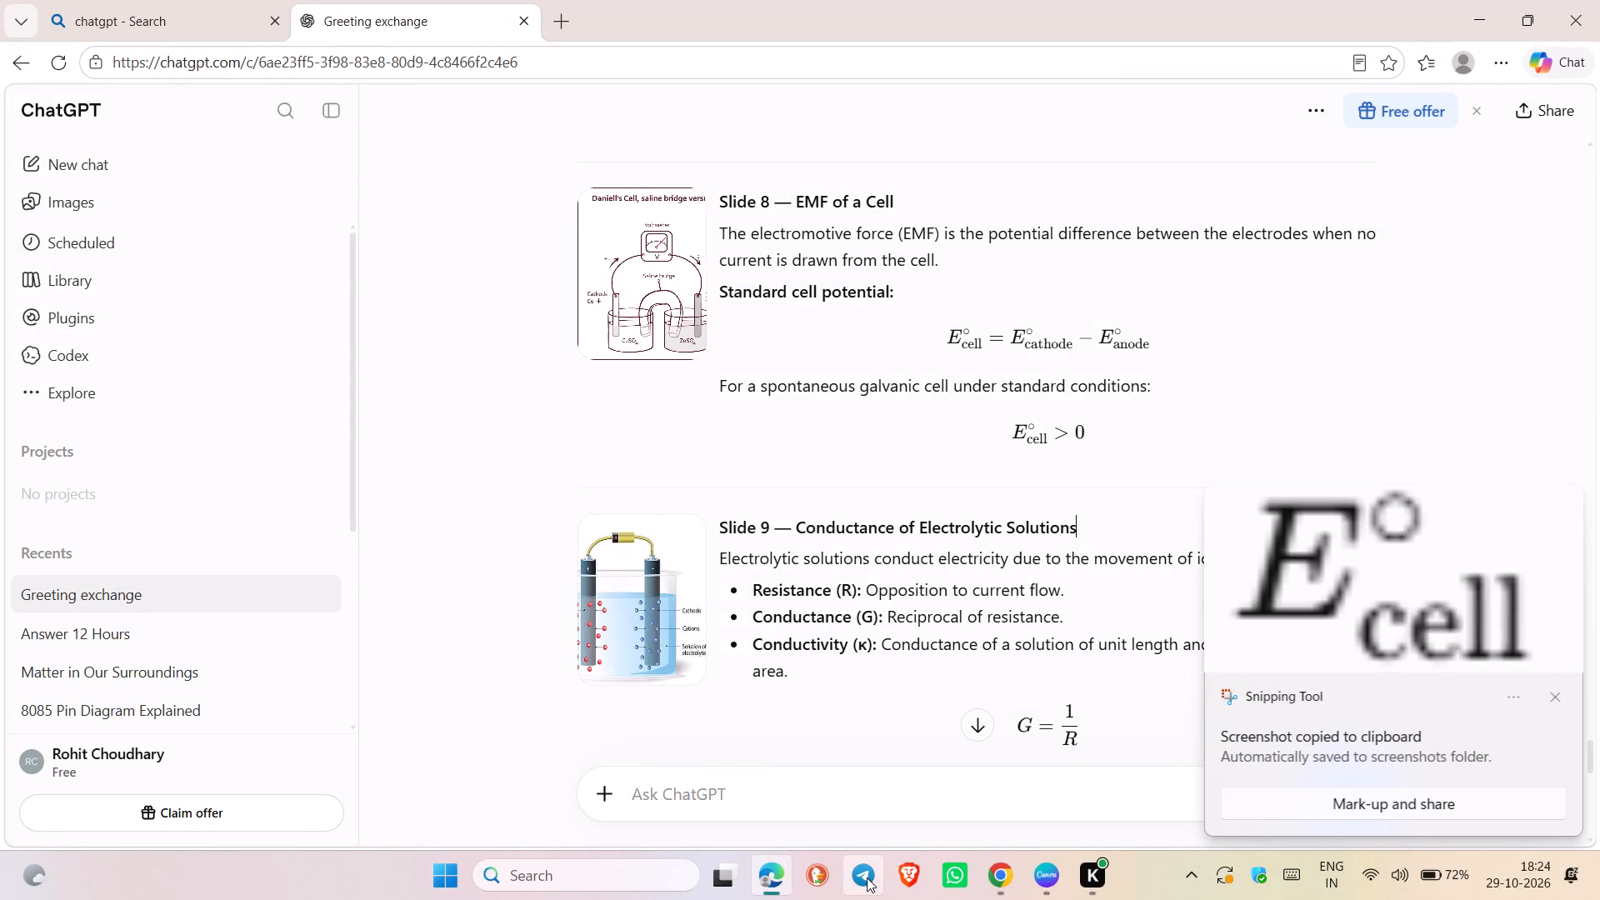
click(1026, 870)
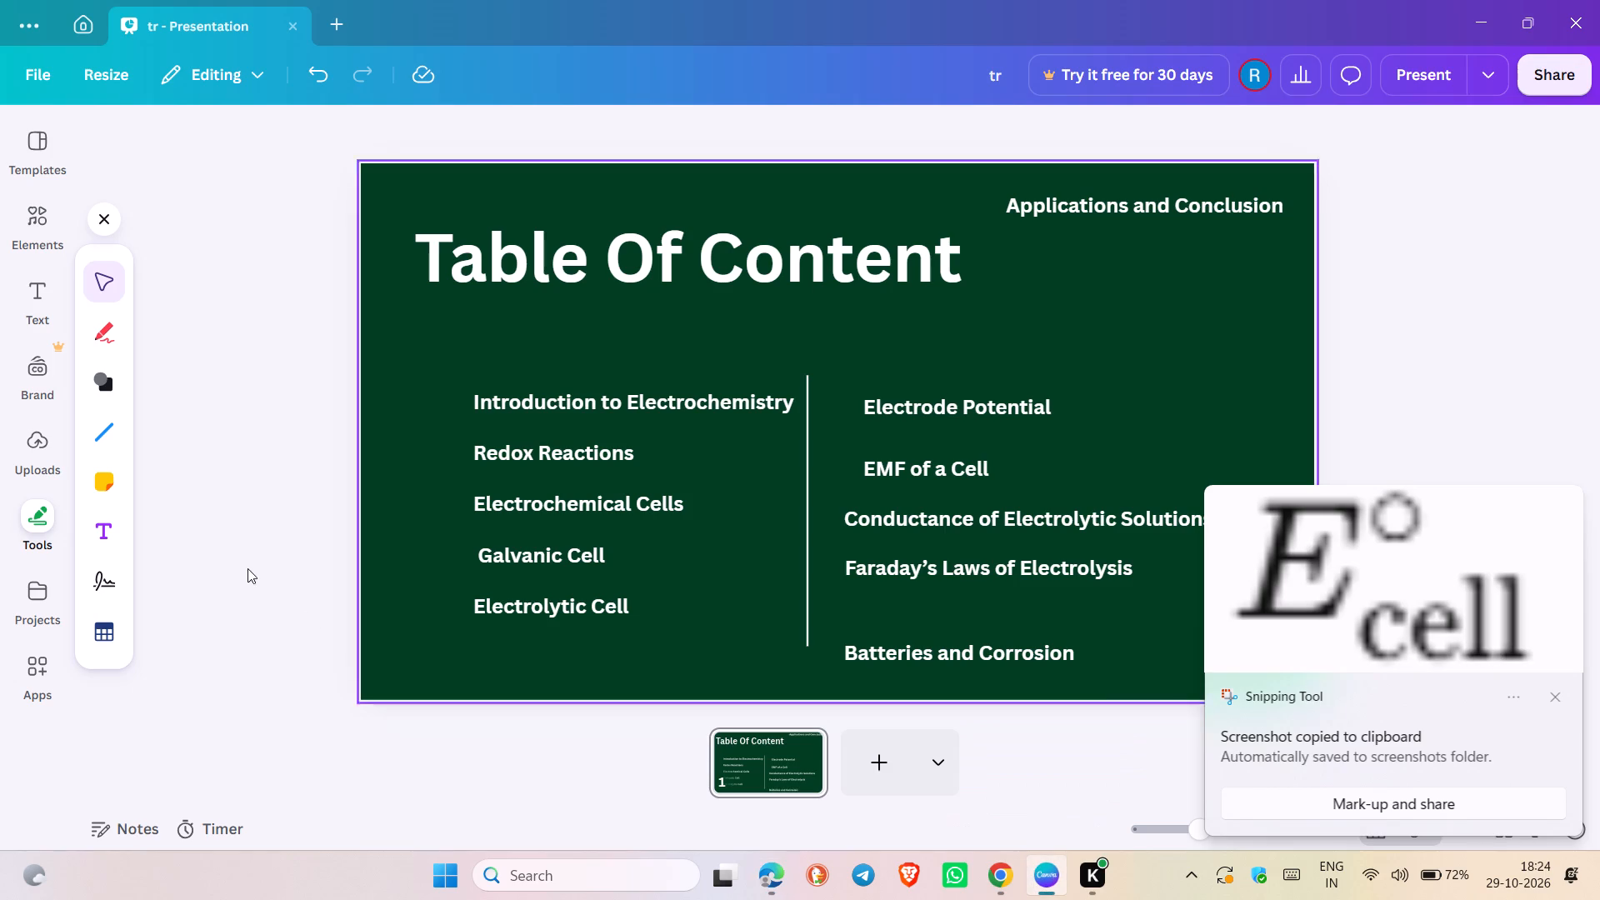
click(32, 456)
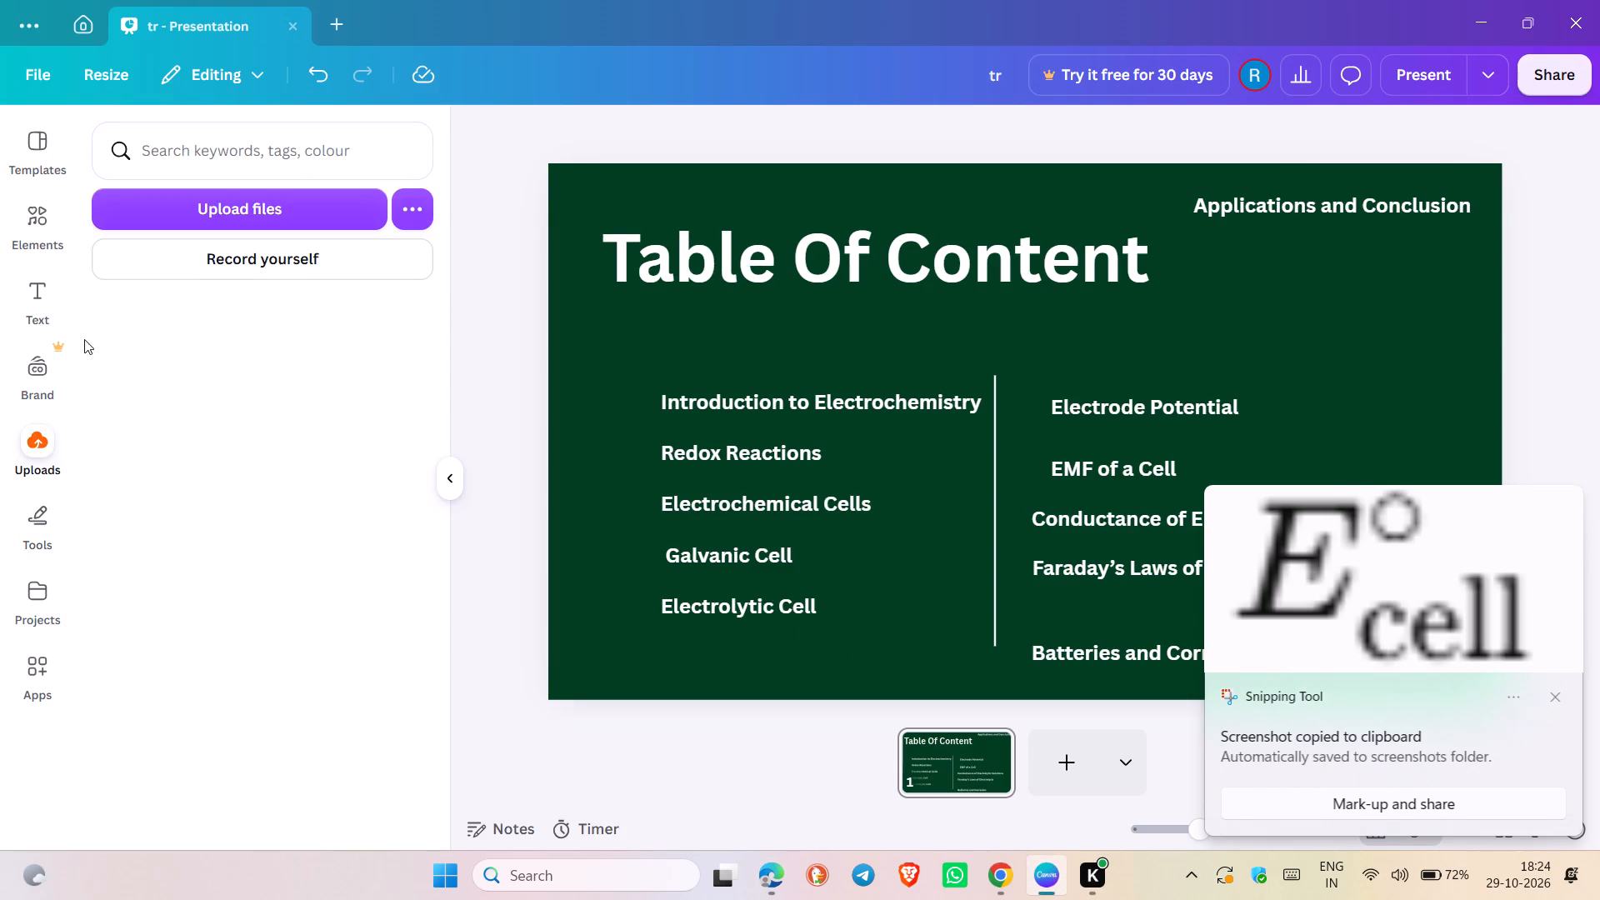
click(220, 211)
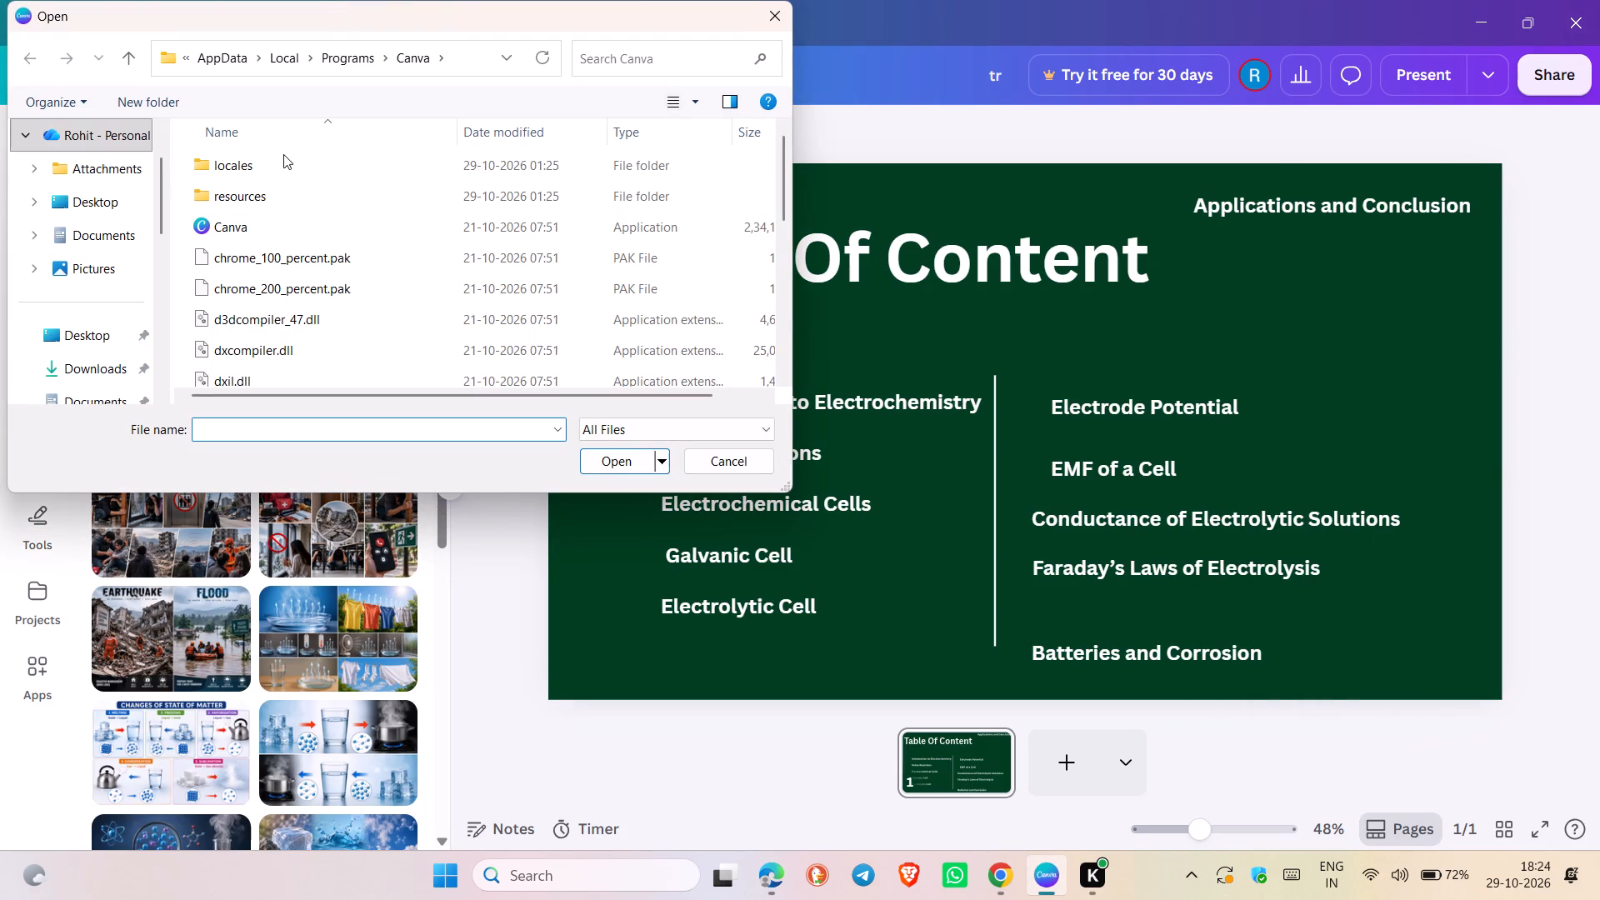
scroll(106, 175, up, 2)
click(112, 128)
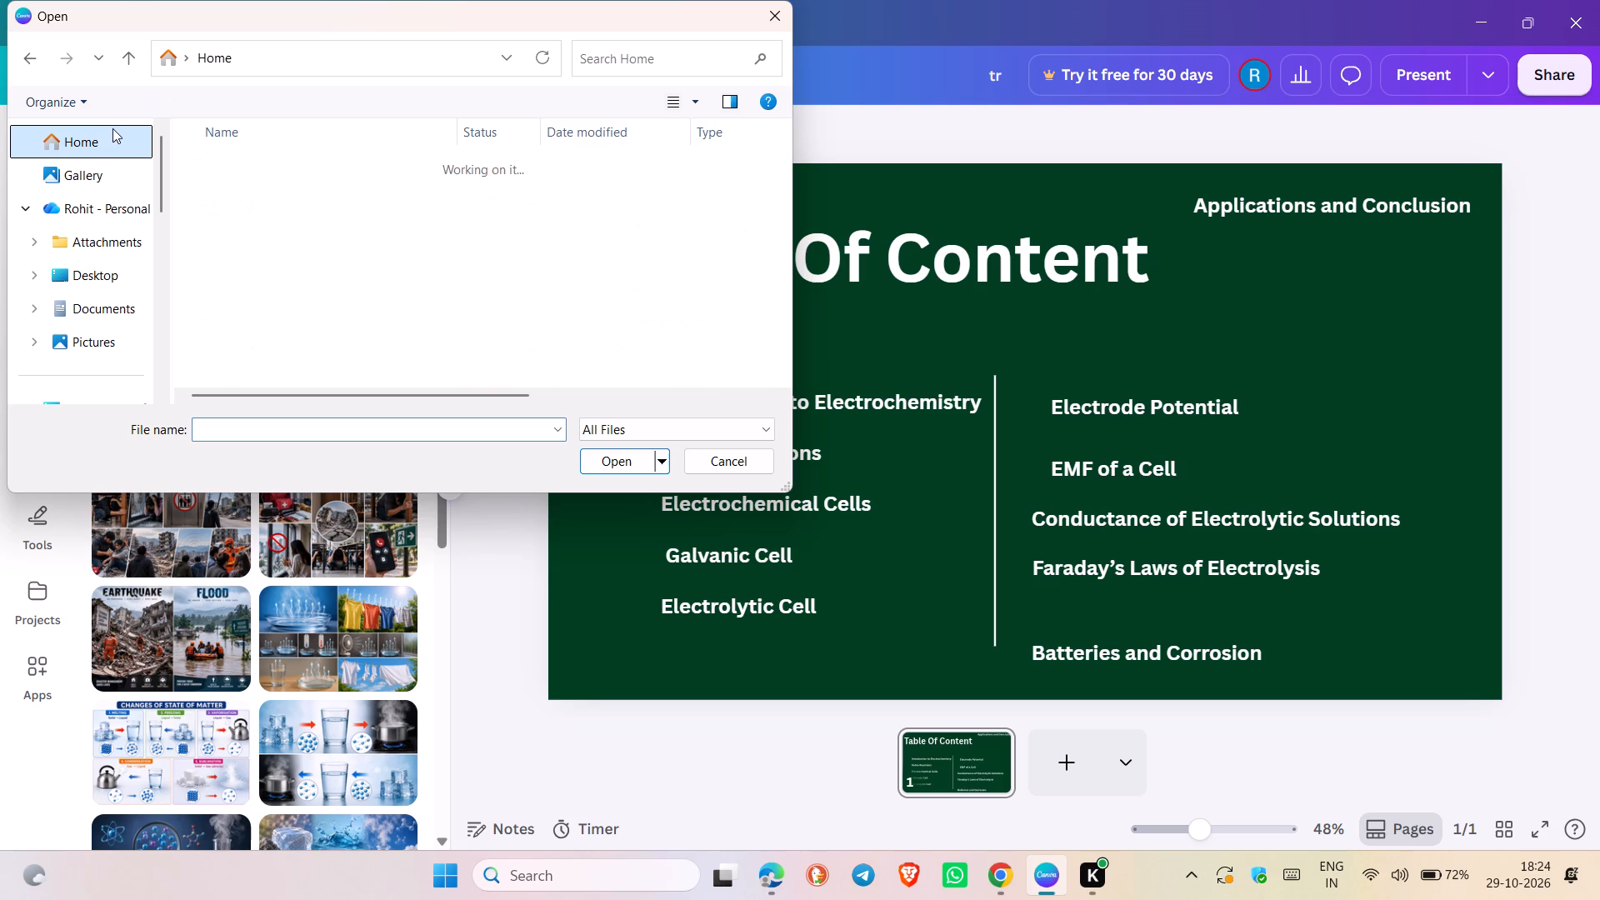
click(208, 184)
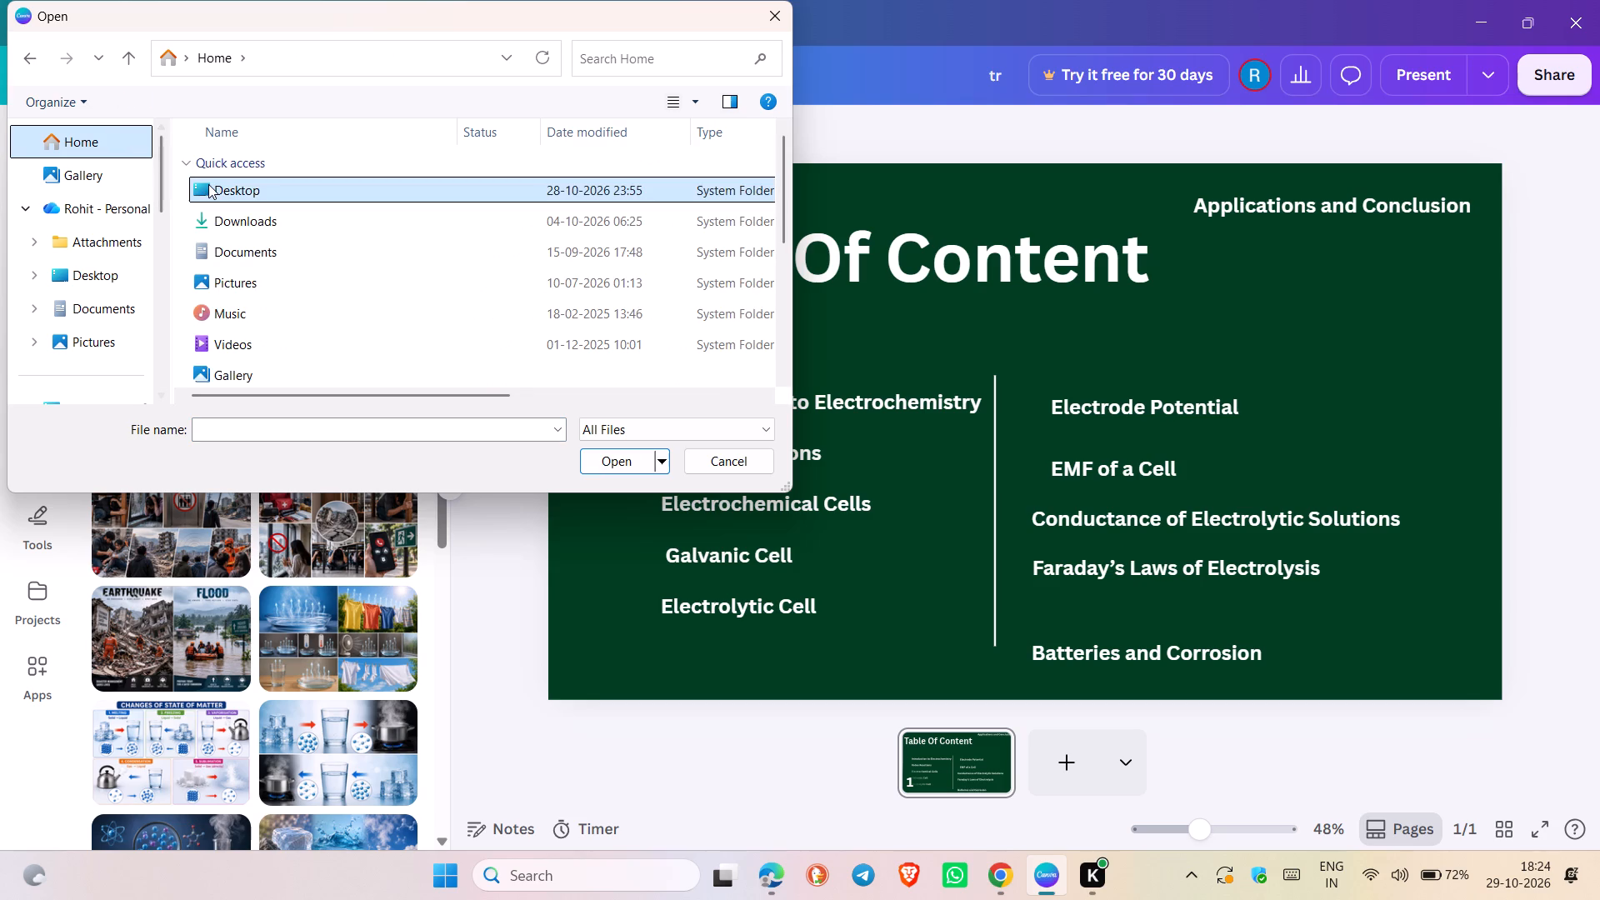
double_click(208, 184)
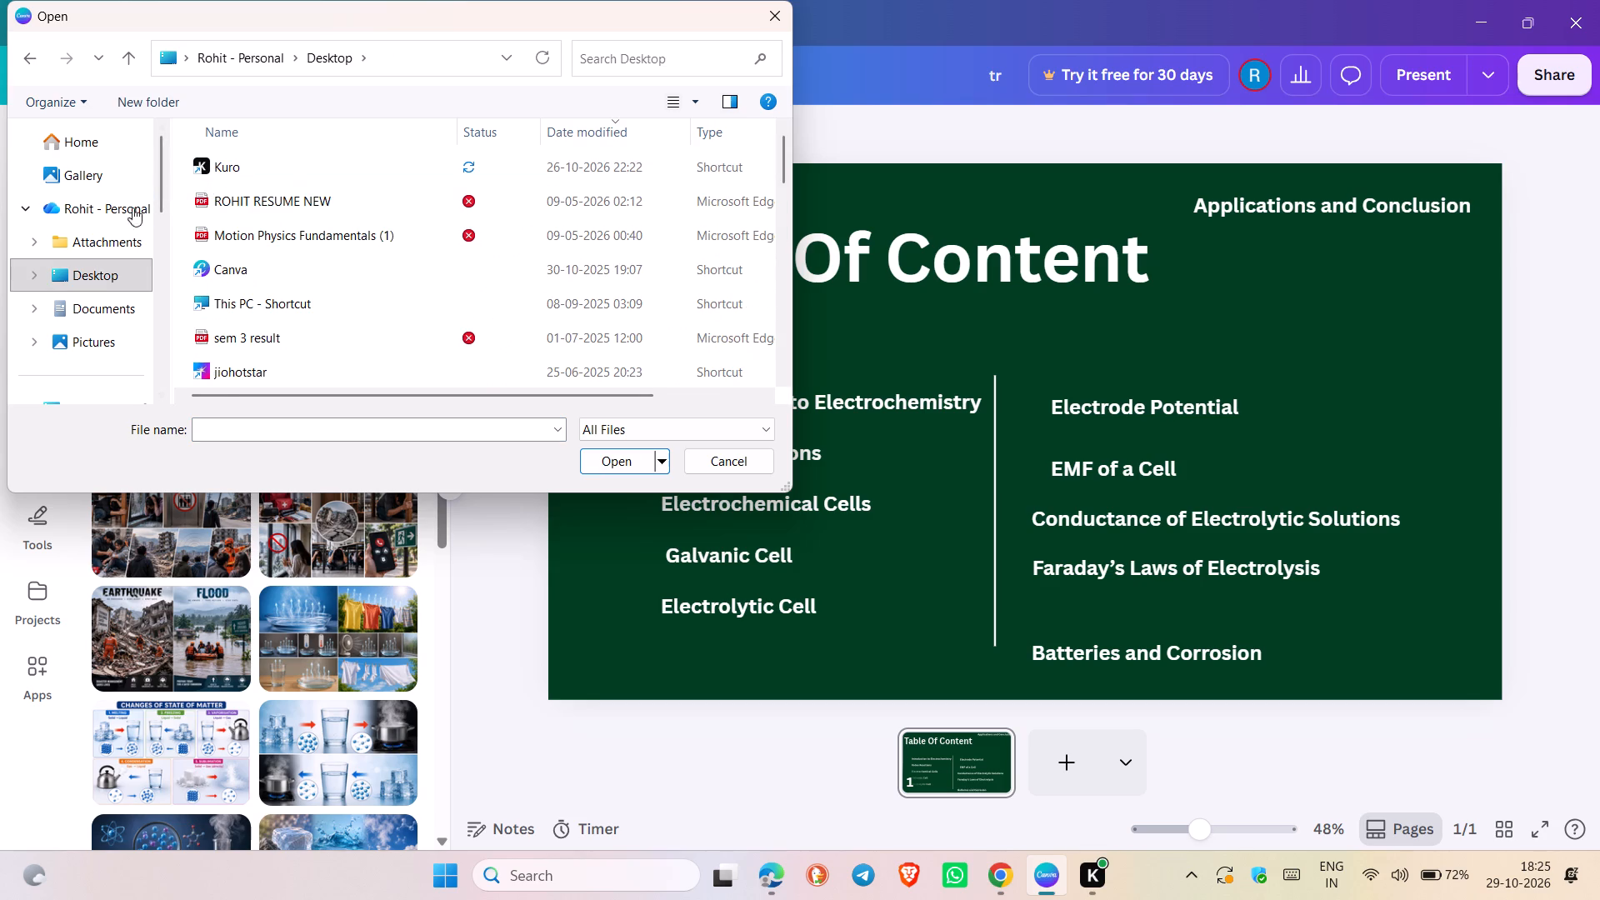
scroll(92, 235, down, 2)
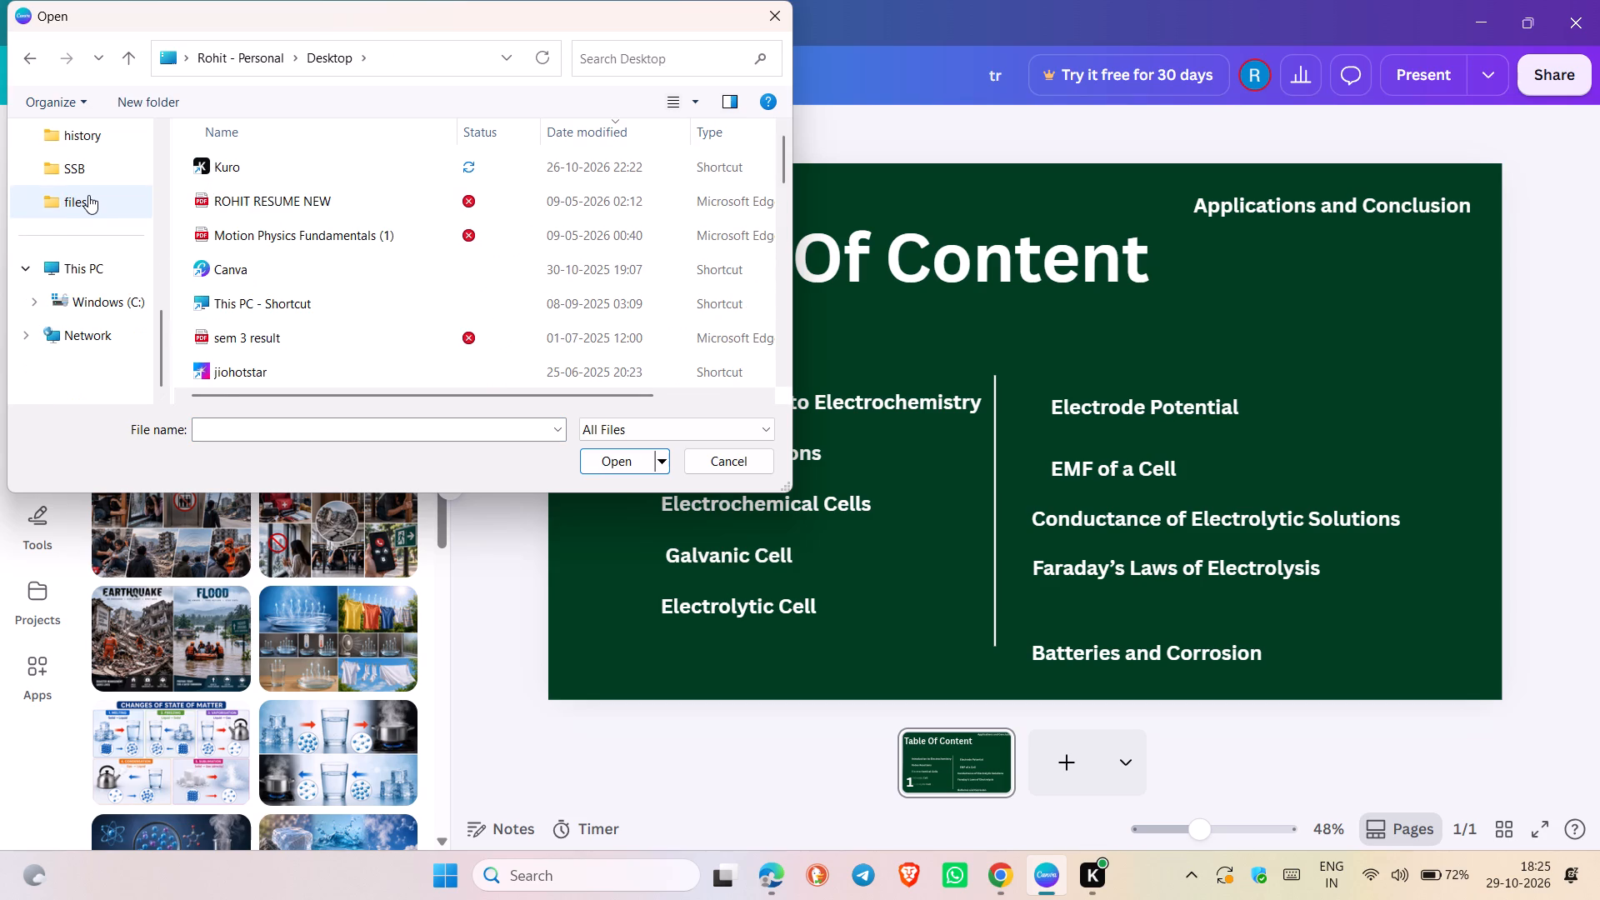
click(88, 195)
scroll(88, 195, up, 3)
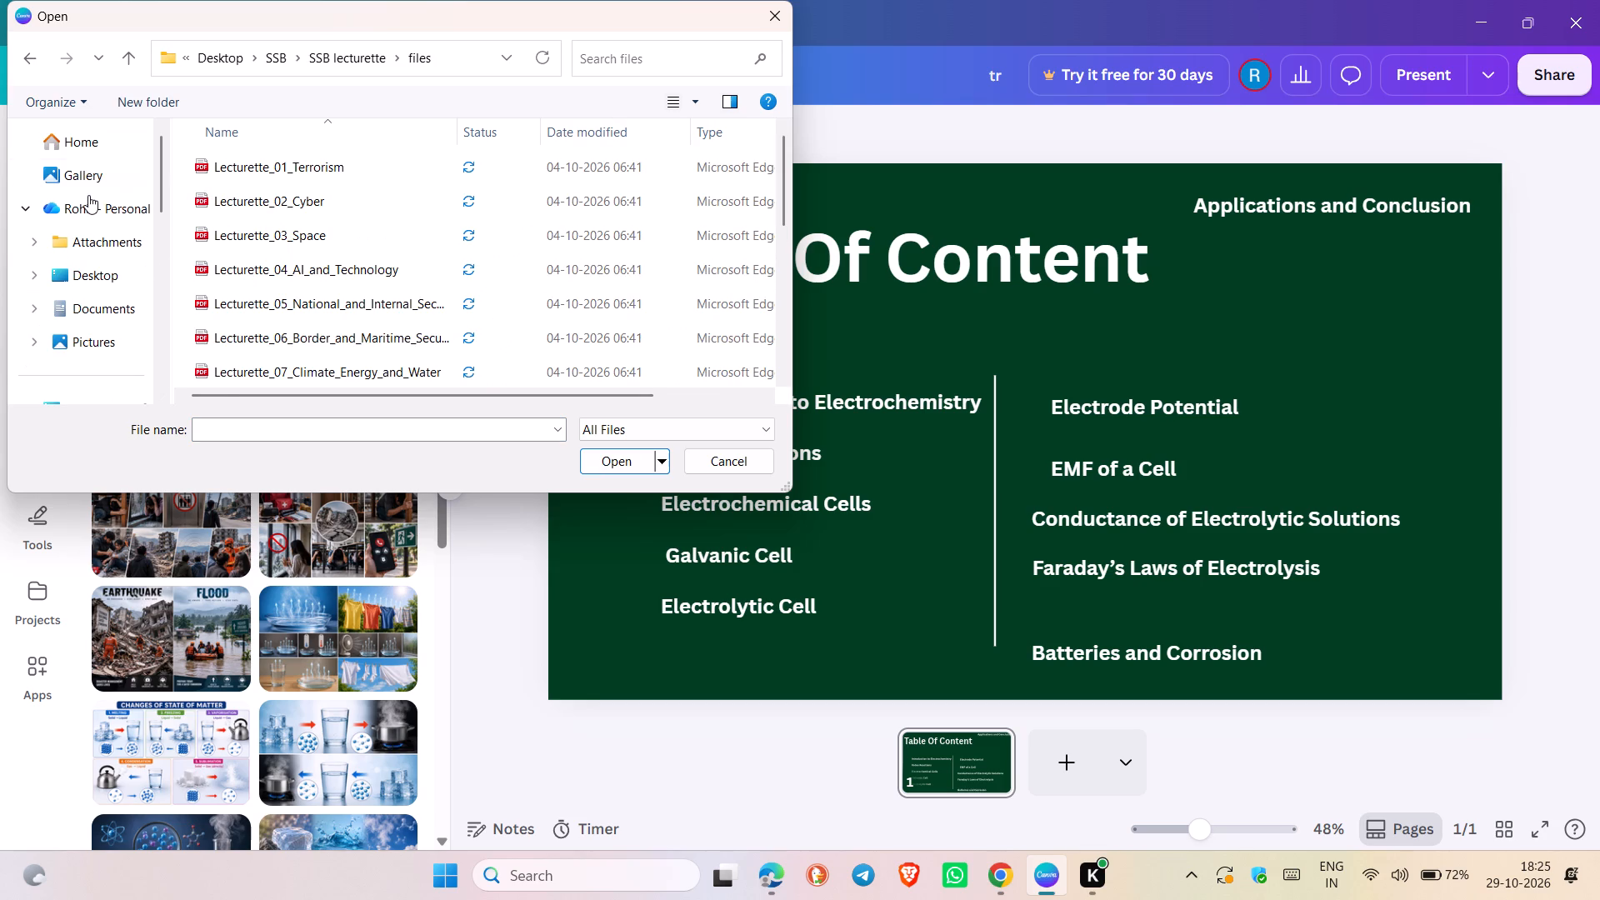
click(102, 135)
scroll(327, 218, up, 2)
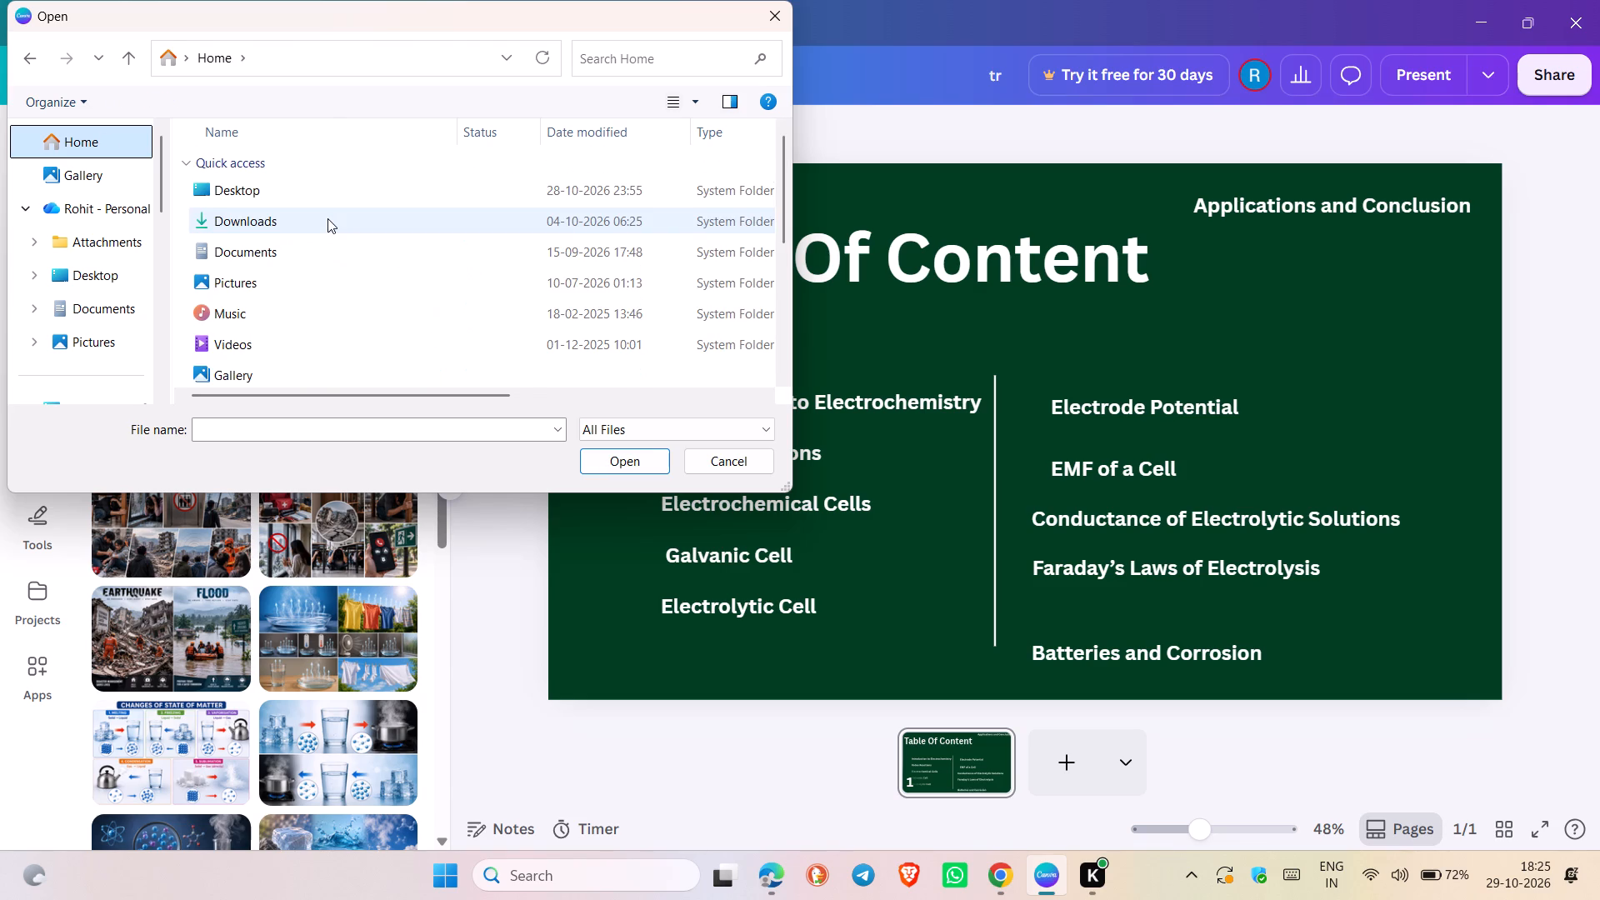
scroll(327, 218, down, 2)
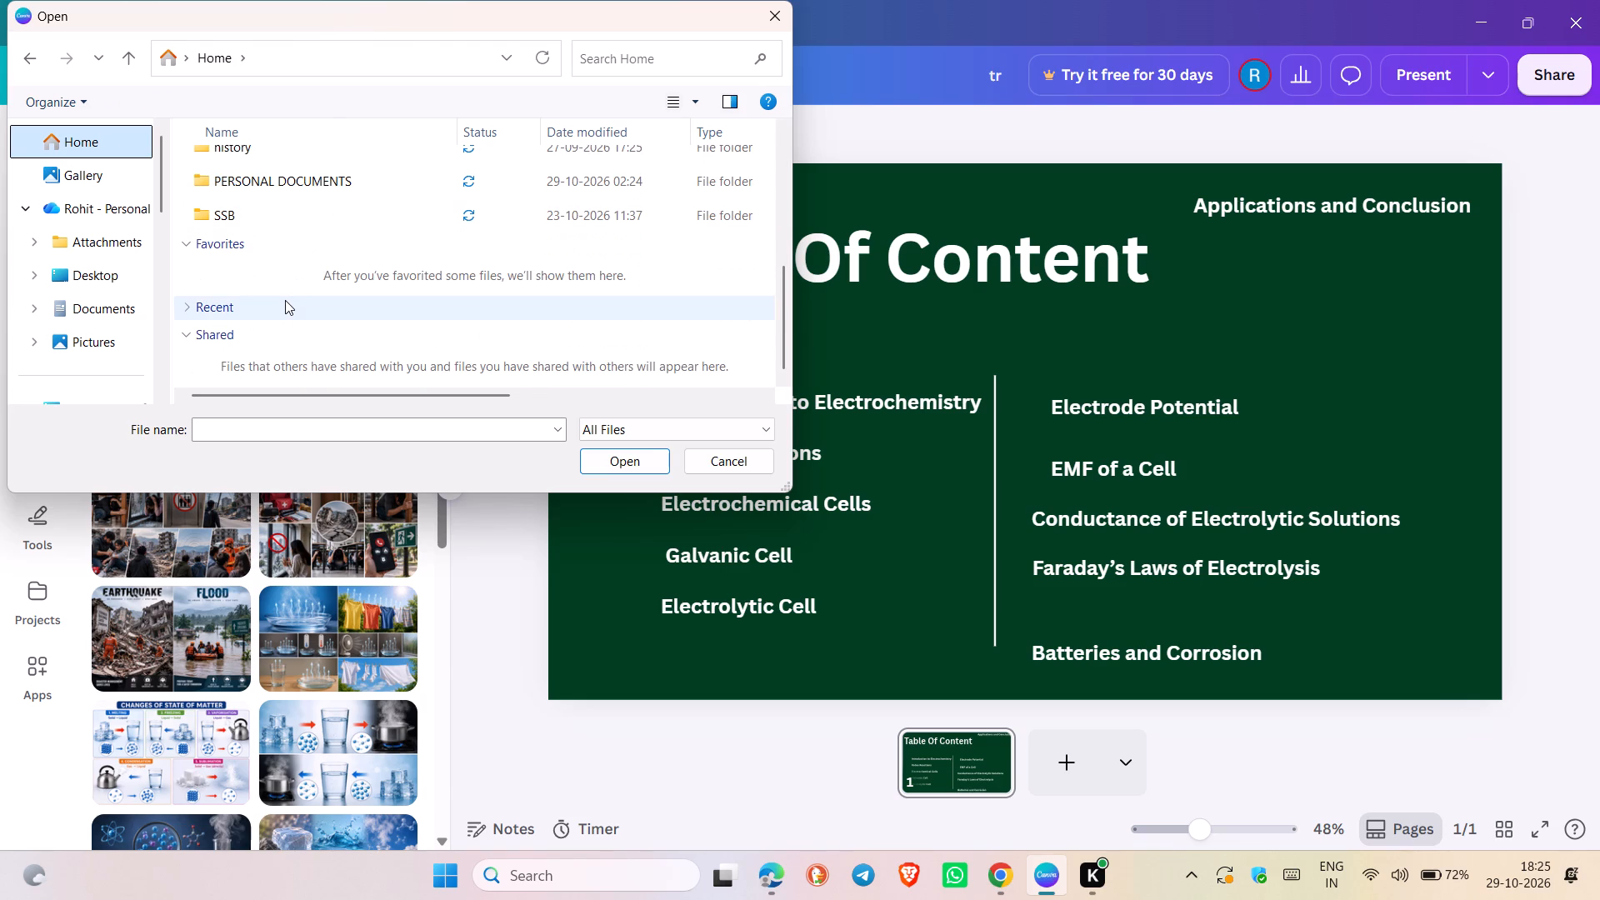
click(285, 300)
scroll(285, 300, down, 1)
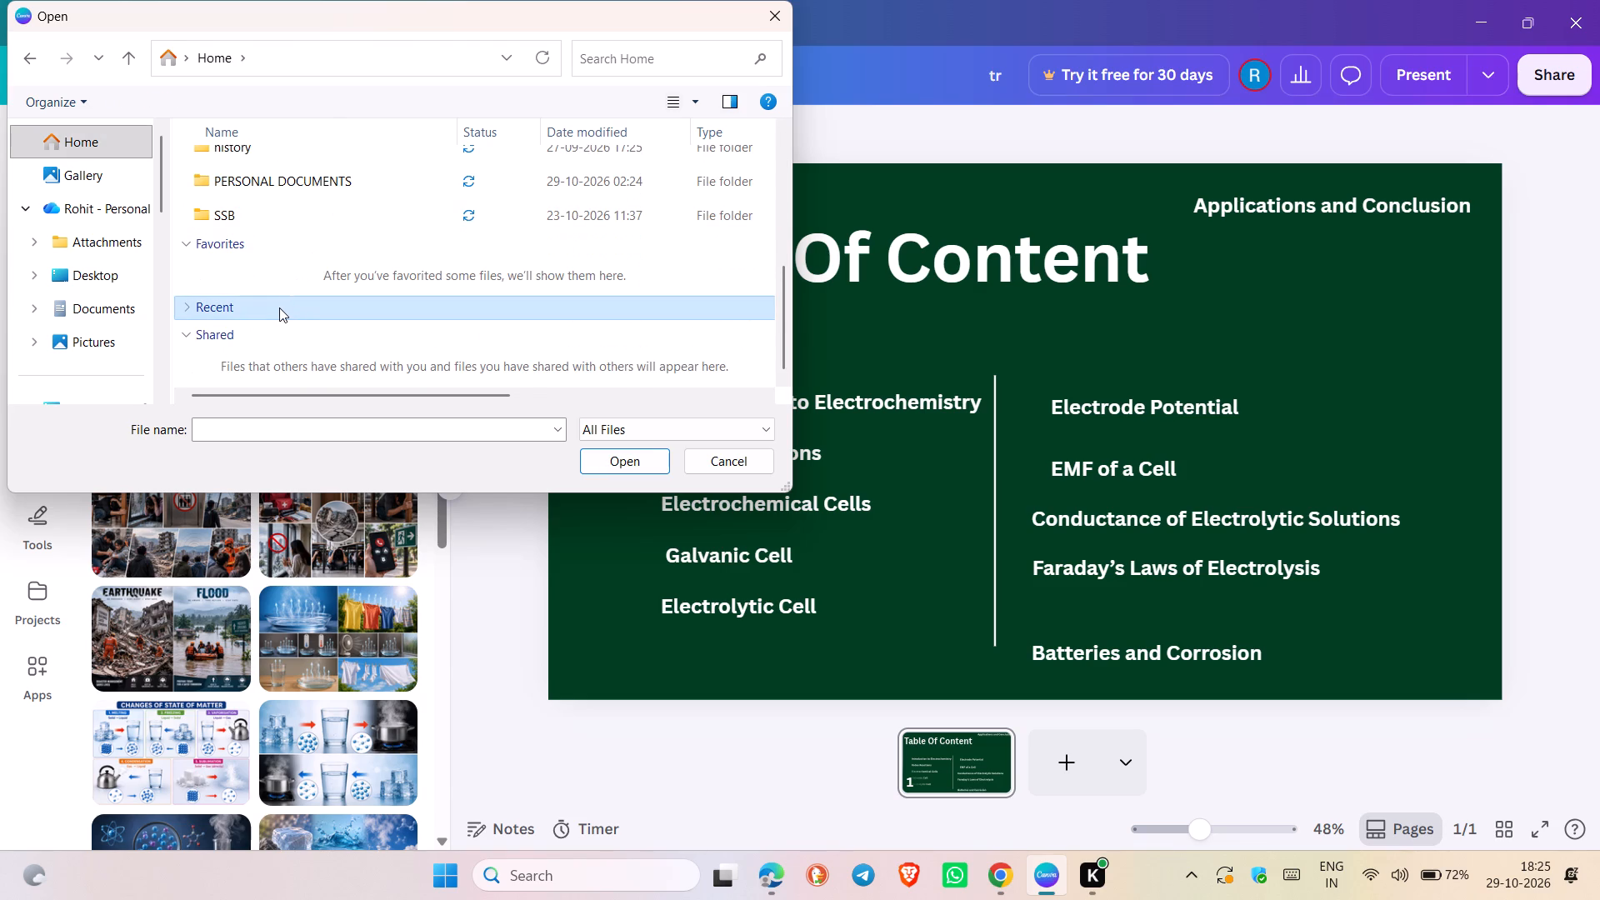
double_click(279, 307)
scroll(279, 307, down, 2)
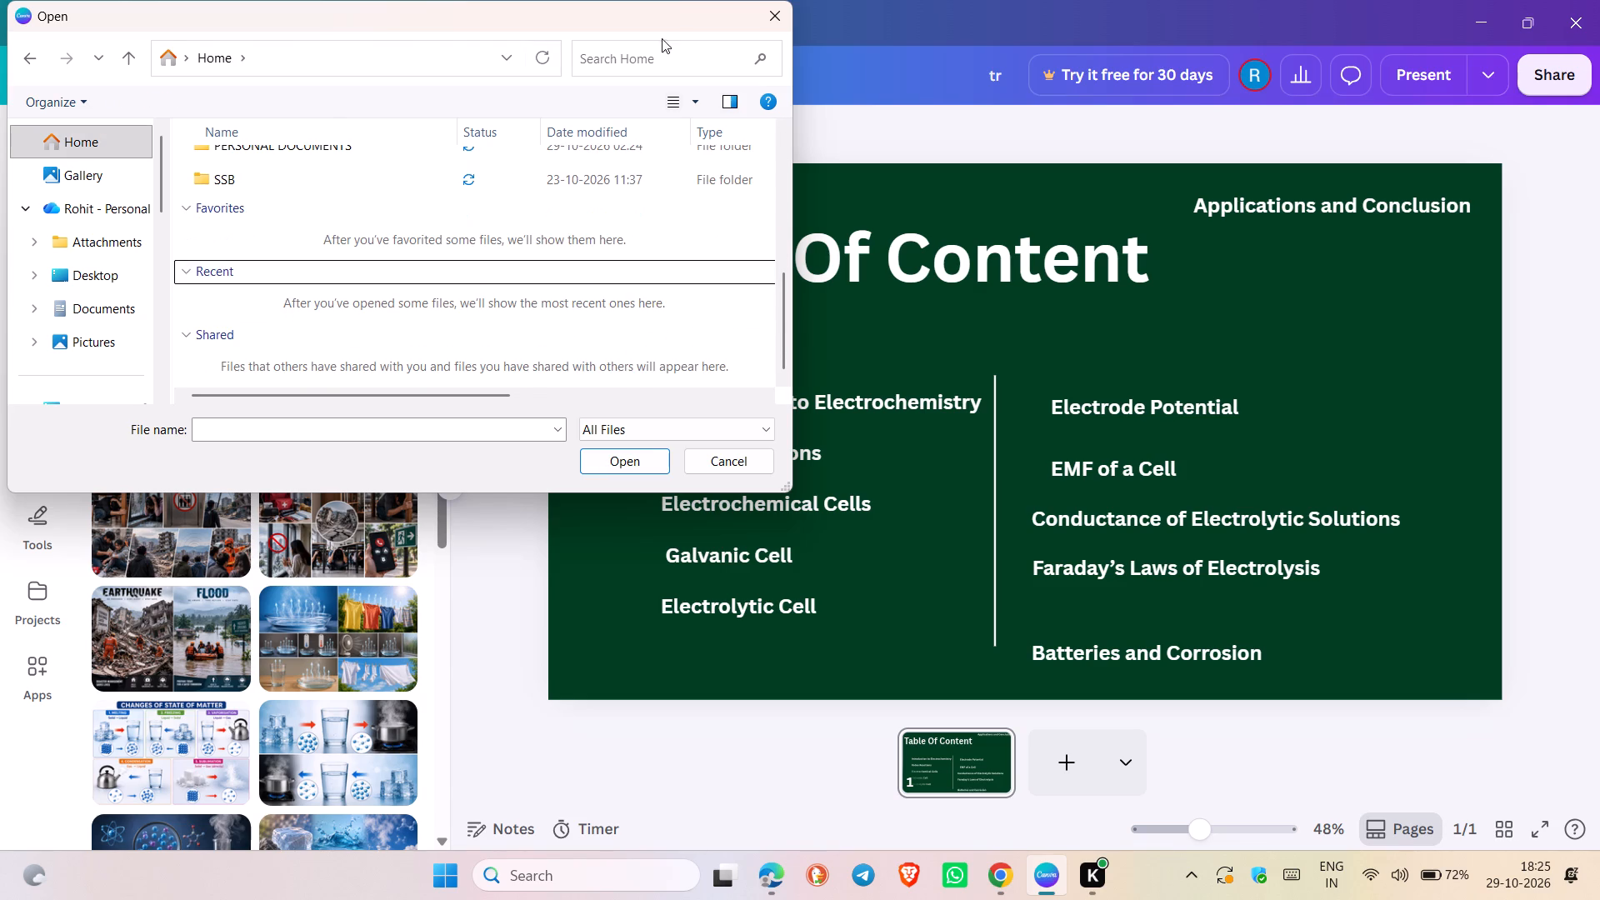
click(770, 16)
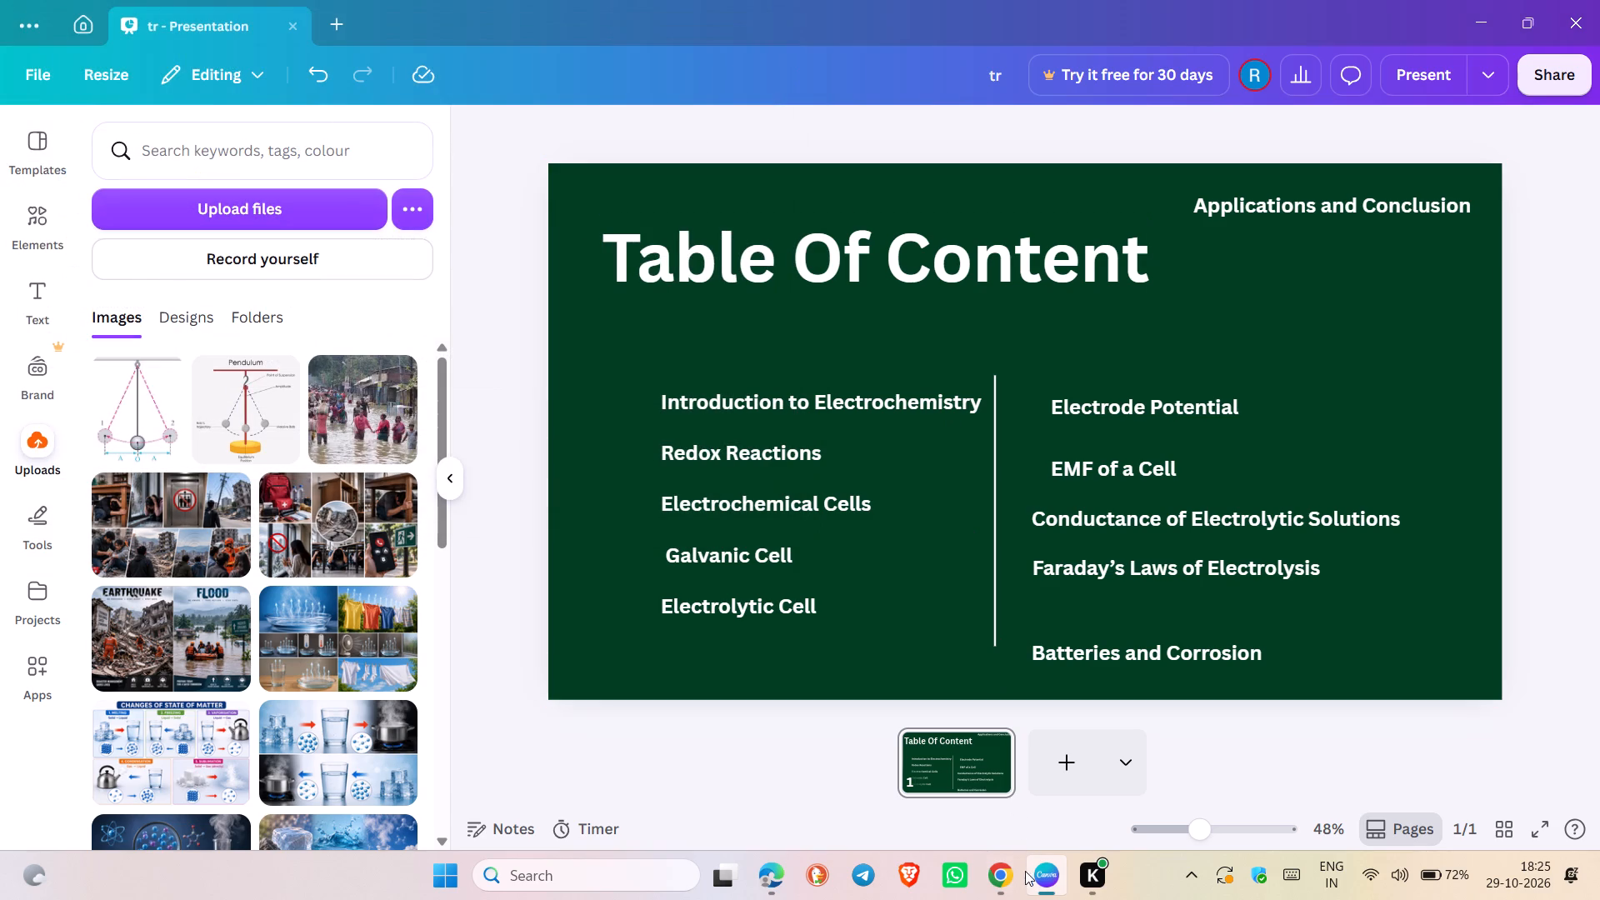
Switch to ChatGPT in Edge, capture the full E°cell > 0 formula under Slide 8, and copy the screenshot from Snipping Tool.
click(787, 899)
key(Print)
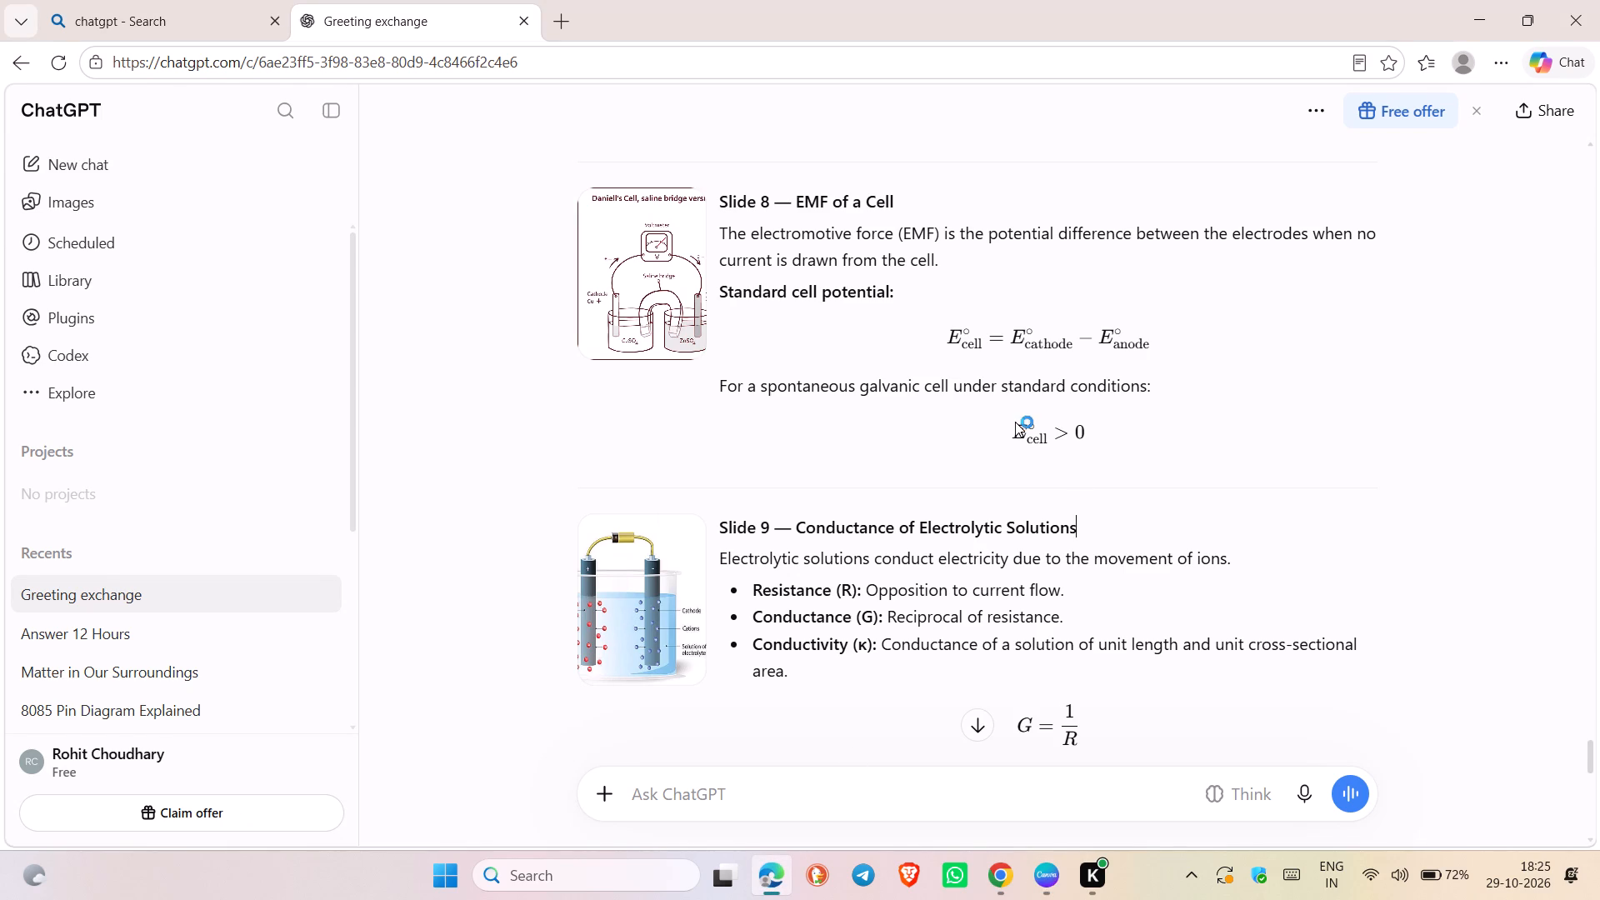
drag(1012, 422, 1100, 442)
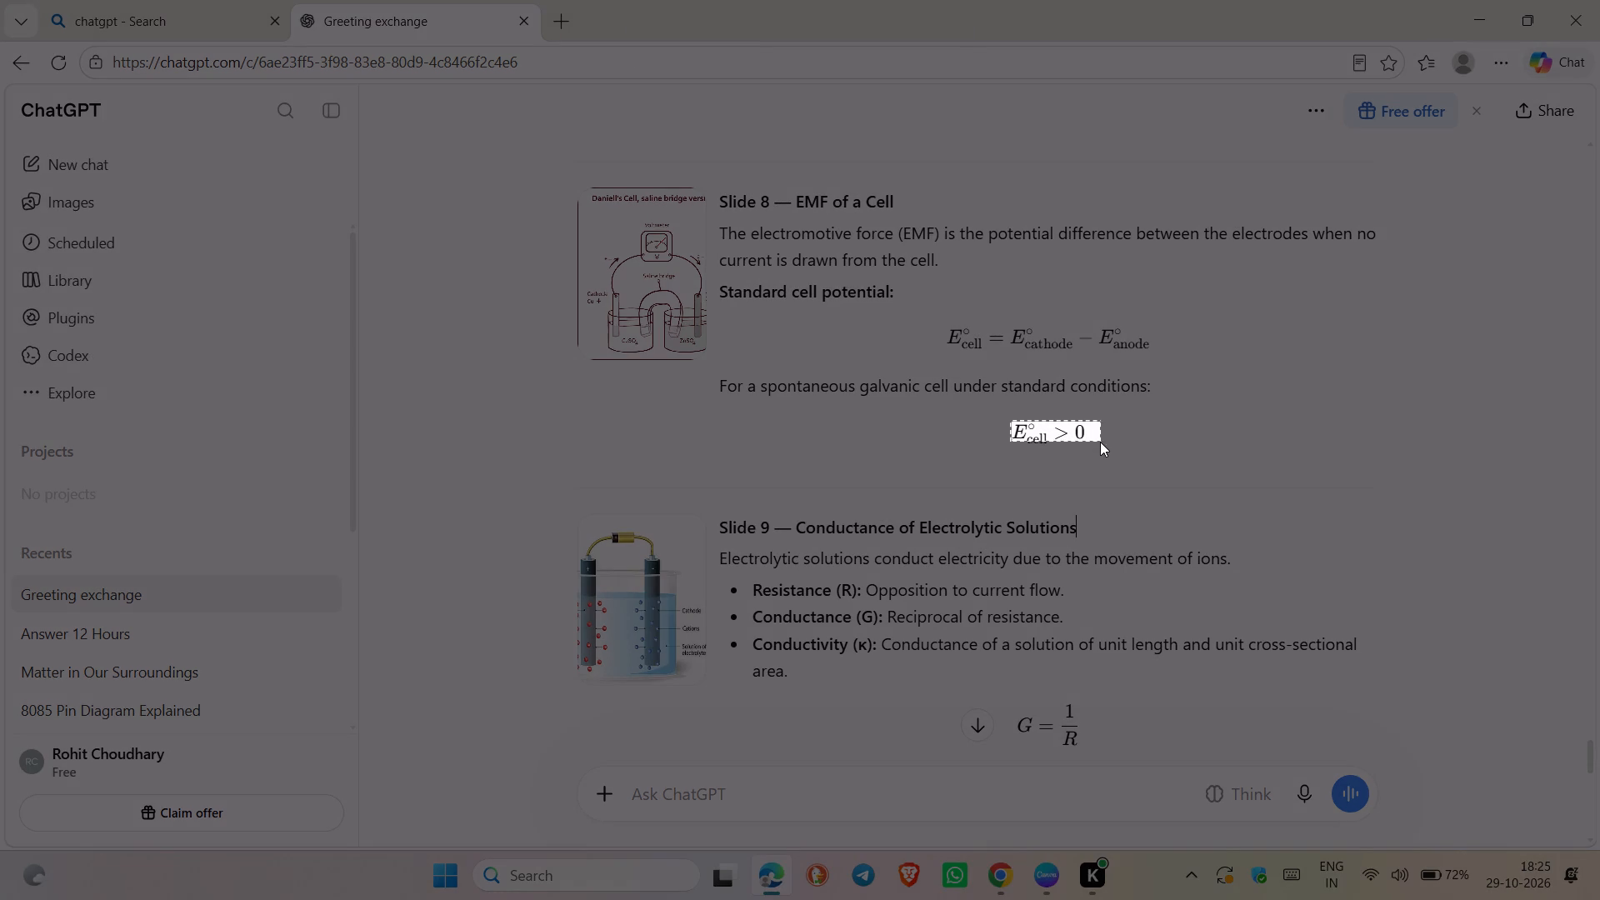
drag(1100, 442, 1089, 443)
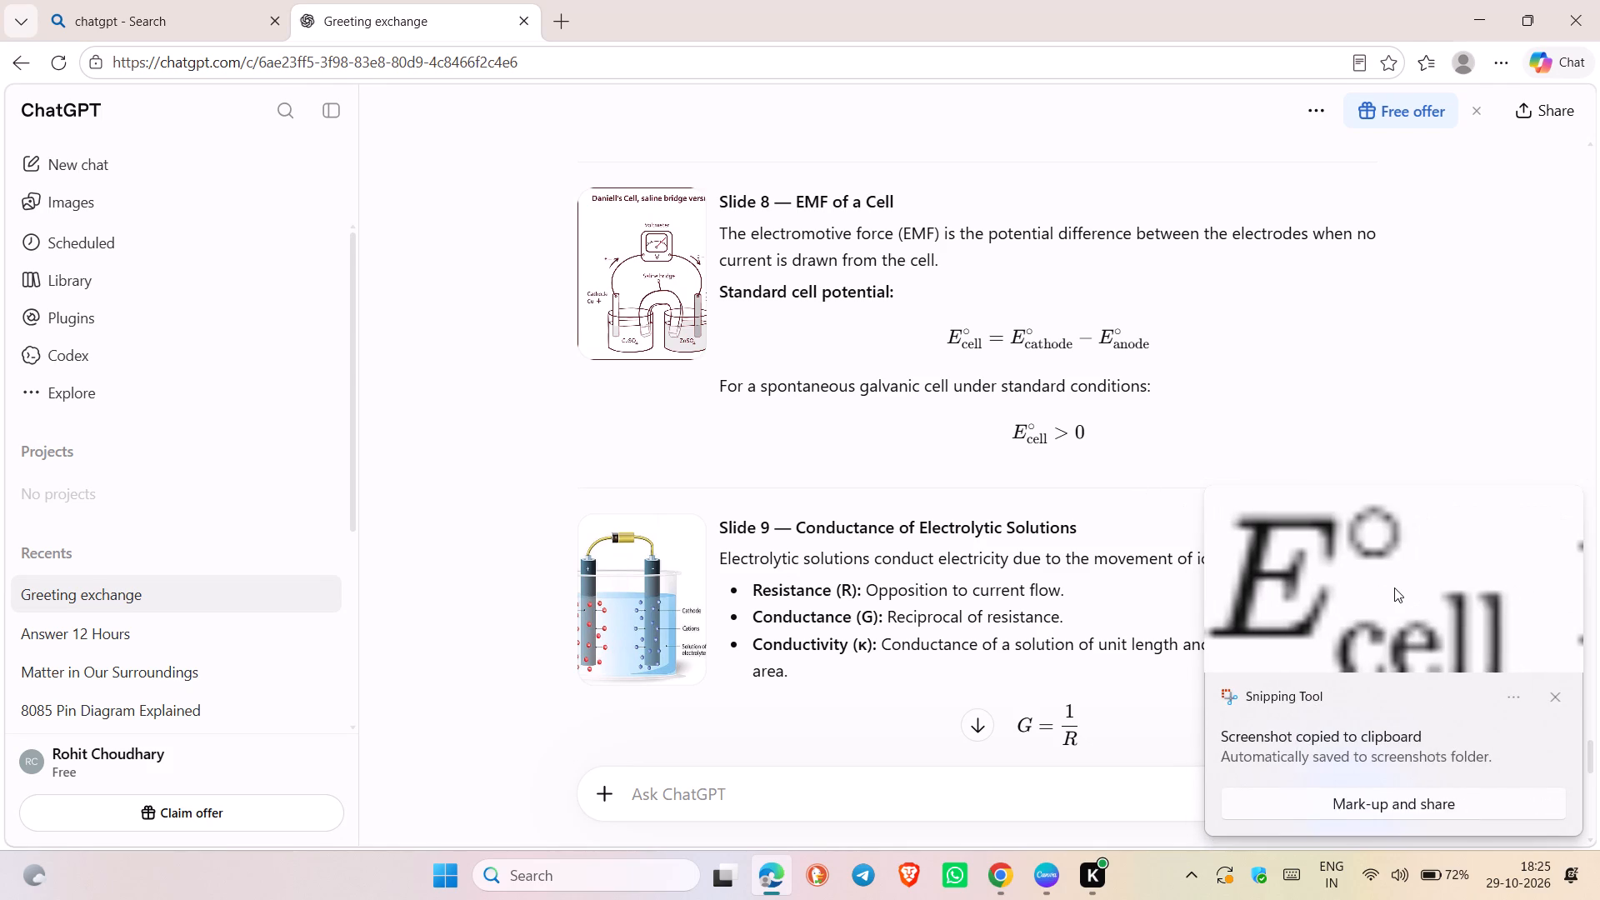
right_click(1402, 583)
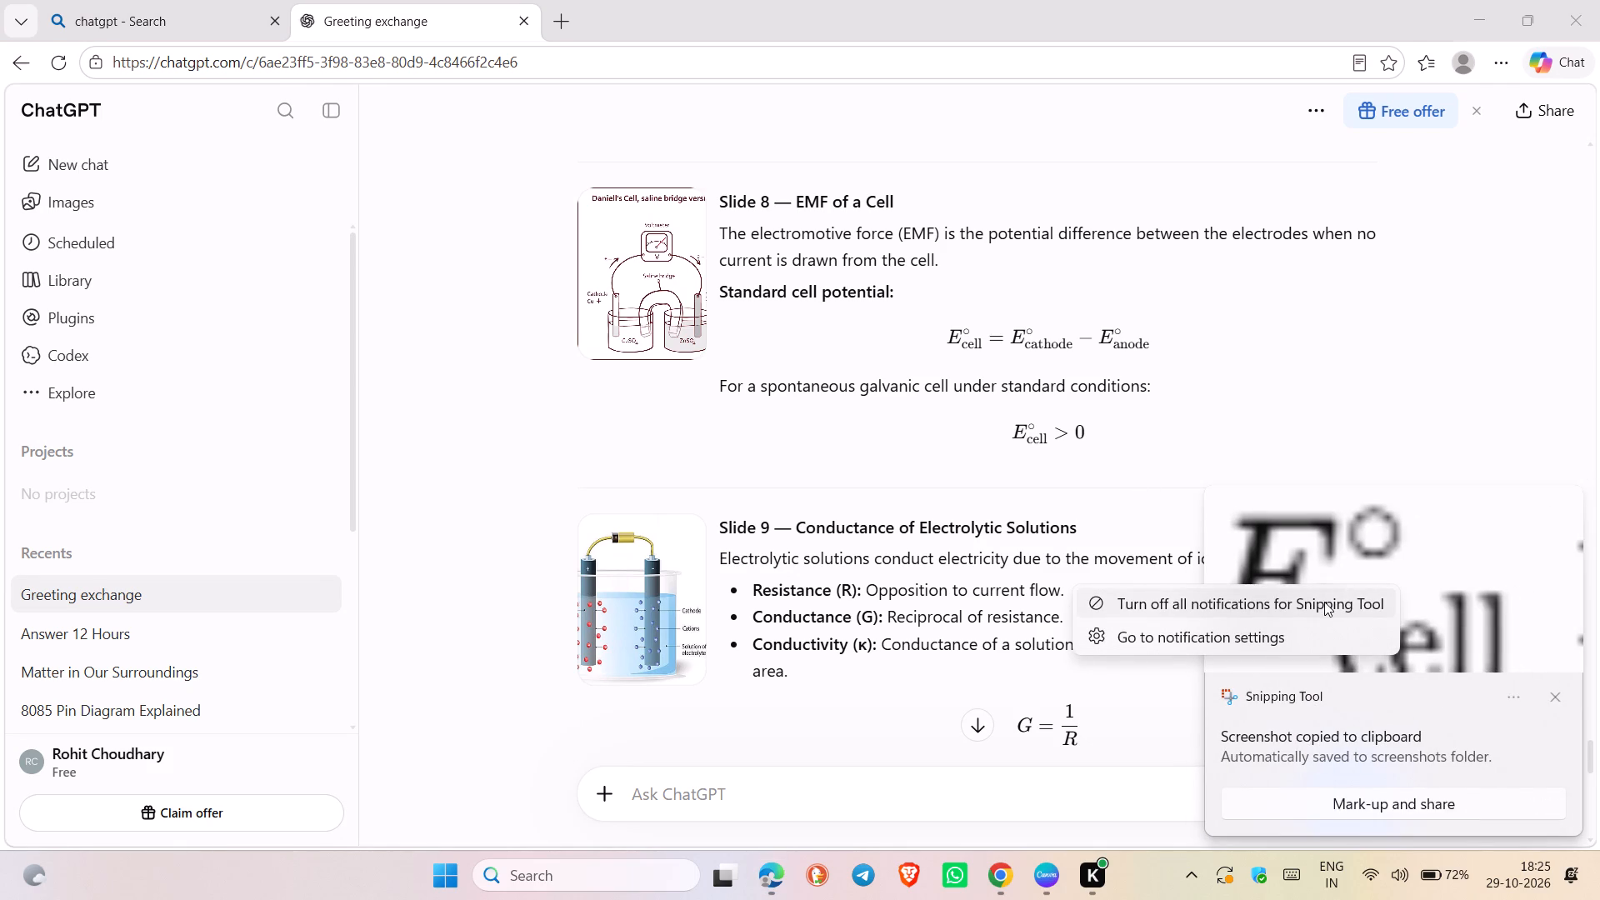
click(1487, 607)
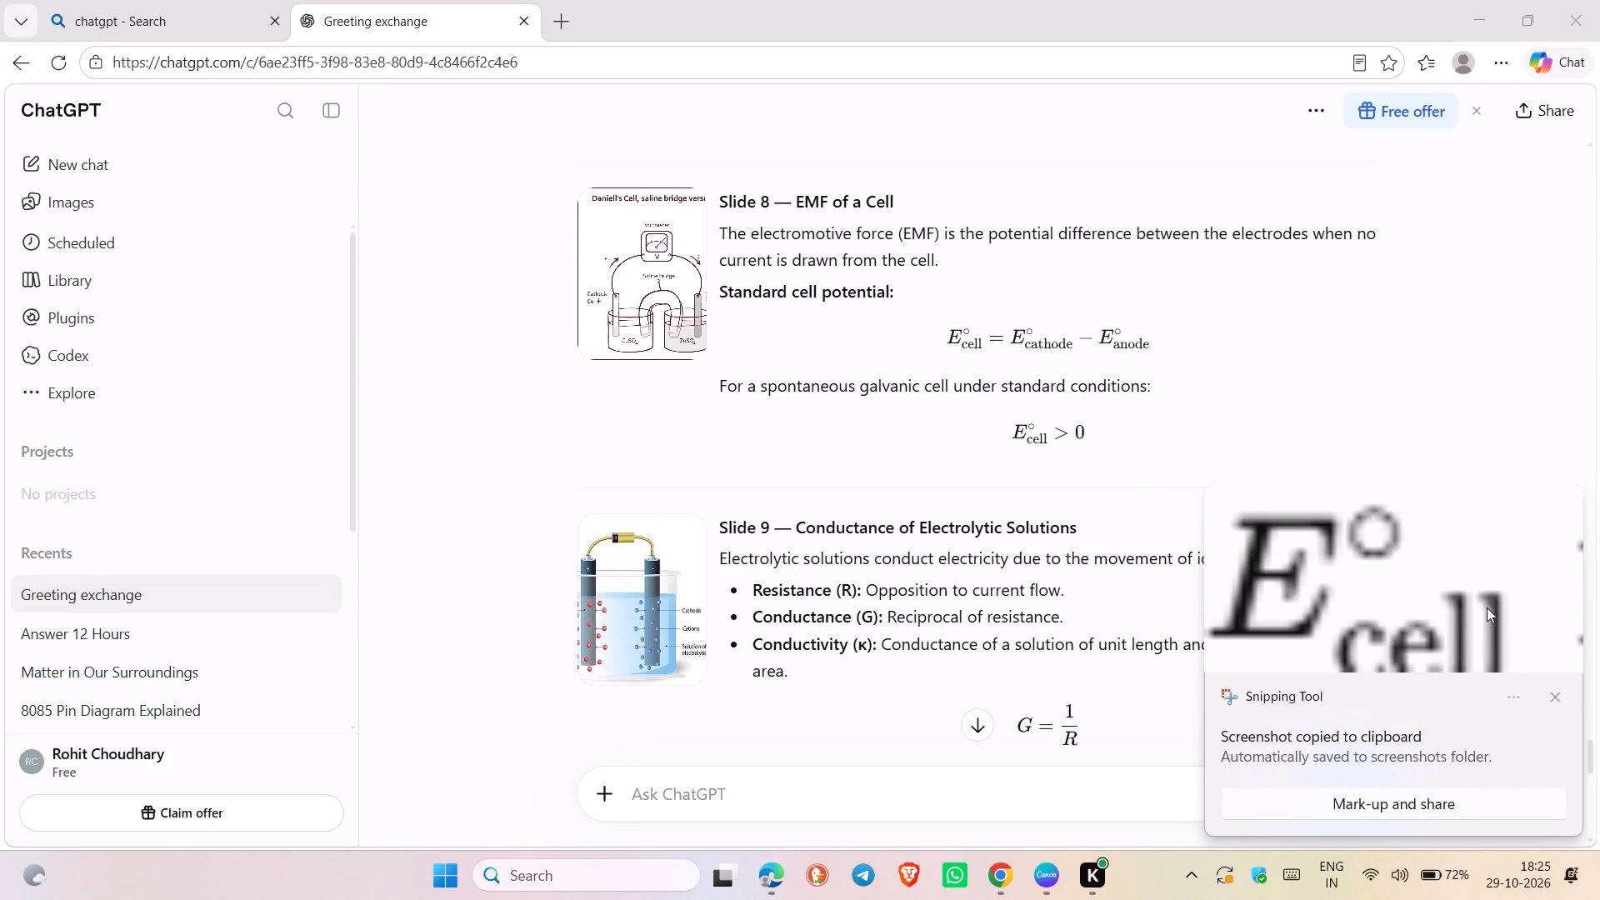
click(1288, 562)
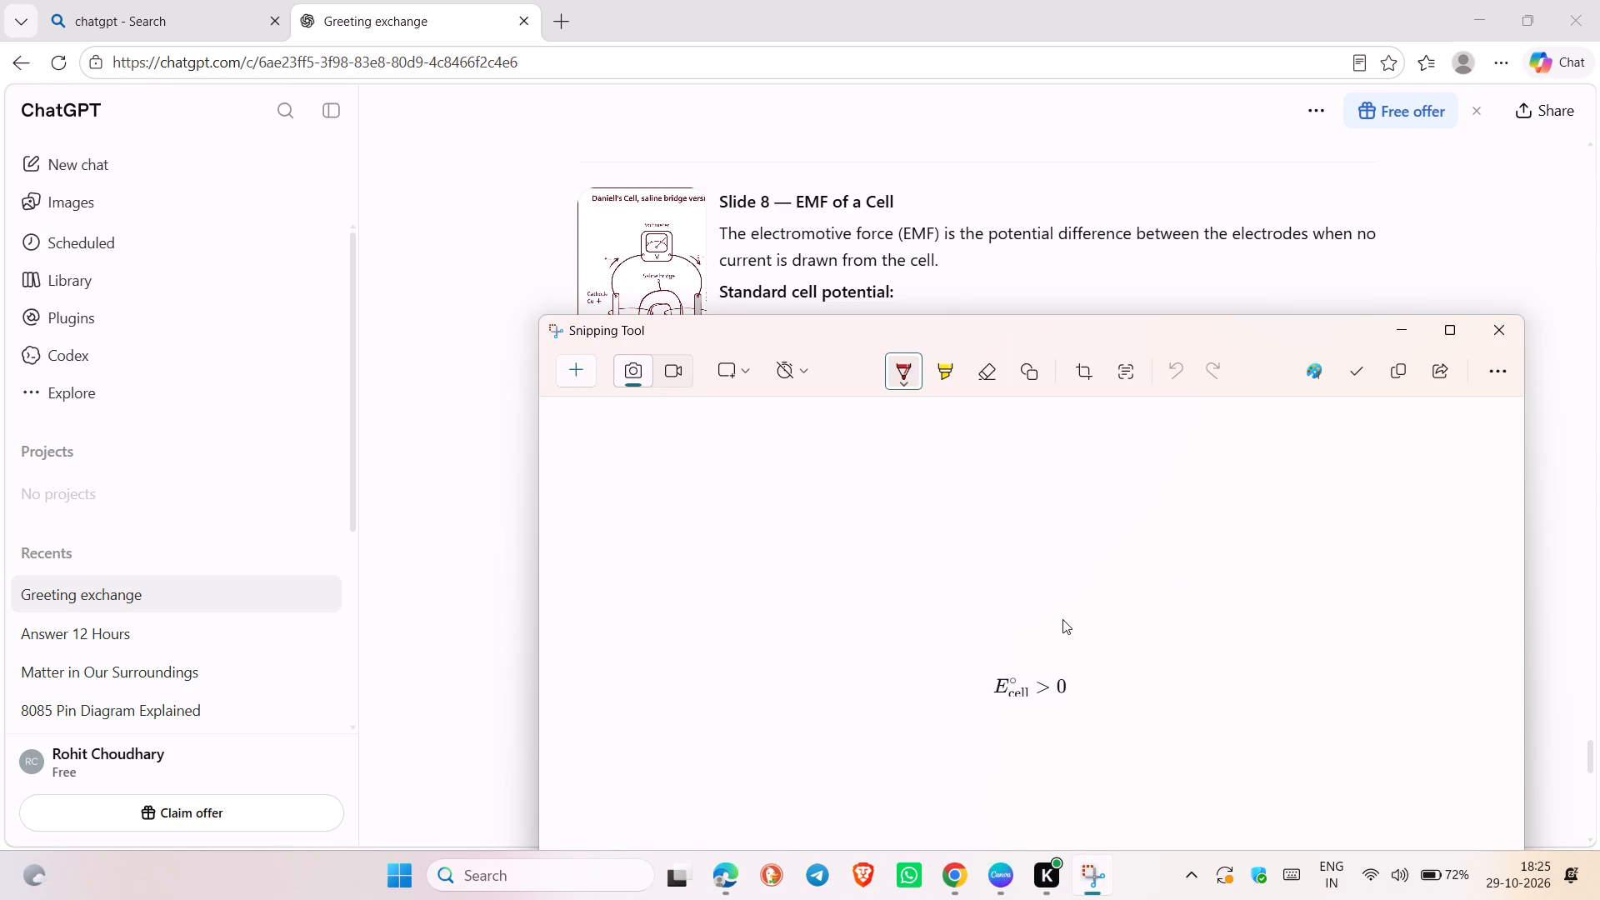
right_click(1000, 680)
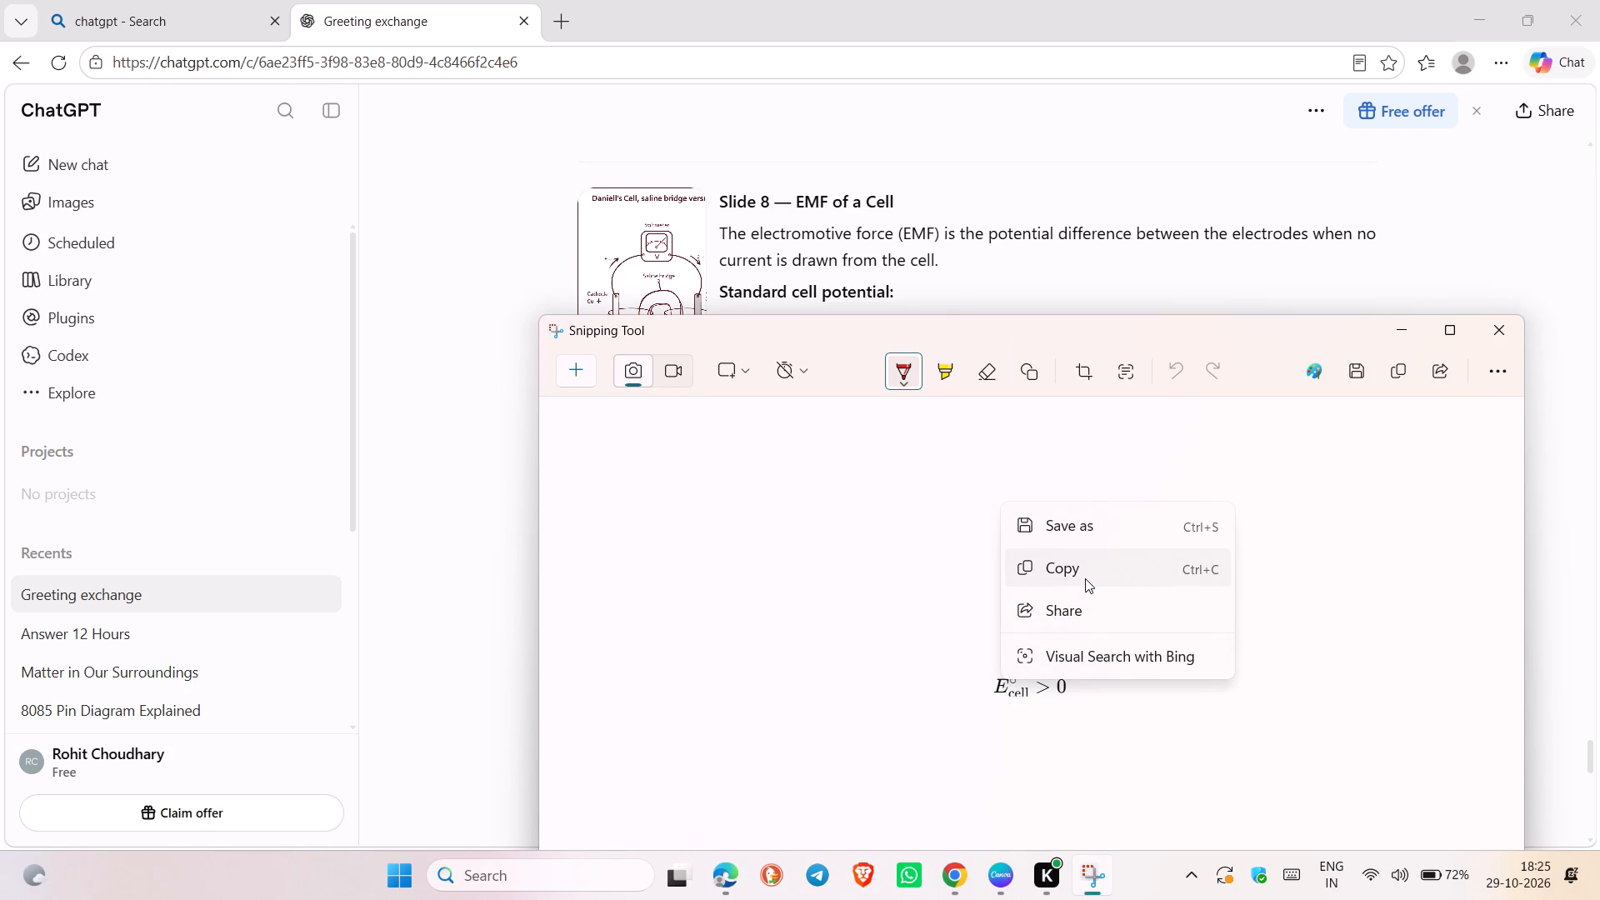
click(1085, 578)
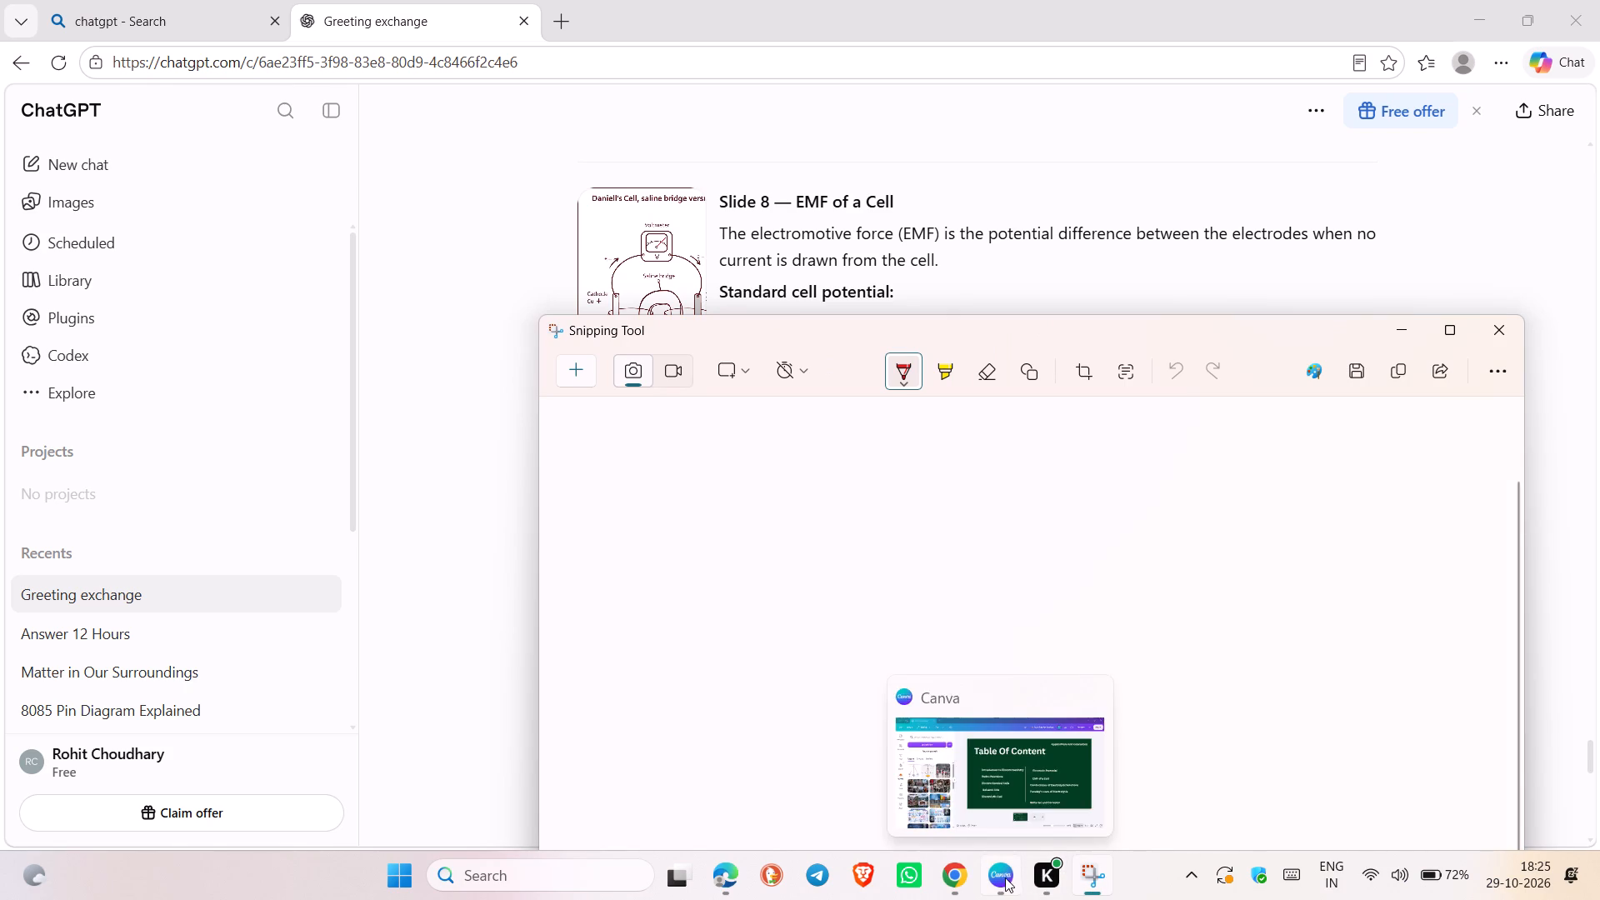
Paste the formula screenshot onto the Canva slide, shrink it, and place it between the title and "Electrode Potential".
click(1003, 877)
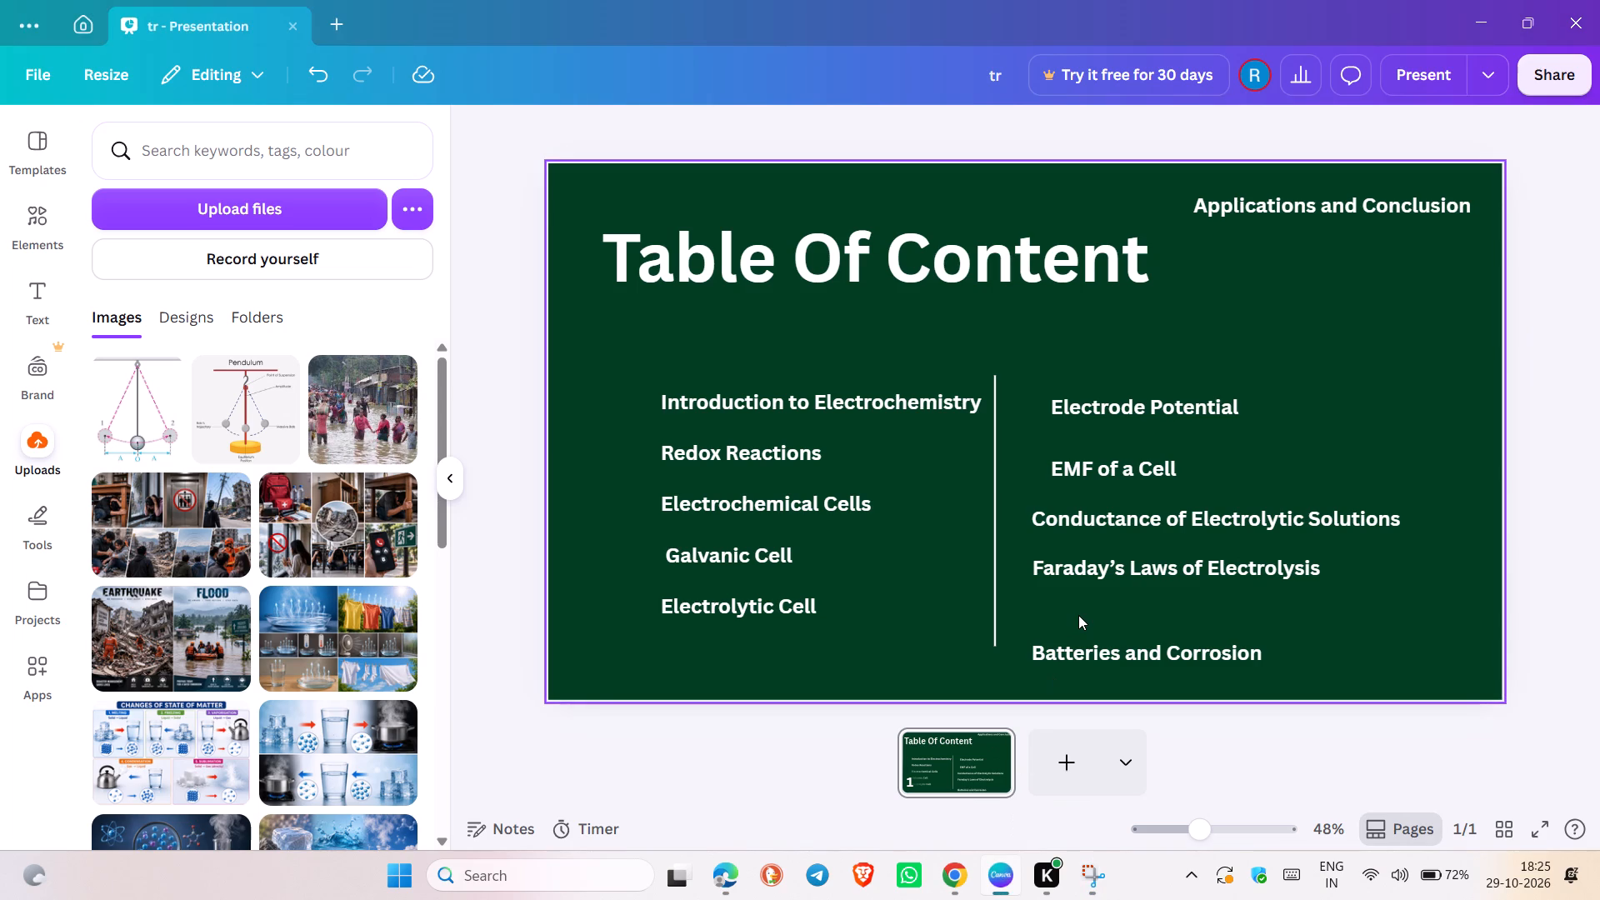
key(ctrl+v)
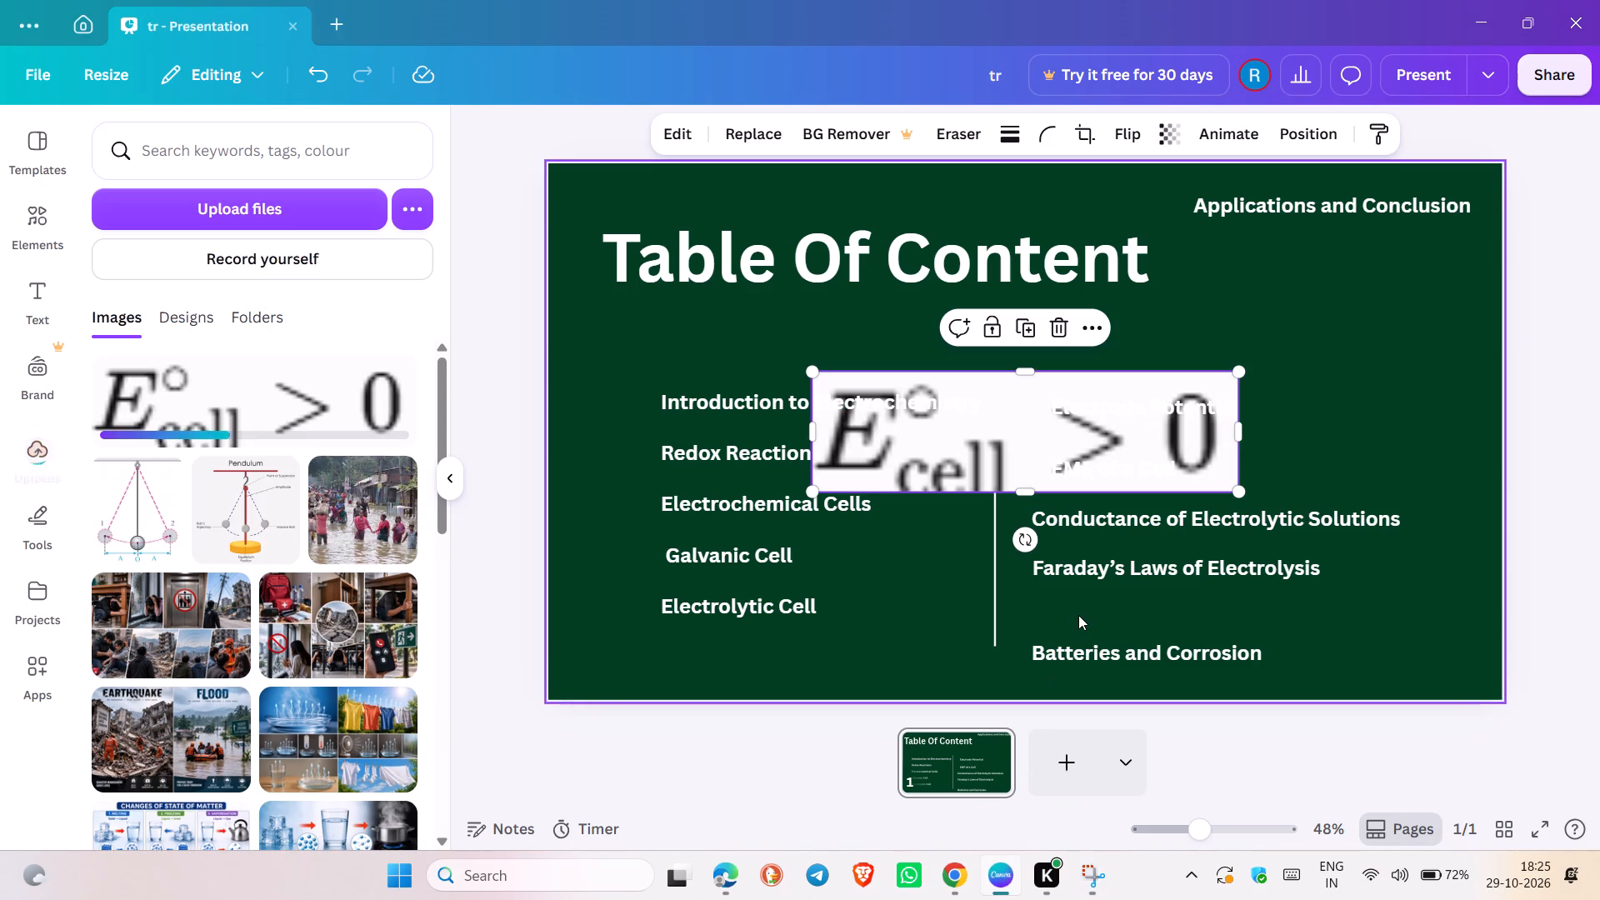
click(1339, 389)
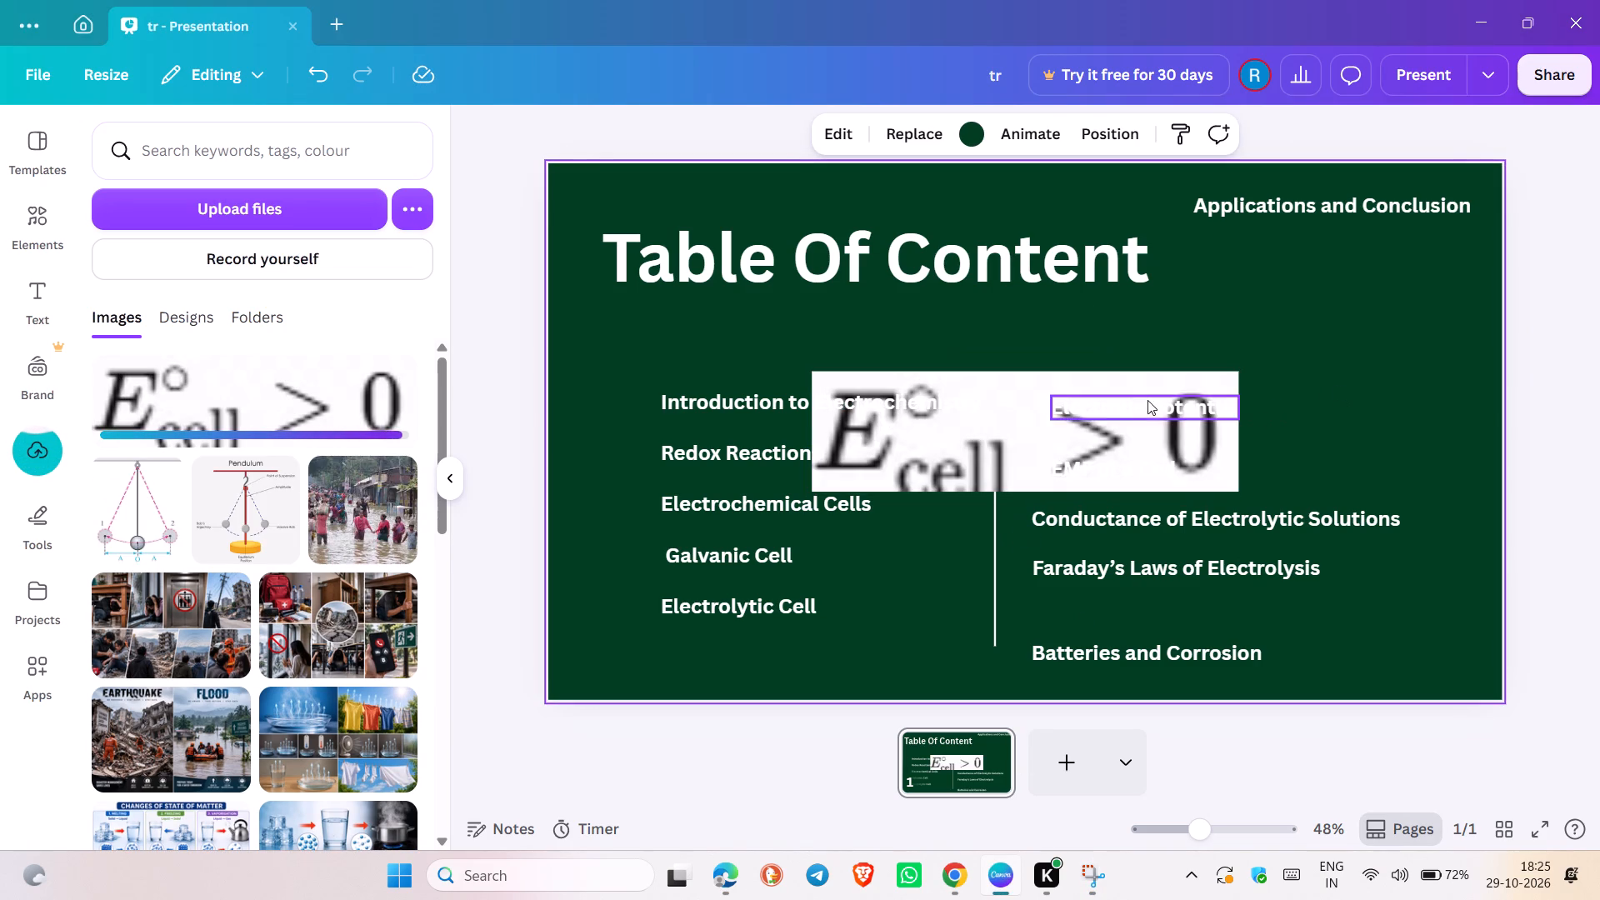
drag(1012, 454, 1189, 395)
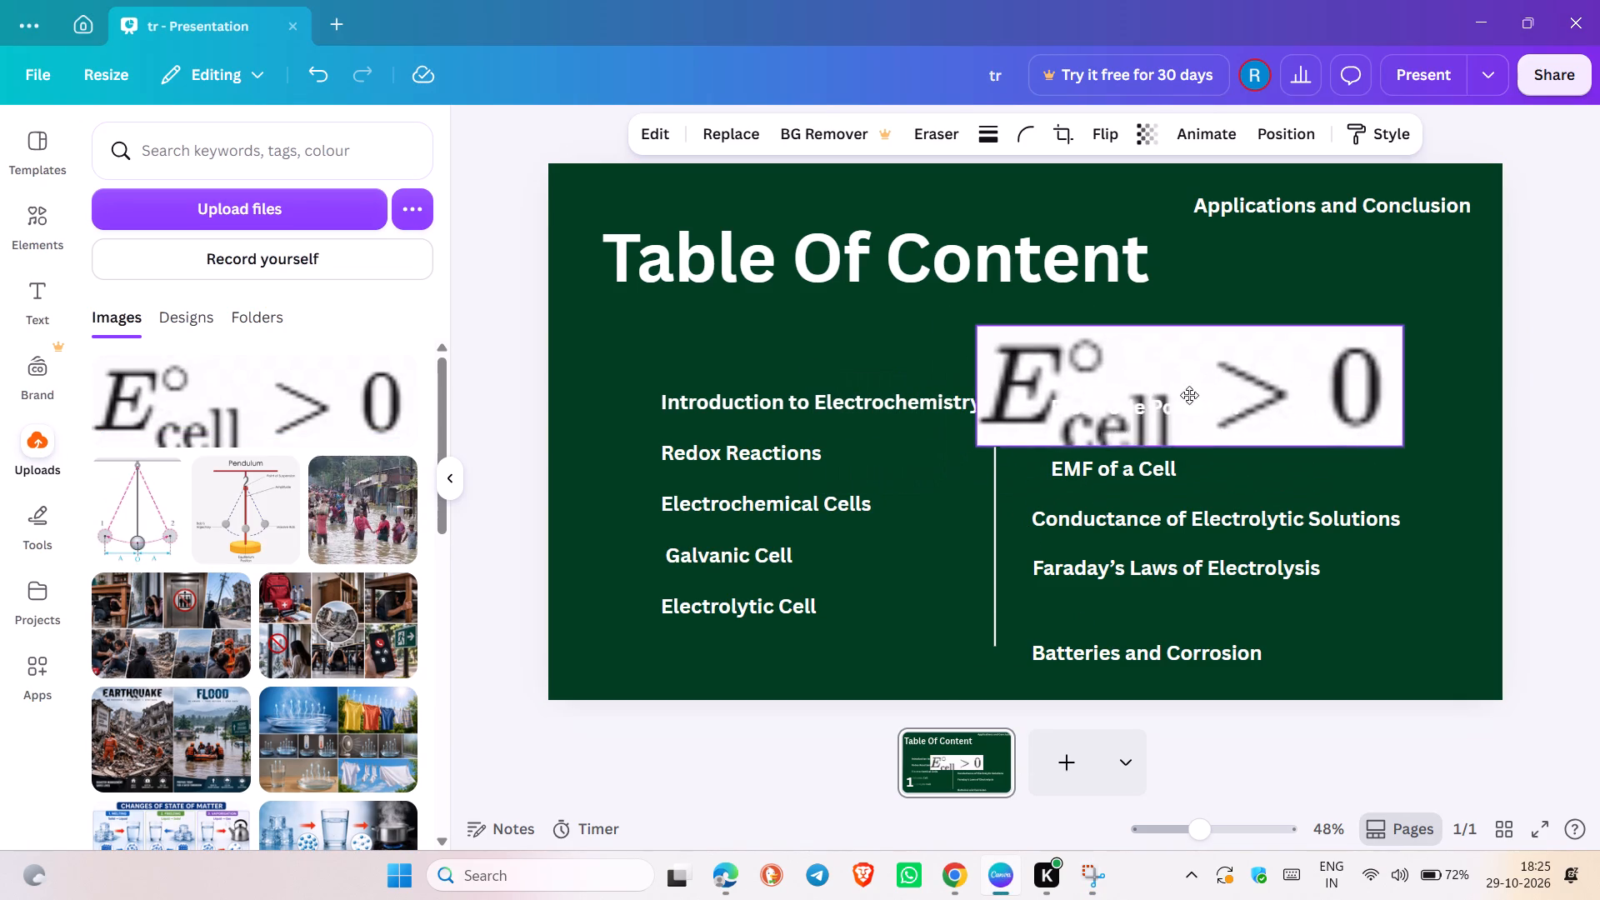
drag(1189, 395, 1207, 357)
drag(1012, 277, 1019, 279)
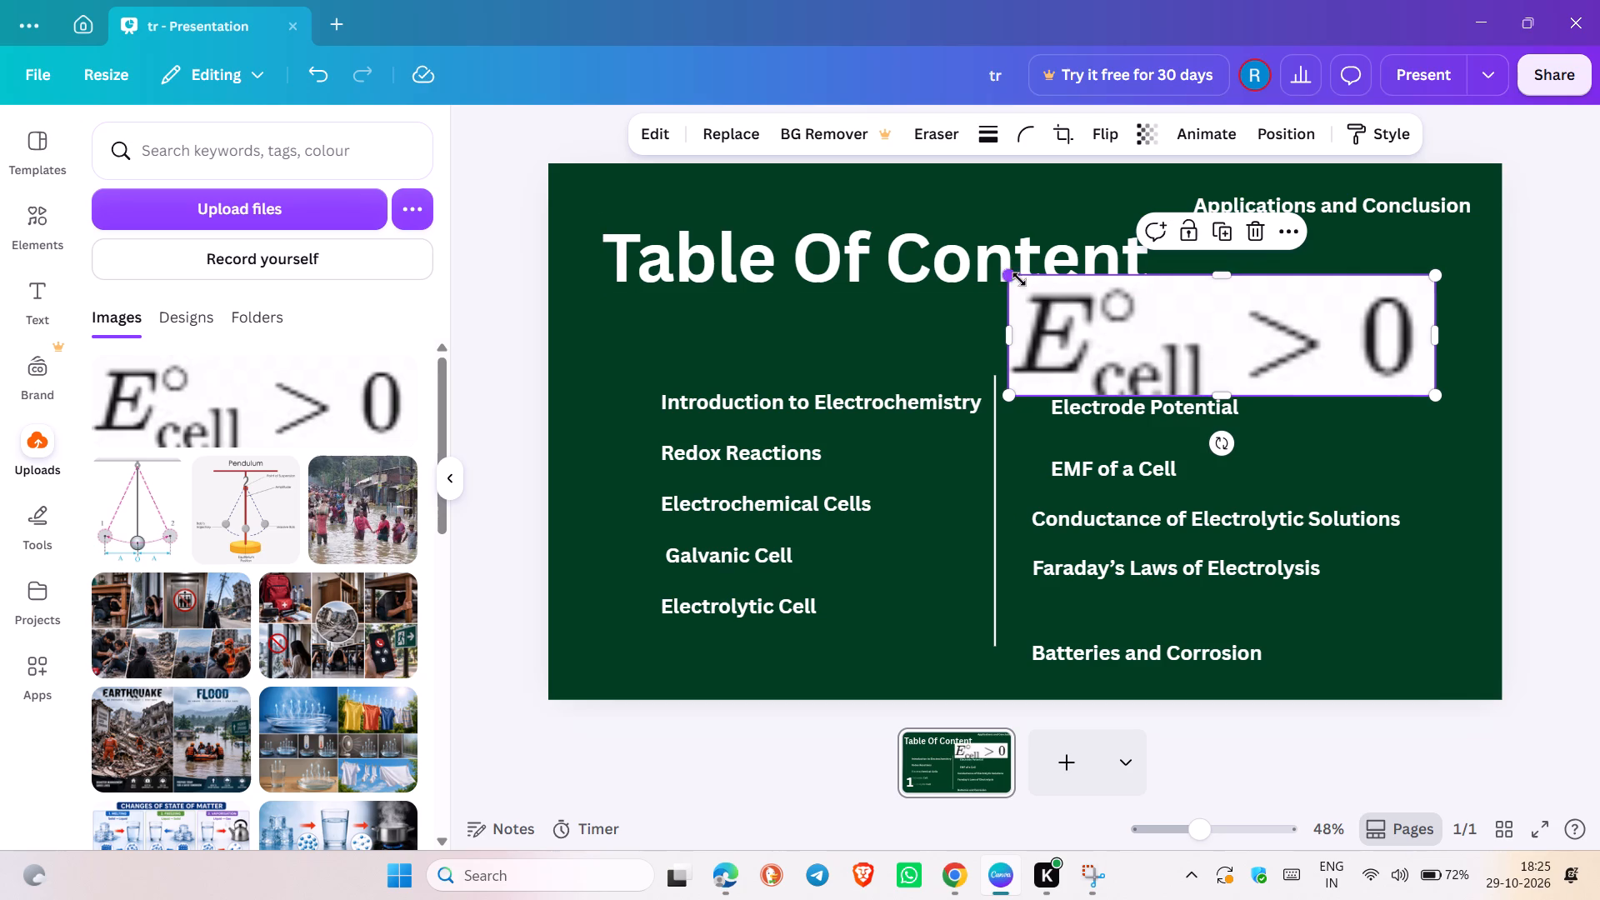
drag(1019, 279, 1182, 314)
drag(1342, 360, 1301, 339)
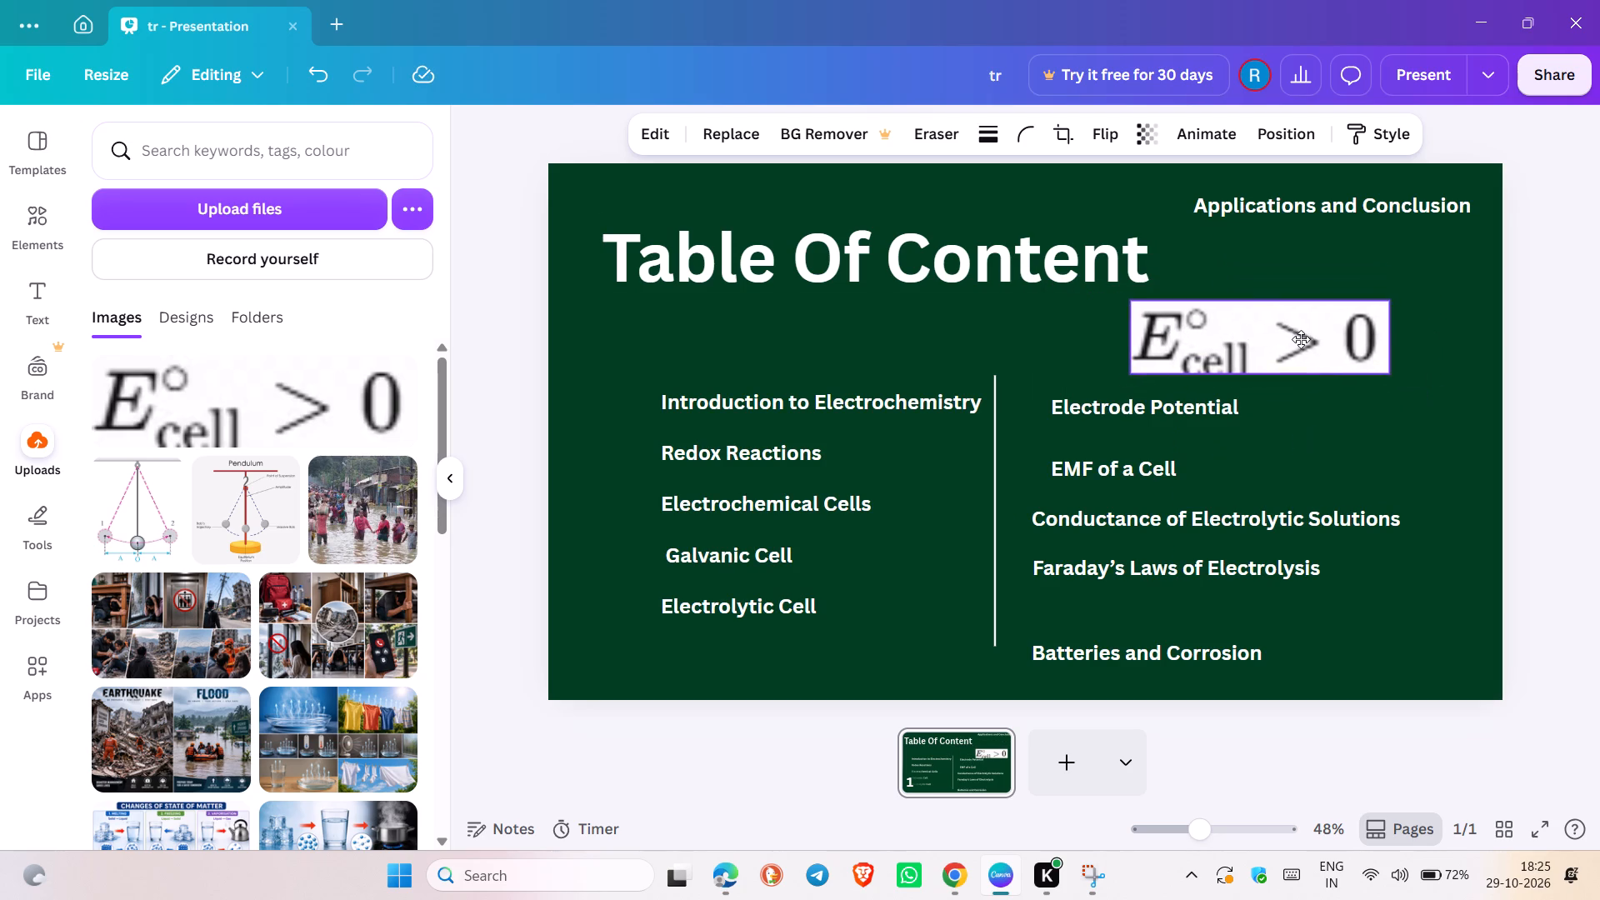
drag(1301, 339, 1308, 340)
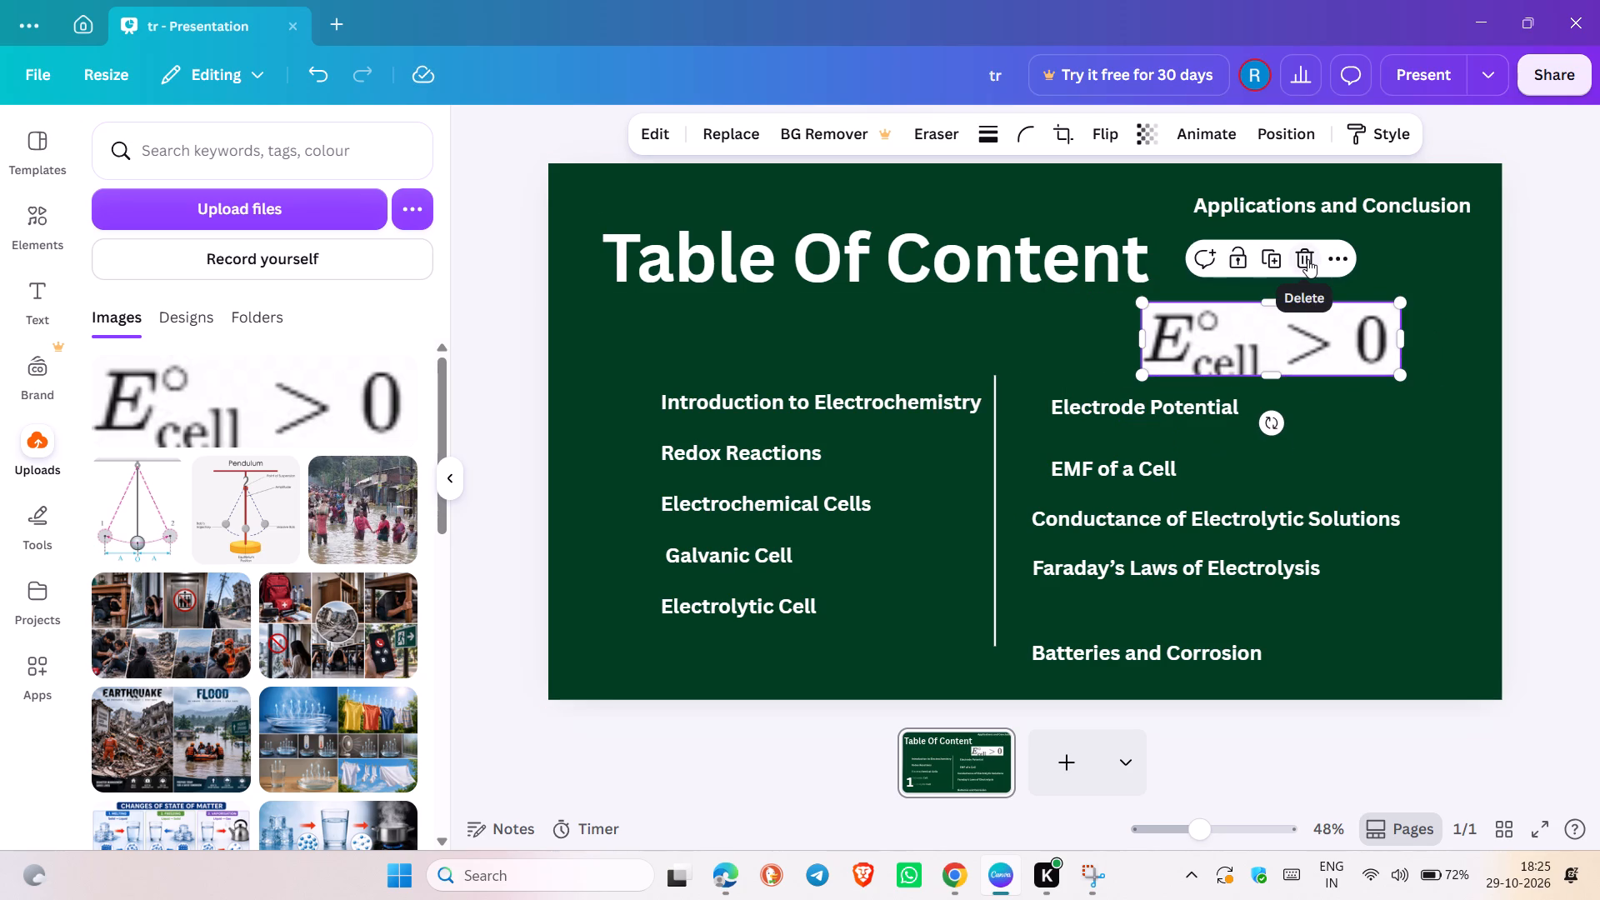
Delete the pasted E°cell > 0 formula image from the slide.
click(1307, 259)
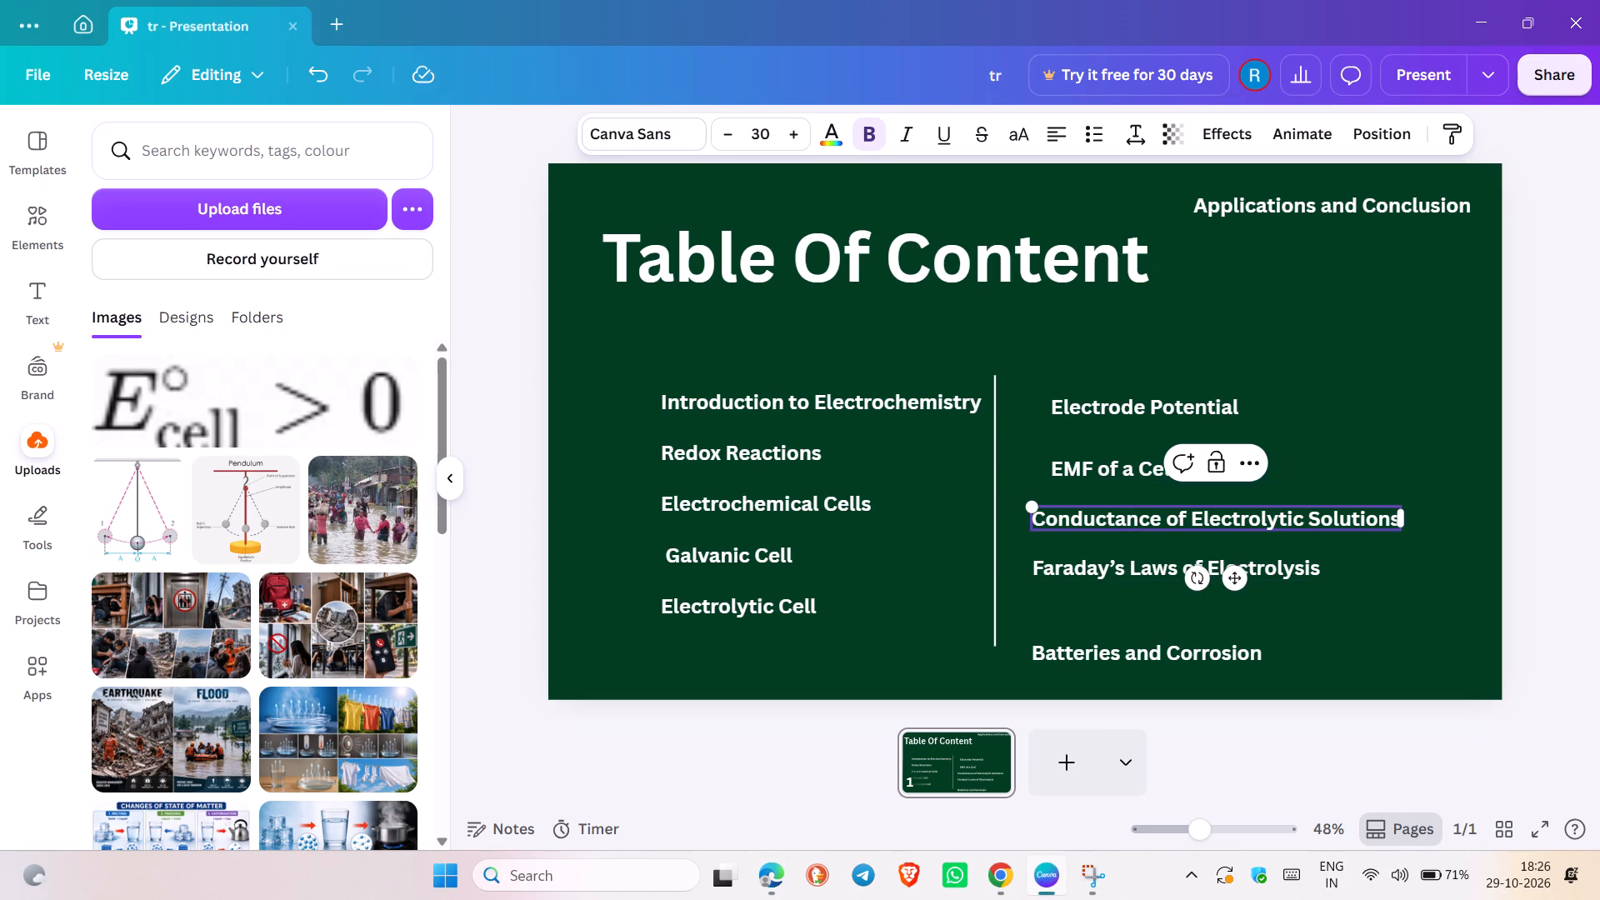
key(BackSpace)
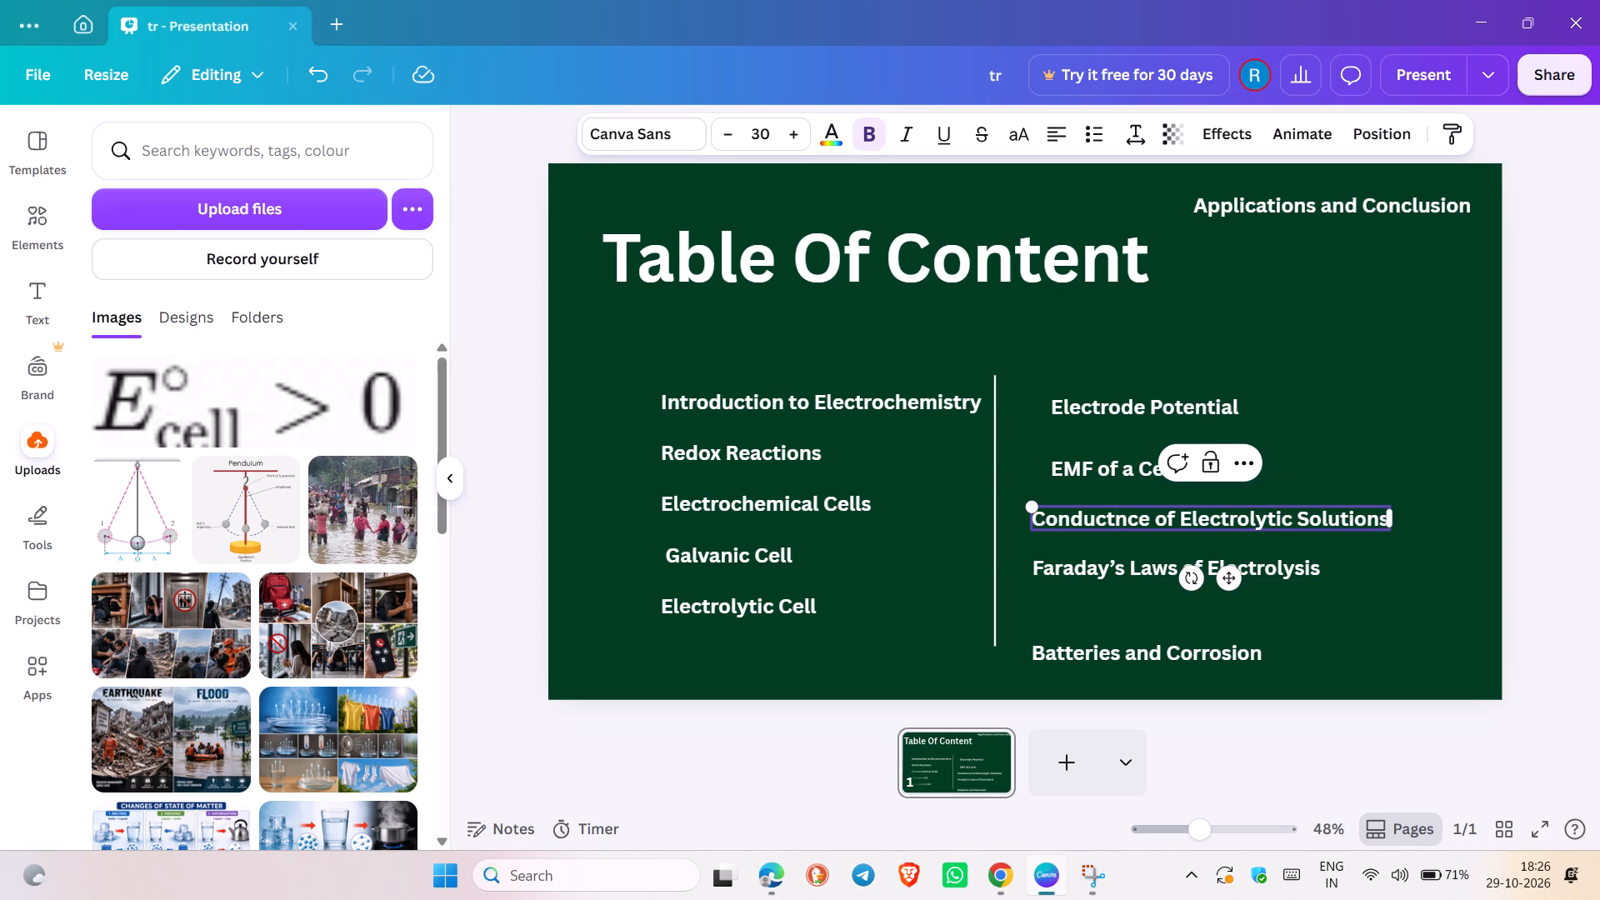
key(BackSpace)
key(BackSpace)
key(BackSpace)
key(BackSpace)
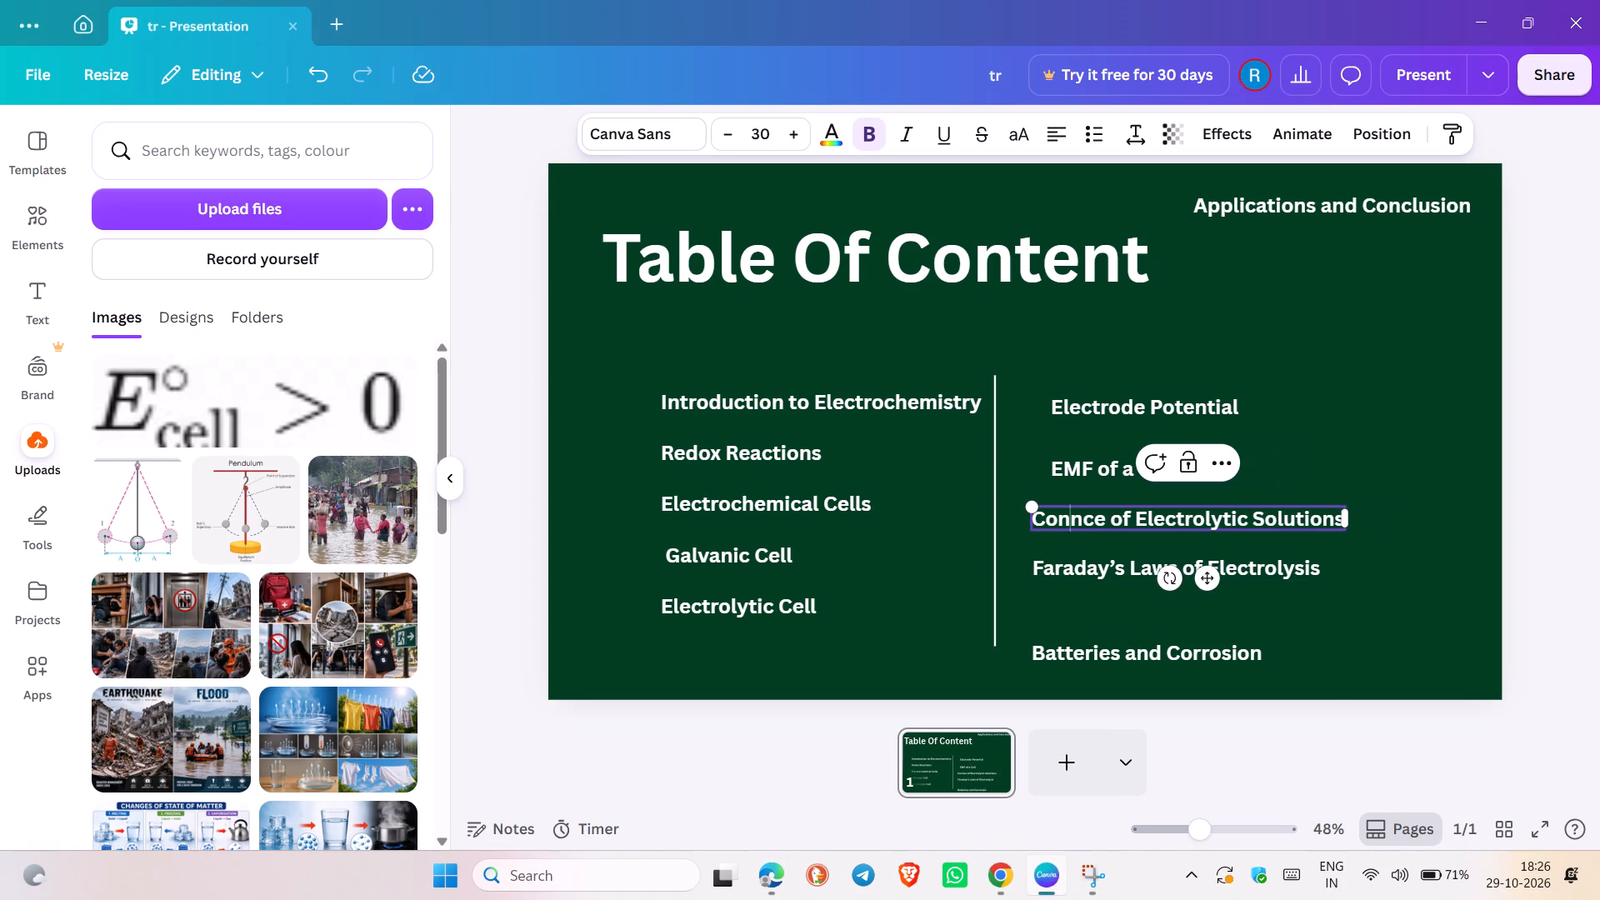
key(Right)
key(Right)
key(Right)
key(Right)
key(Right)
key(Right)
key(Right)
key(Right)
key(Right)
key(Right)
key(Right)
key(ctrl+a)
key(BackSpace)
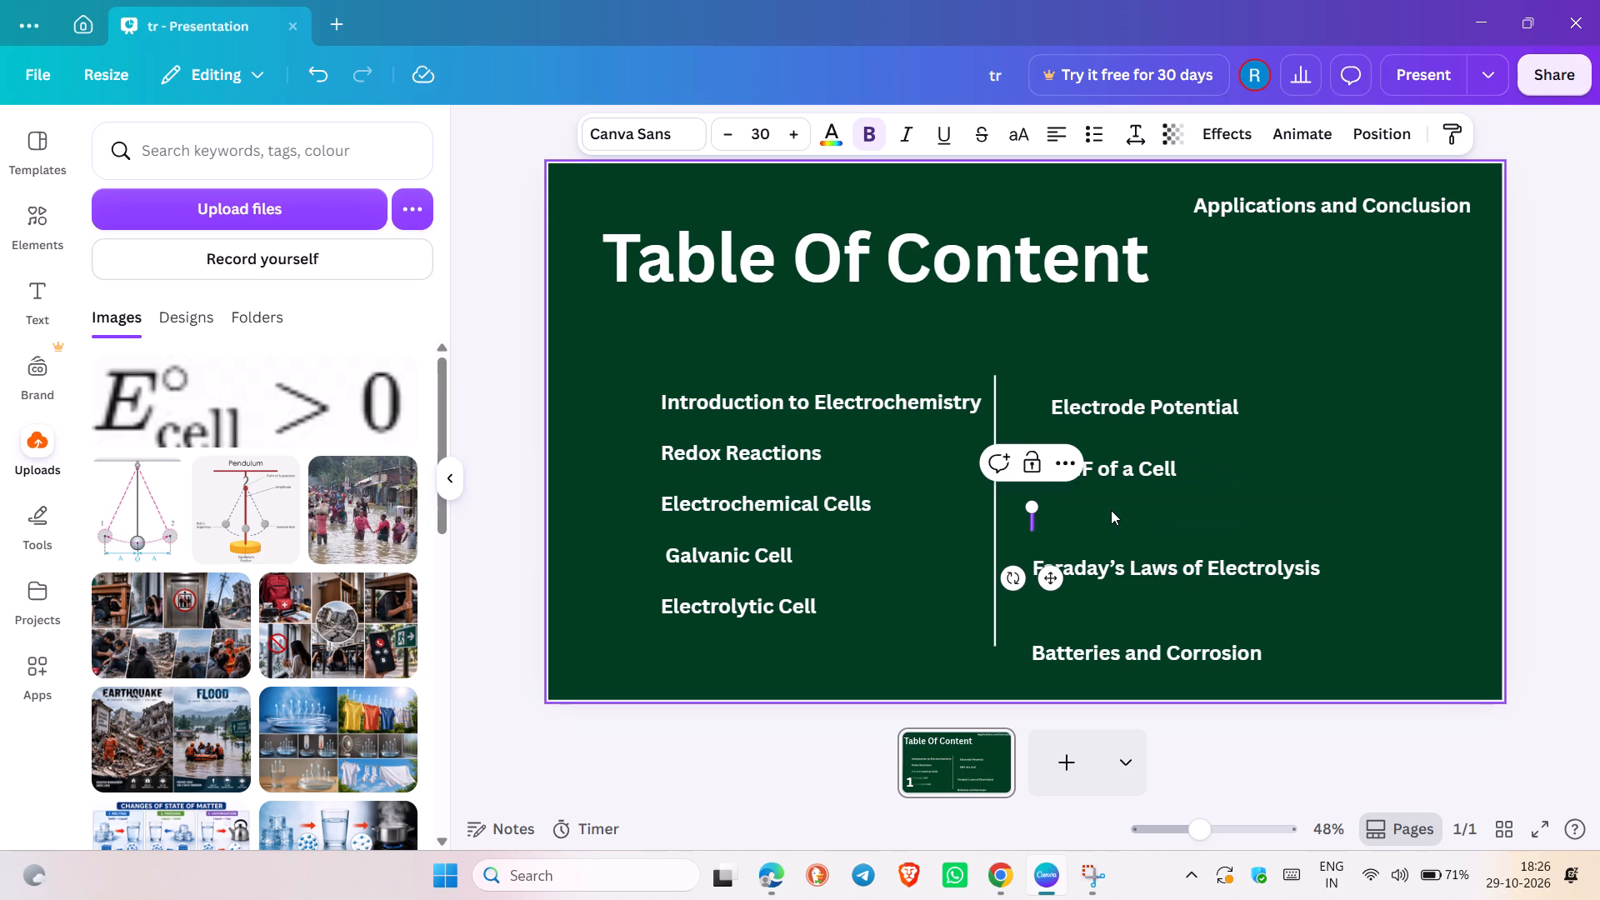
click(1202, 513)
Move "Faraday's Laws of Electrolysis" and "Batteries and Corrosion" up under "EMF of a Cell", and place "Applications and Conclusion" beneath them.
drag(1194, 570, 1188, 540)
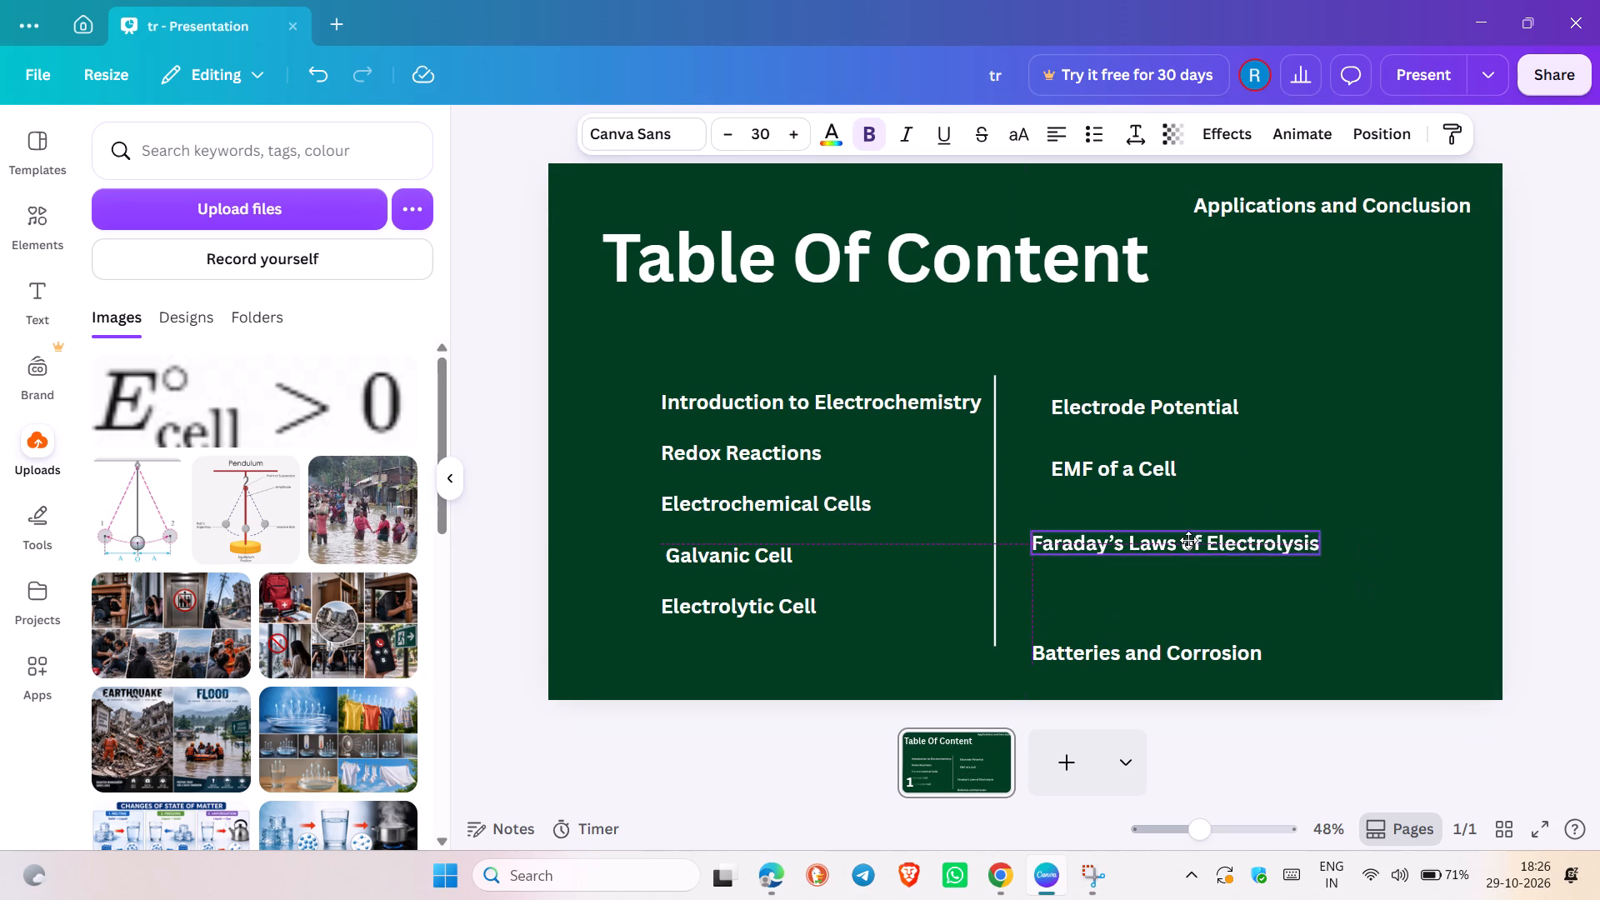
drag(1188, 540, 1195, 525)
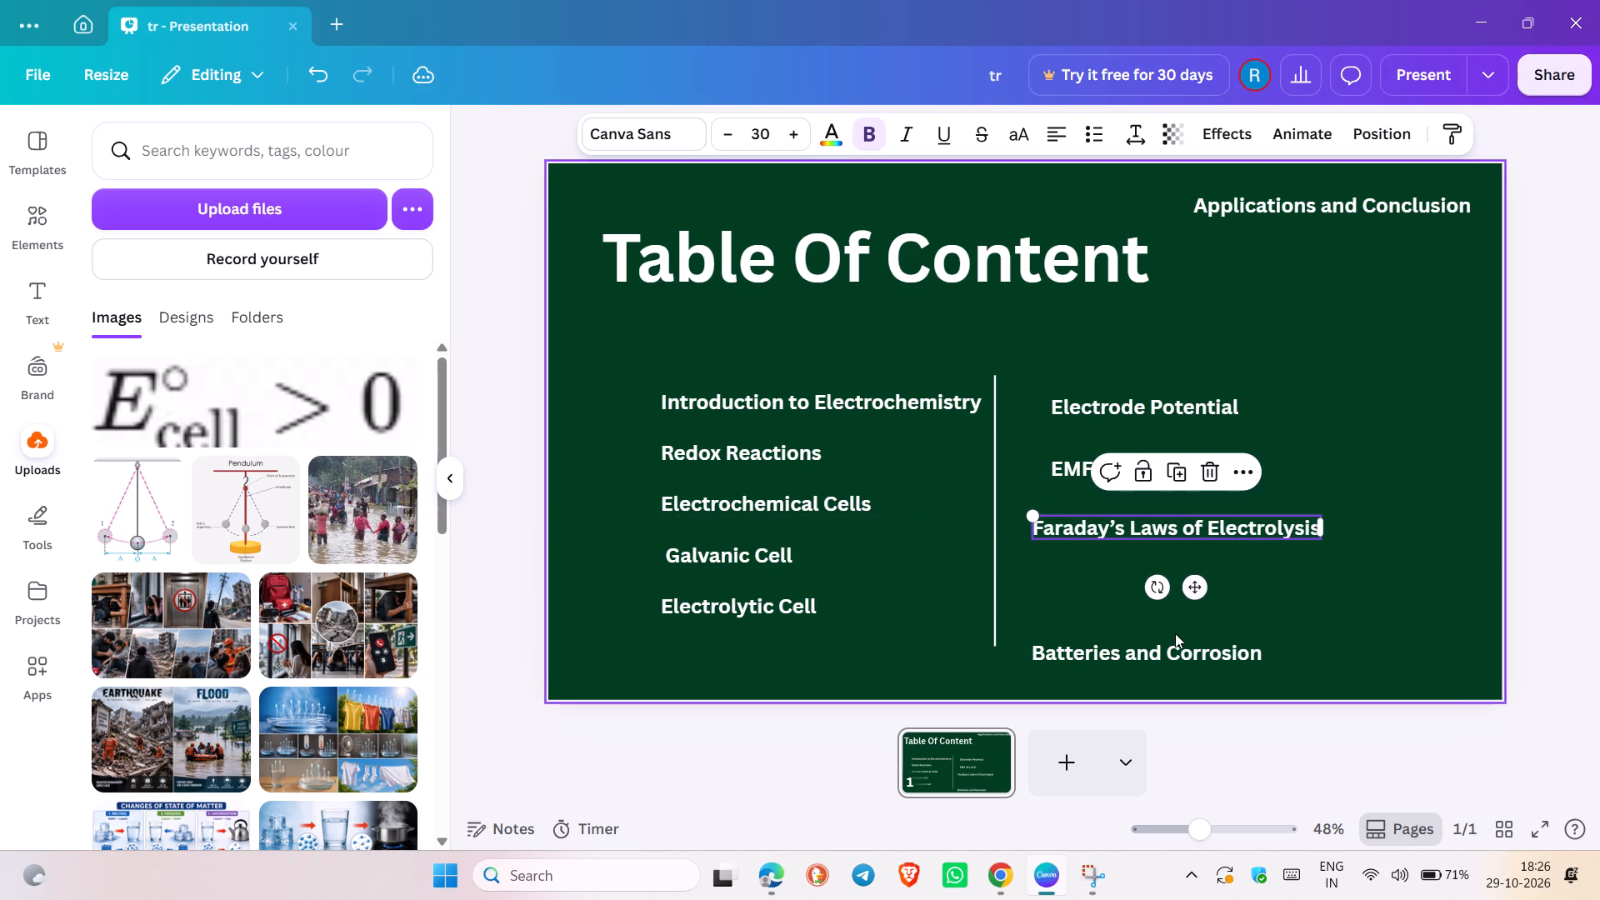
drag(1177, 652, 1186, 566)
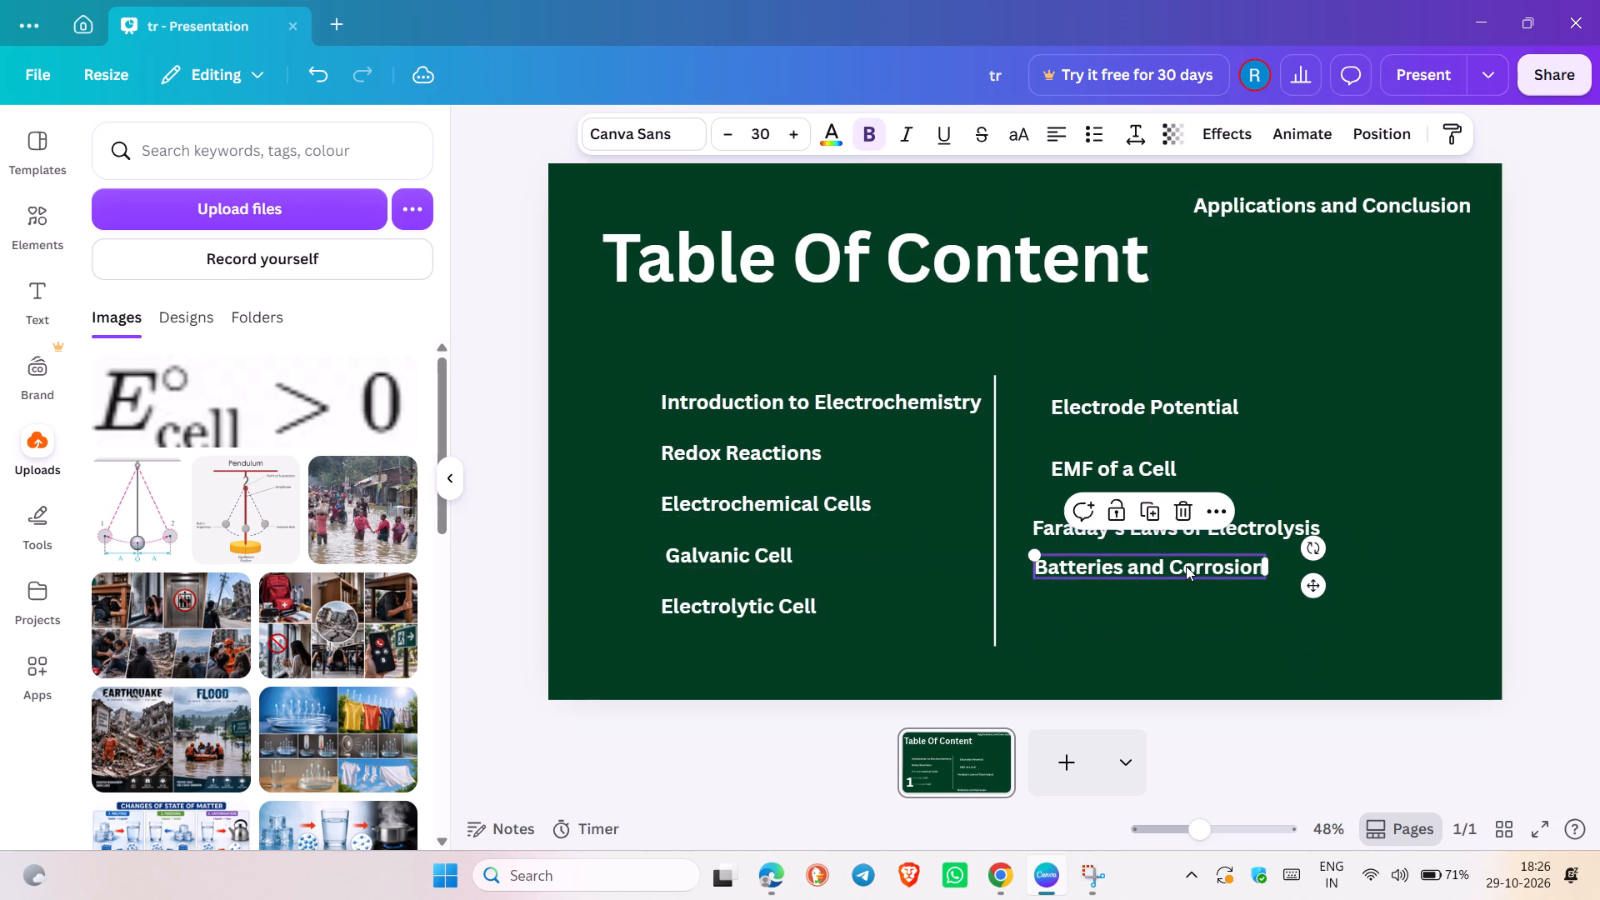
drag(1352, 207, 1248, 625)
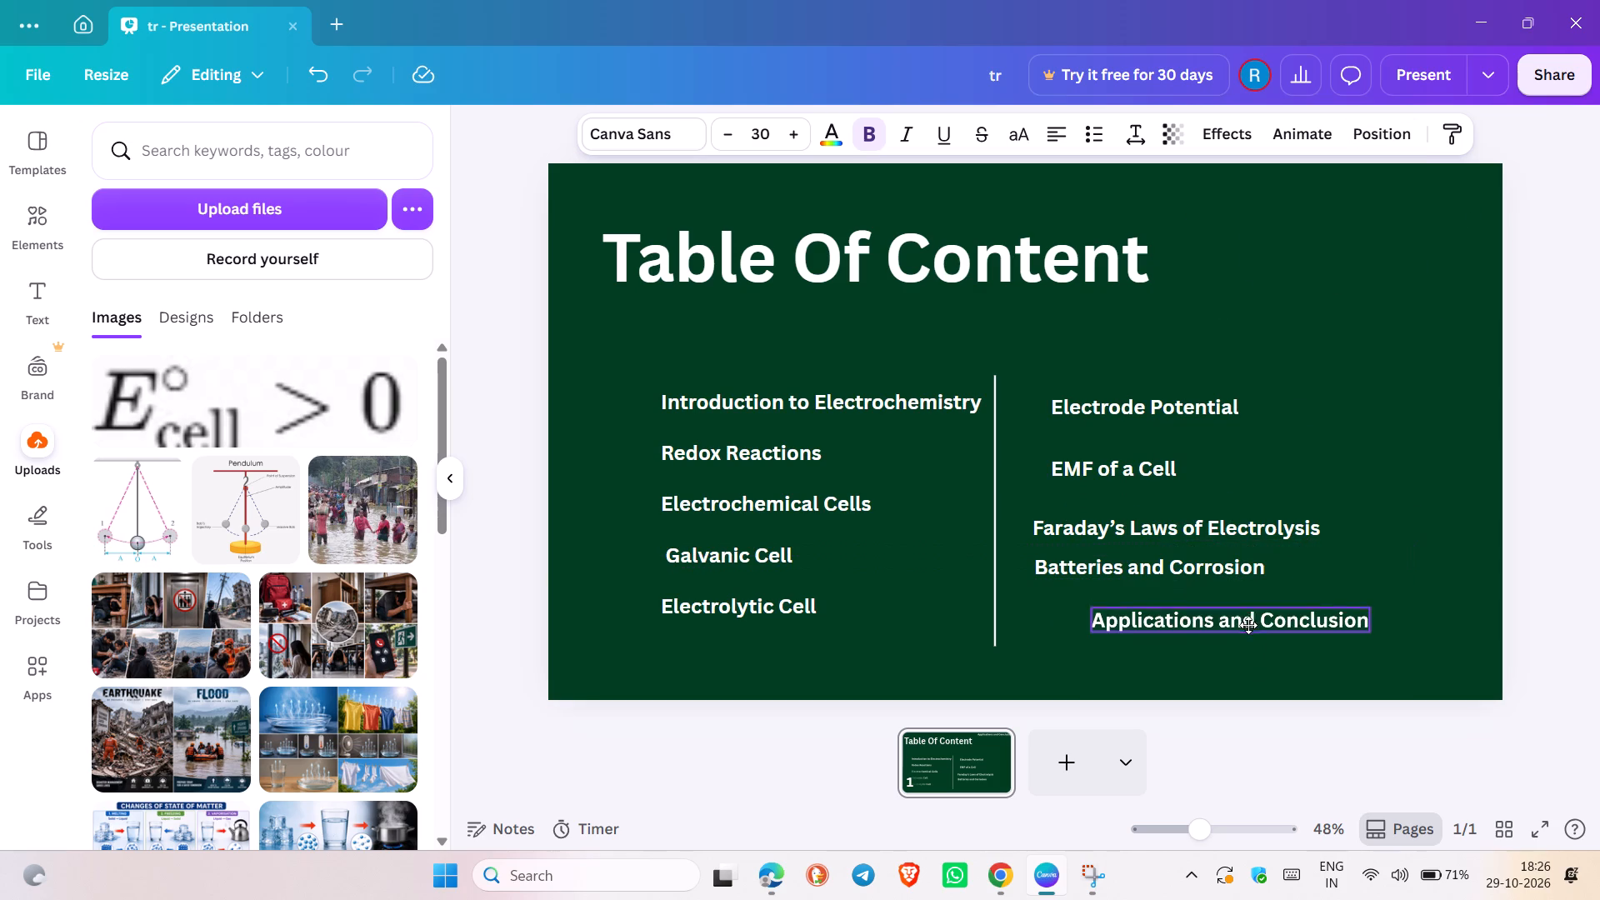
drag(1248, 625, 1217, 615)
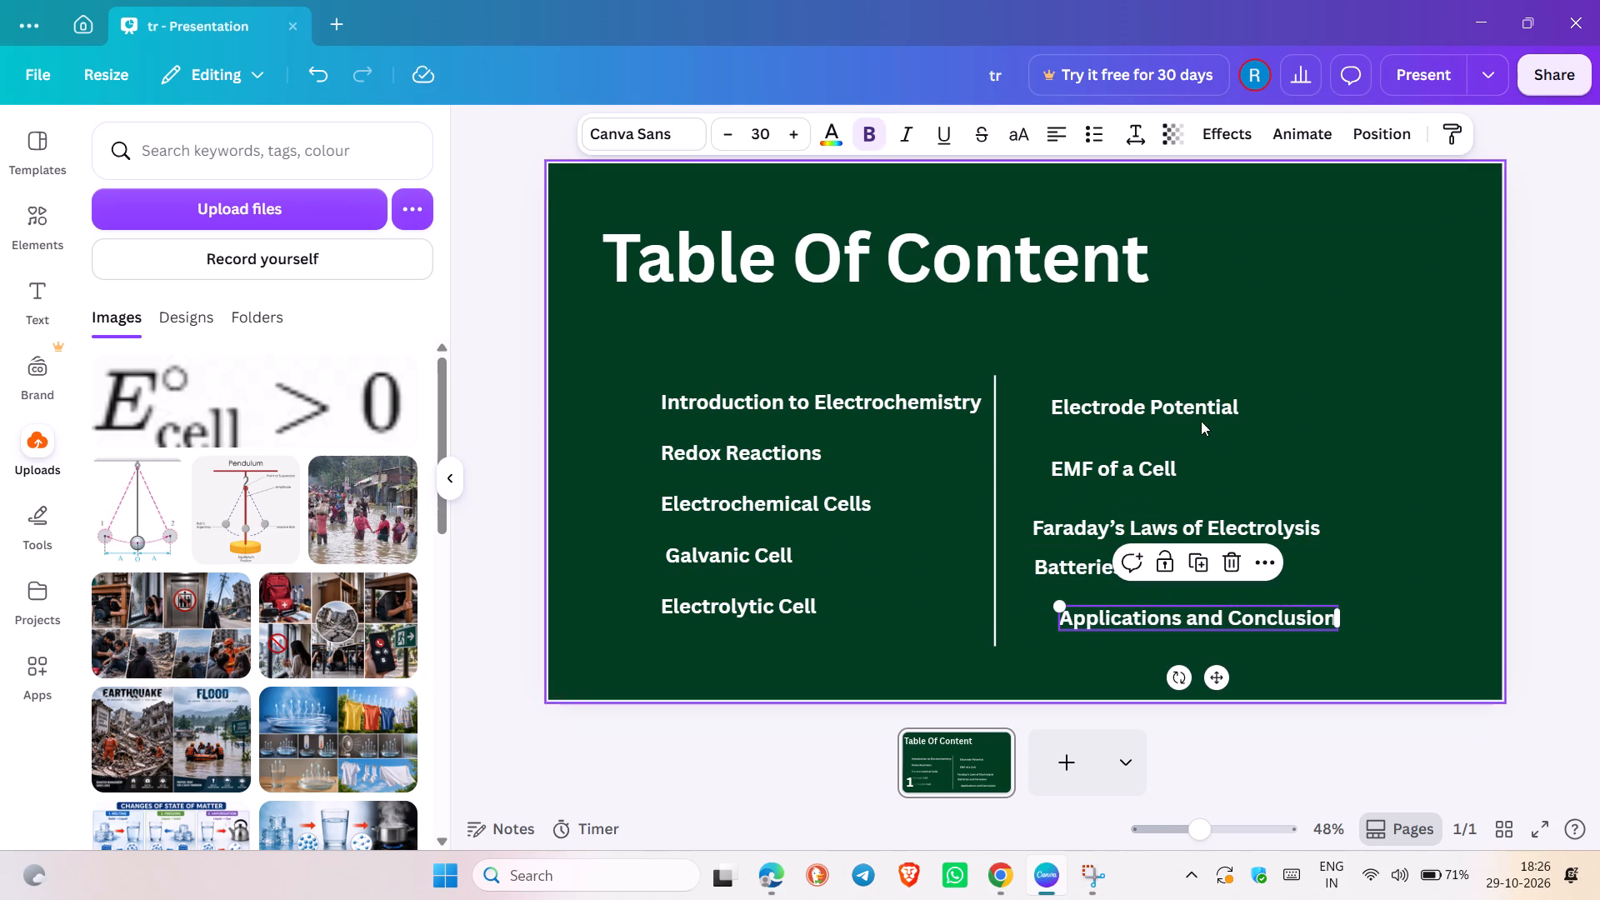
Align the second-column entries, from "Electrode Potential" down, to a common left edge and level with the first column's rows.
click(1188, 405)
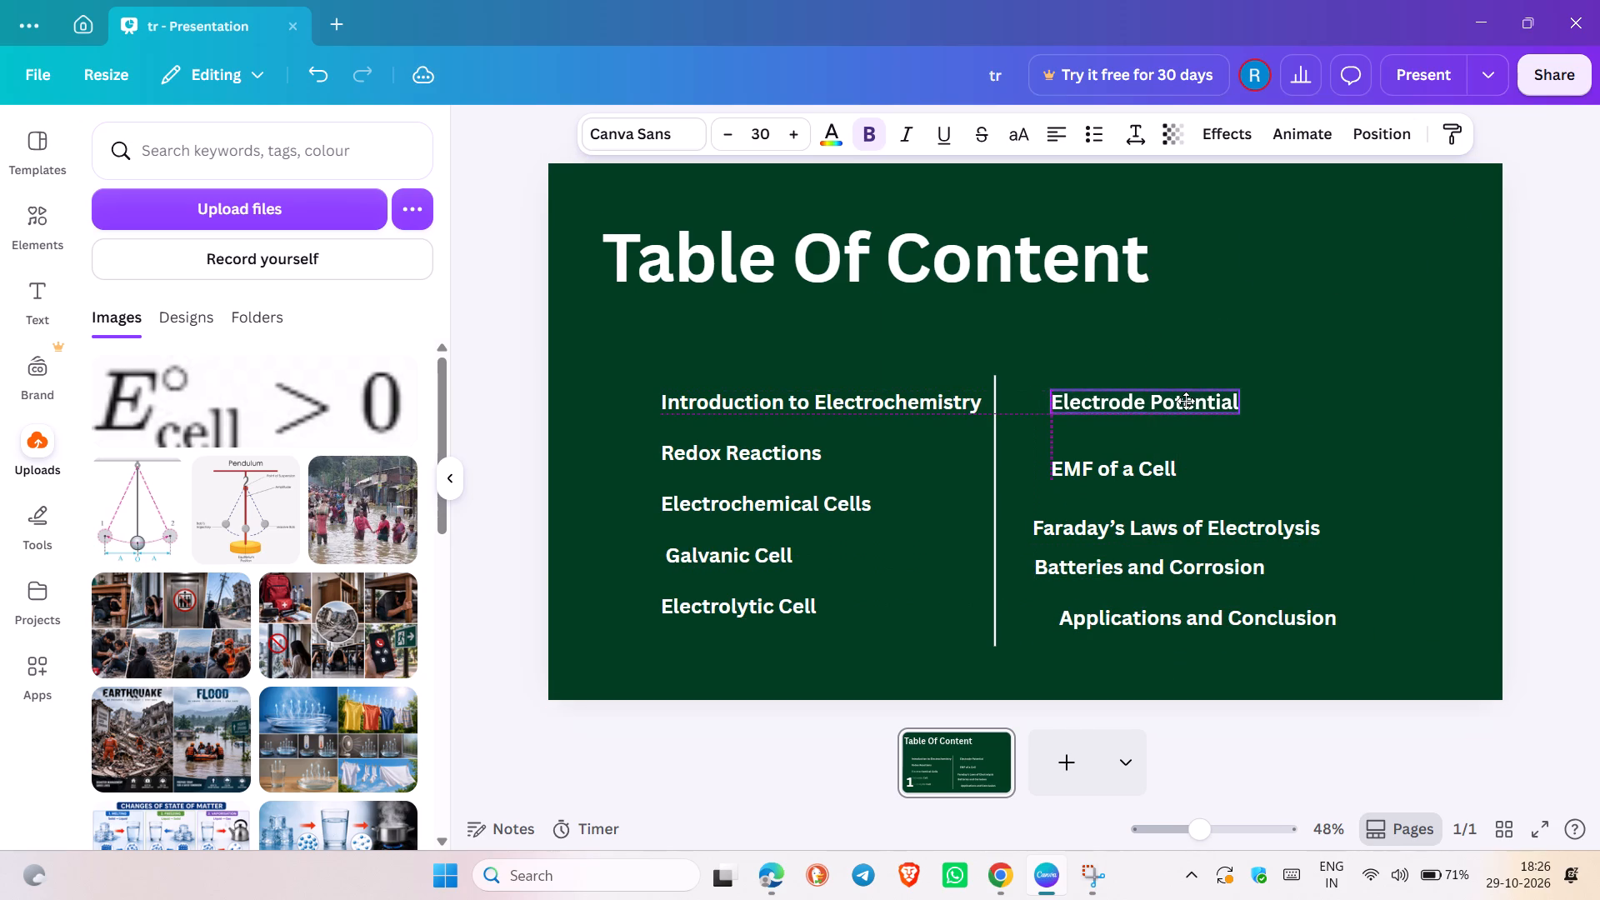
drag(1088, 466, 1088, 458)
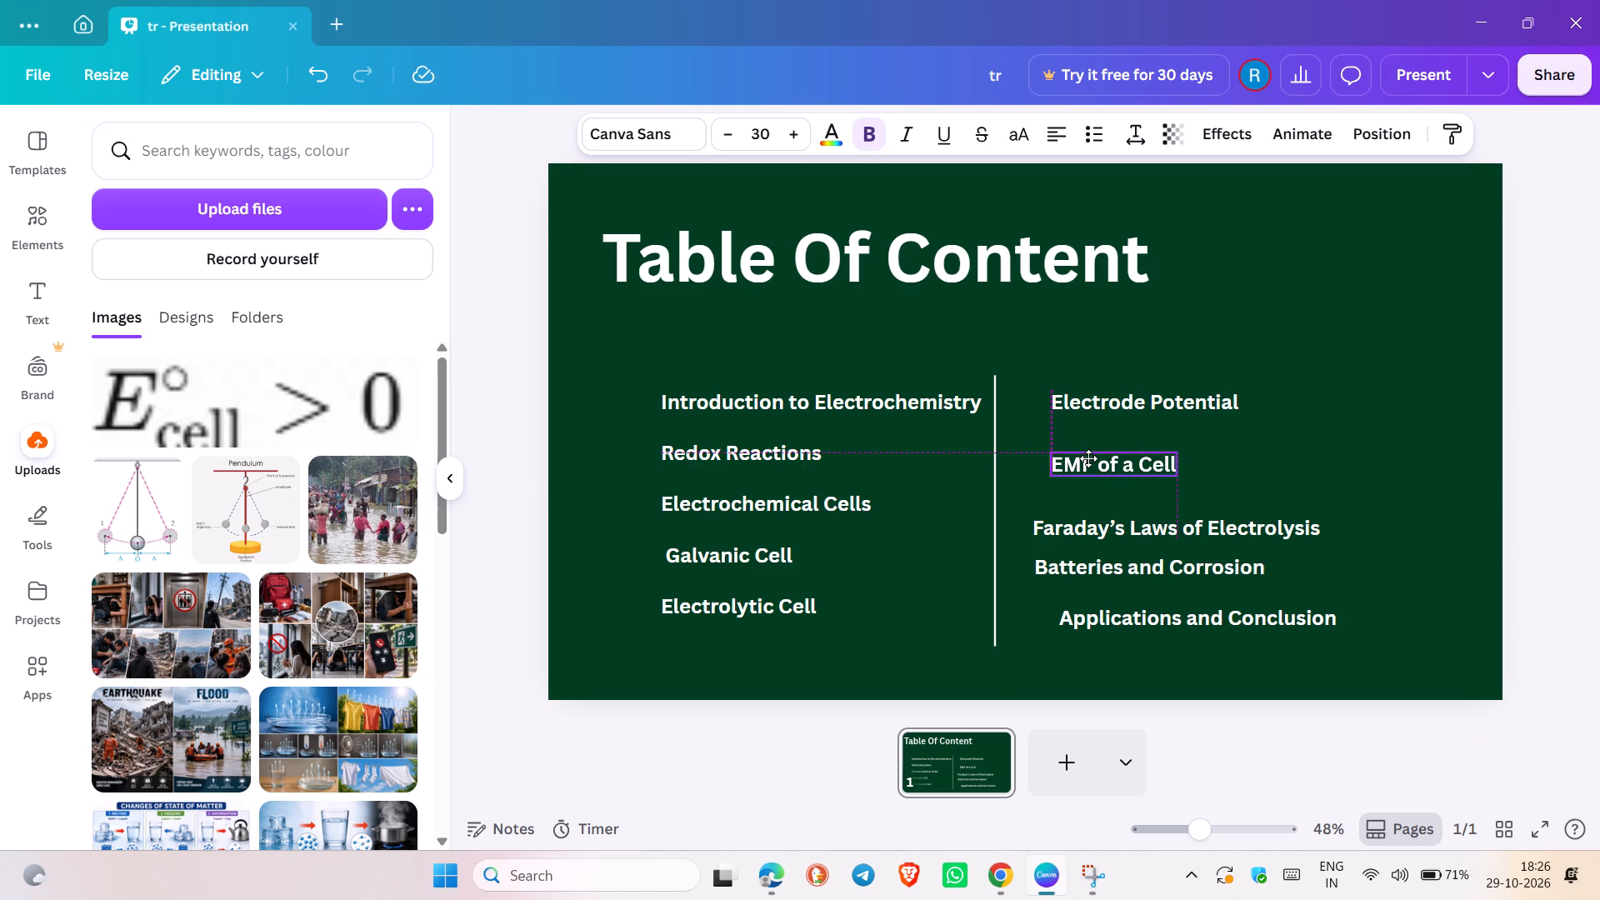
drag(1088, 458, 1085, 454)
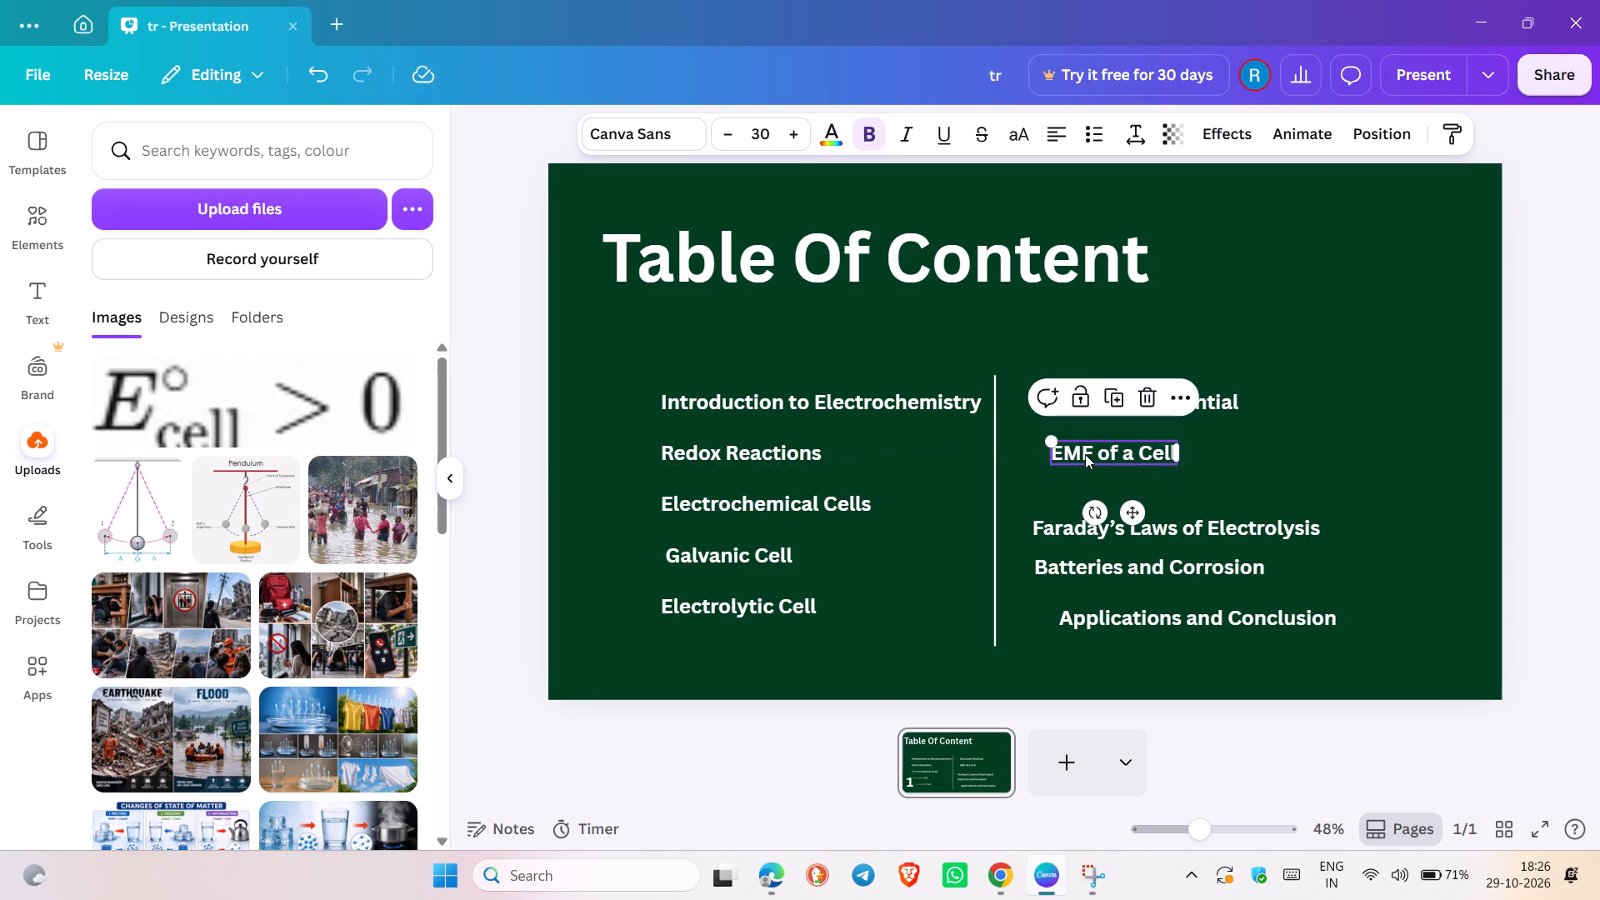
drag(1068, 530, 1074, 506)
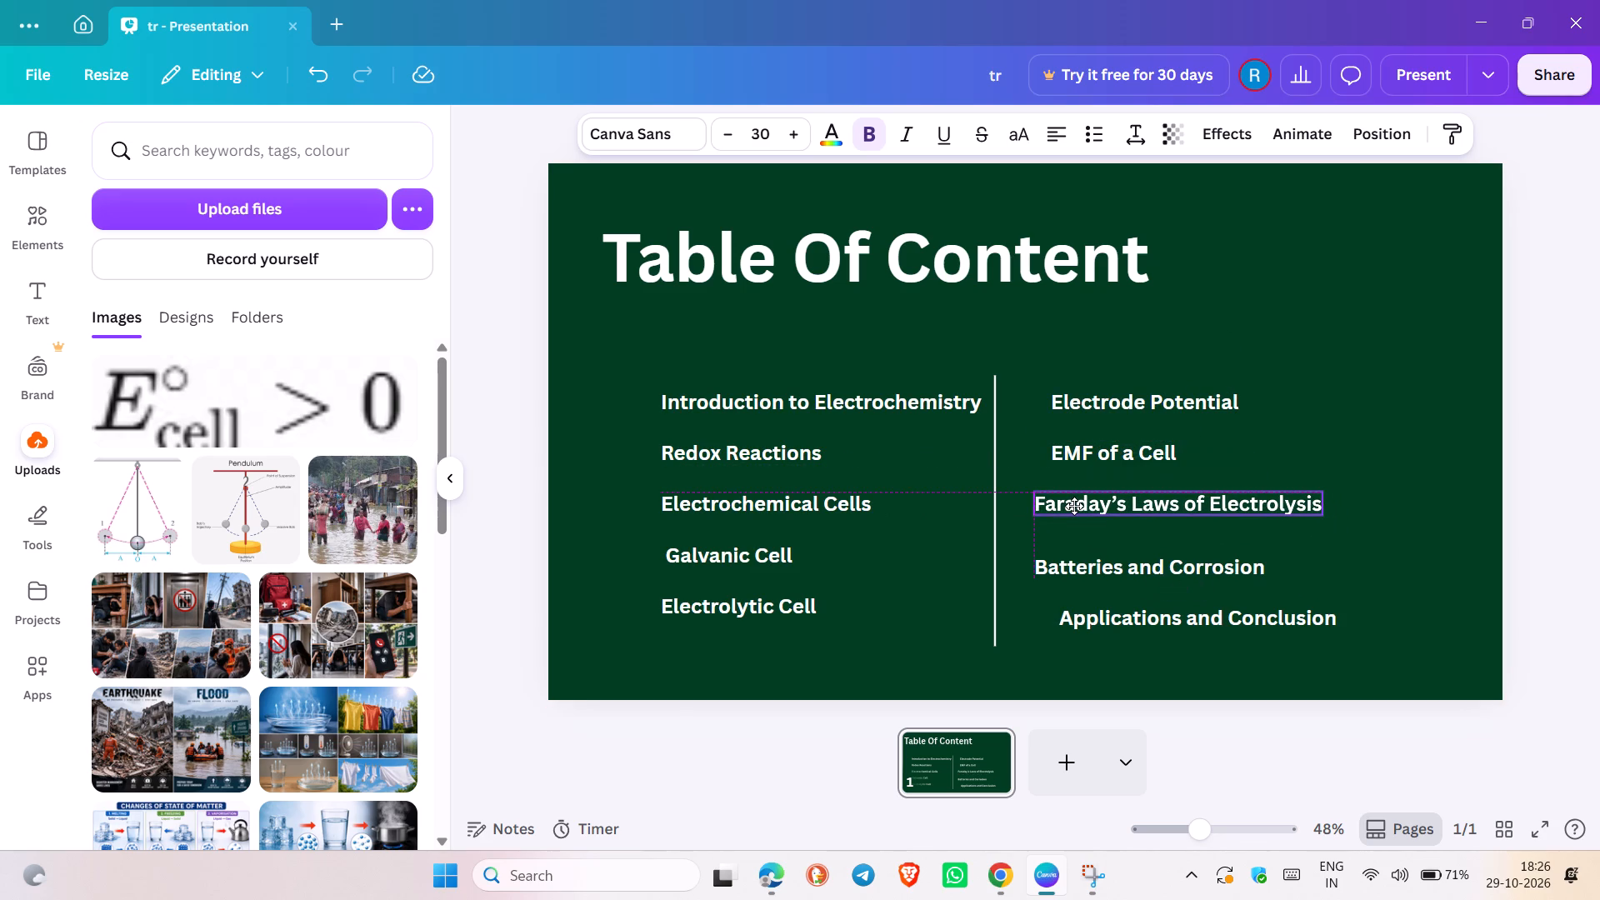
drag(1074, 506, 1077, 505)
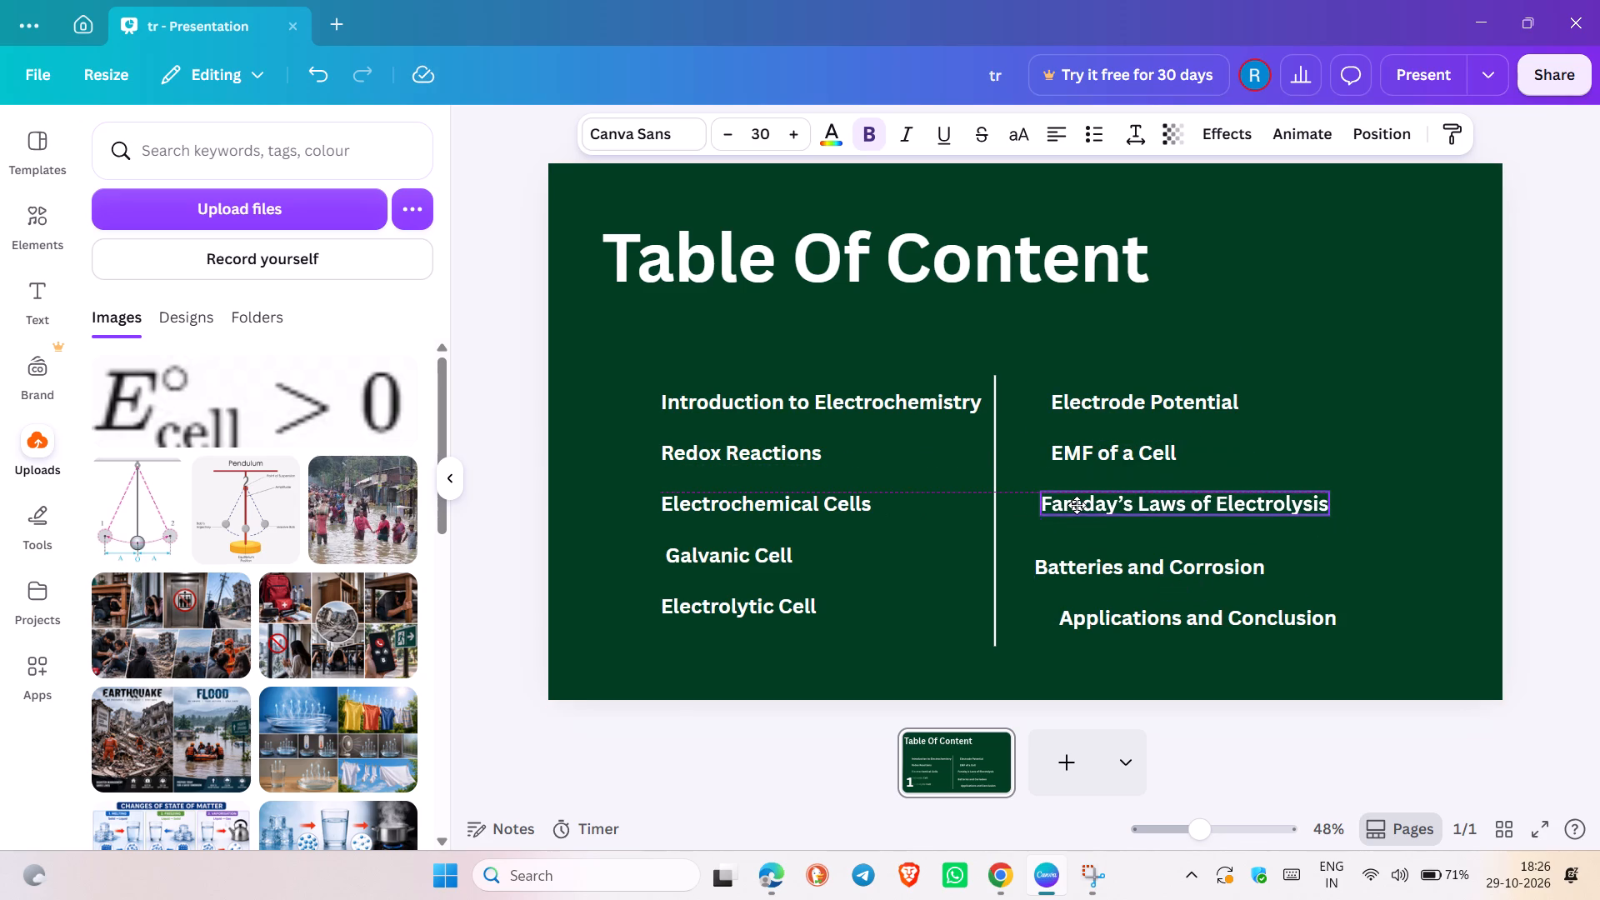
drag(1077, 505, 1086, 509)
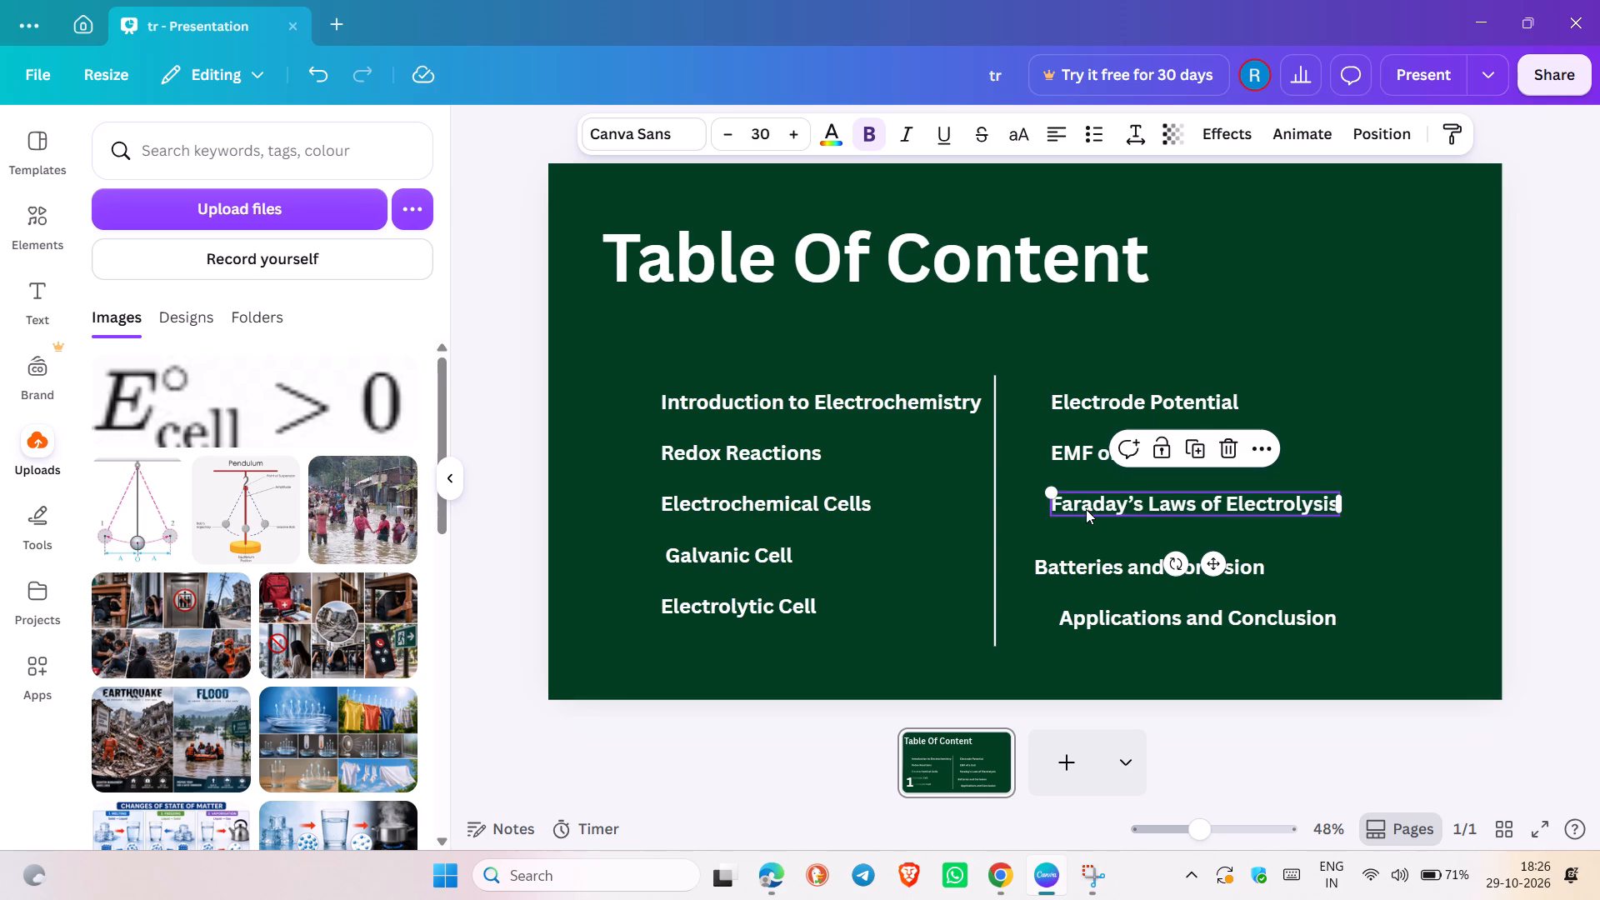
drag(1076, 564, 1103, 540)
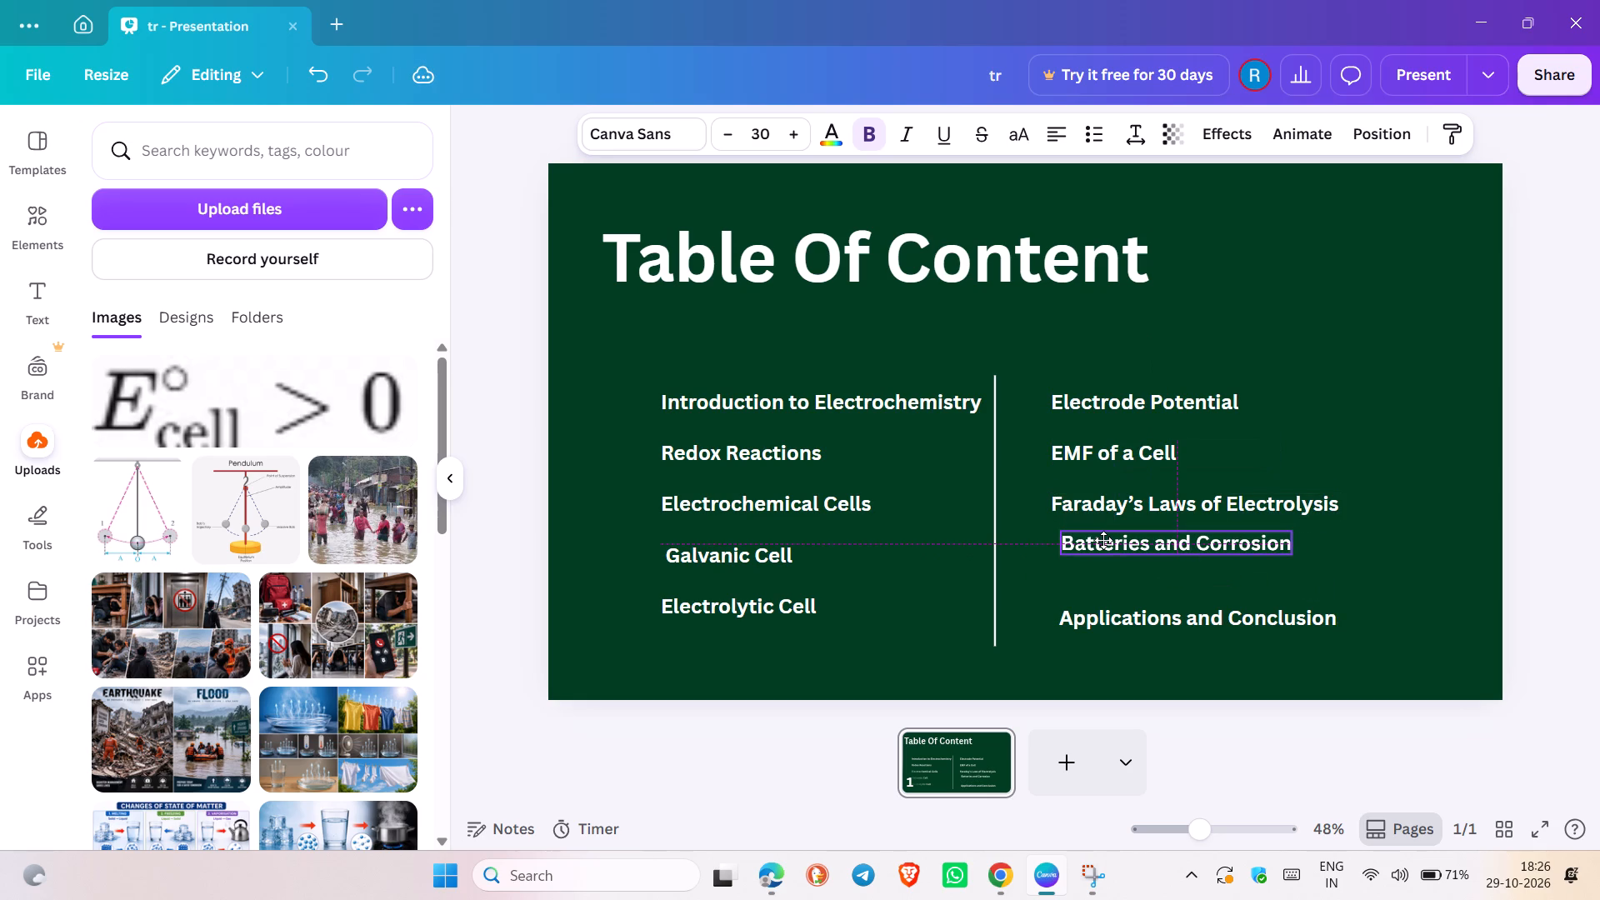
drag(1103, 540, 1096, 539)
click(1096, 539)
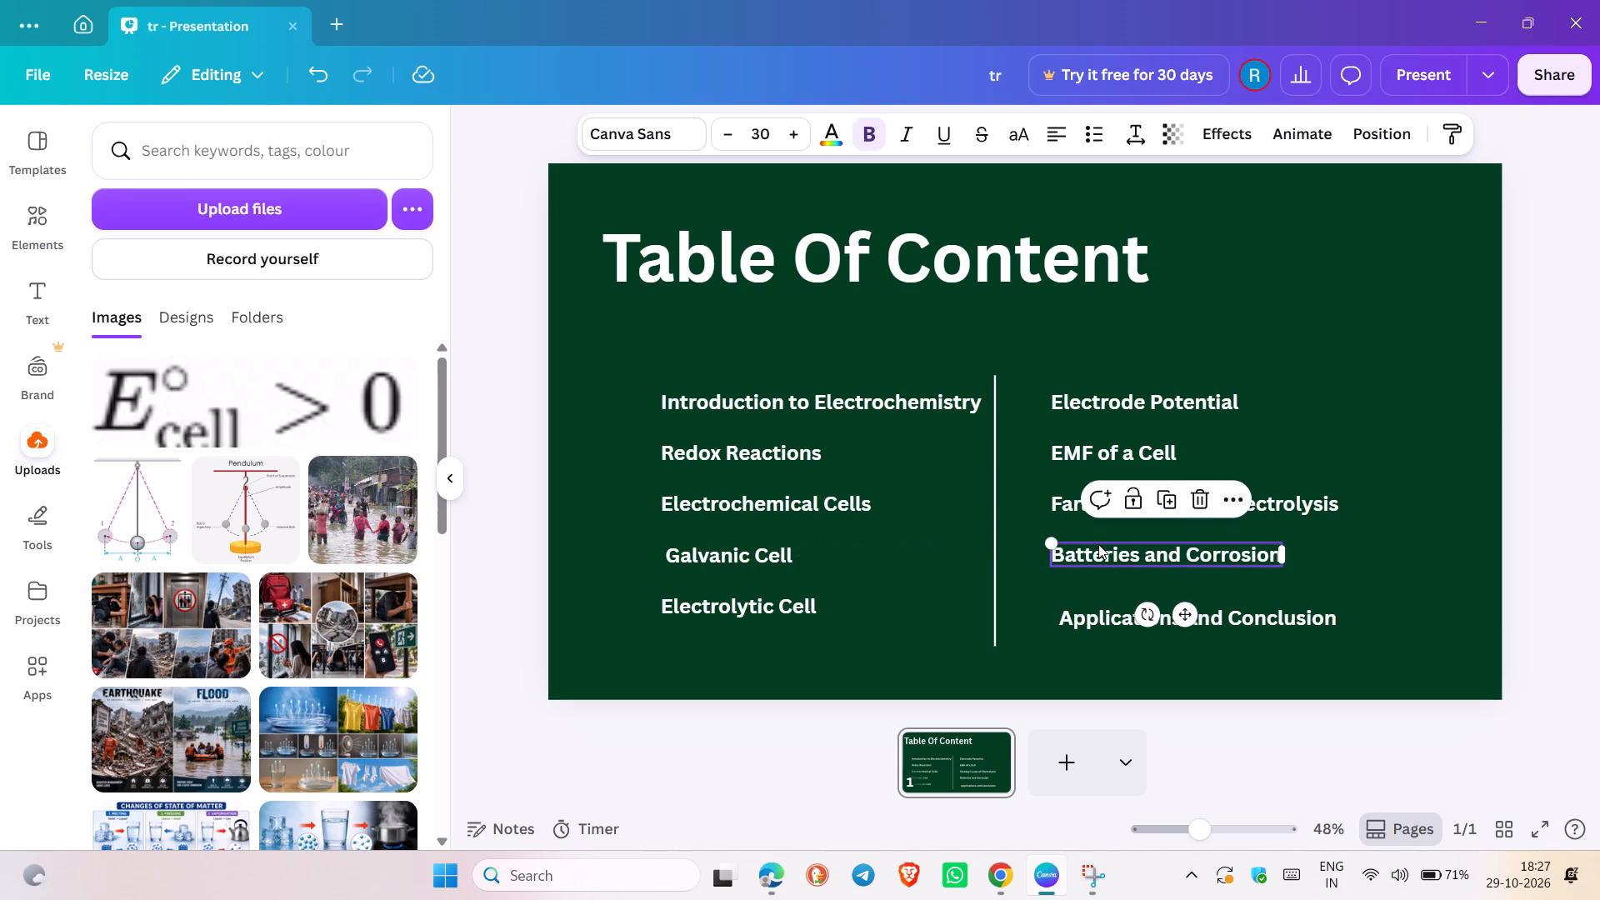
click(1321, 522)
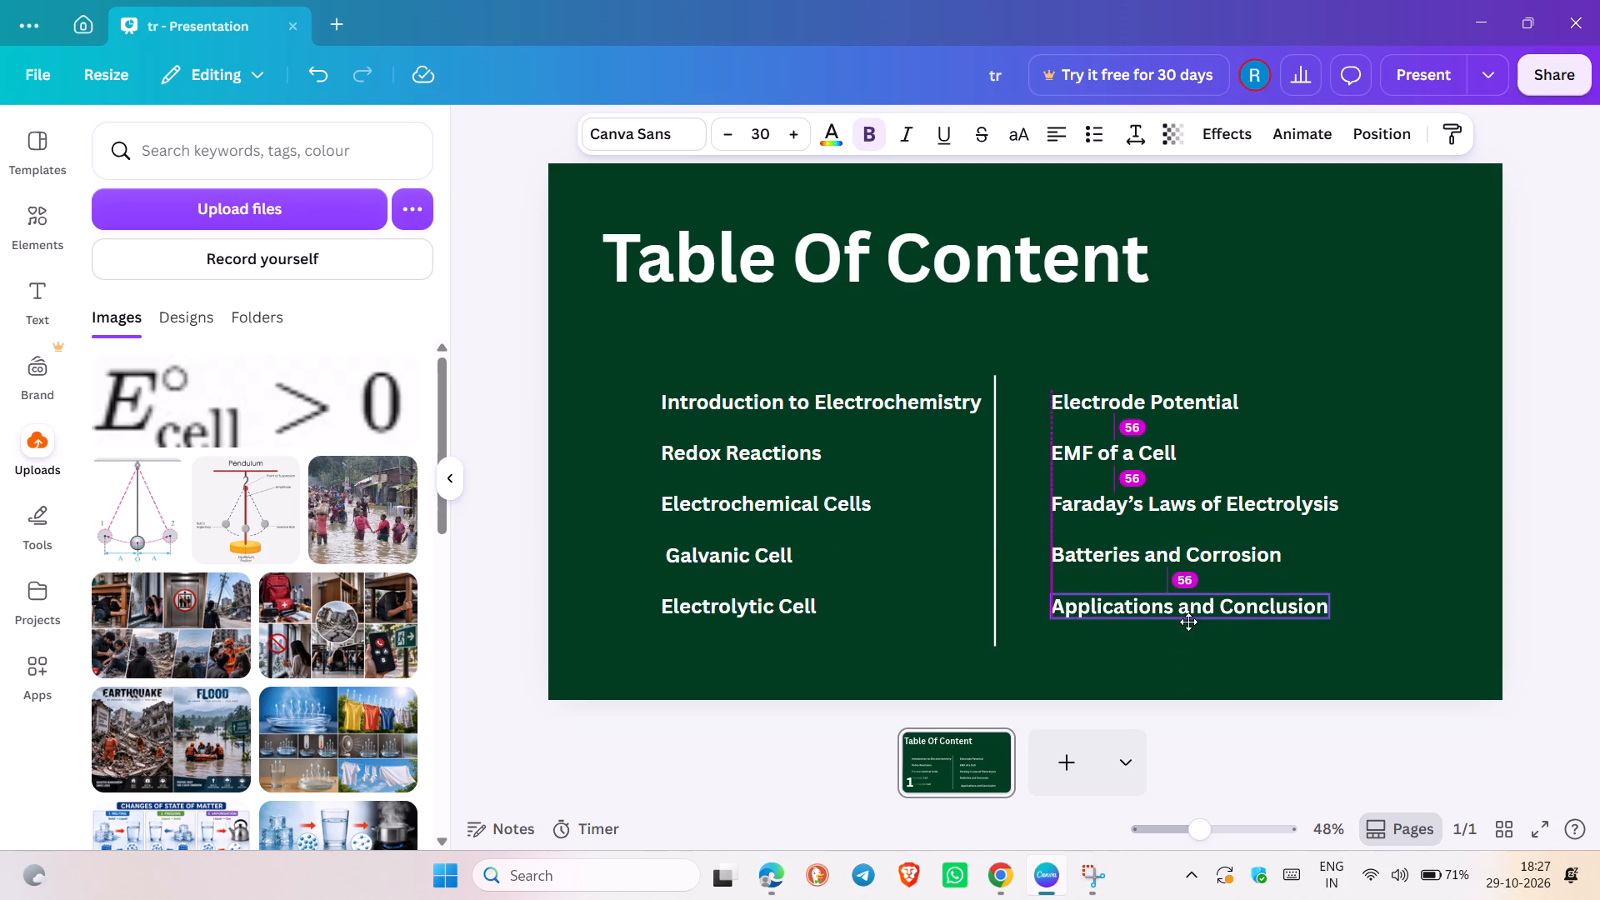
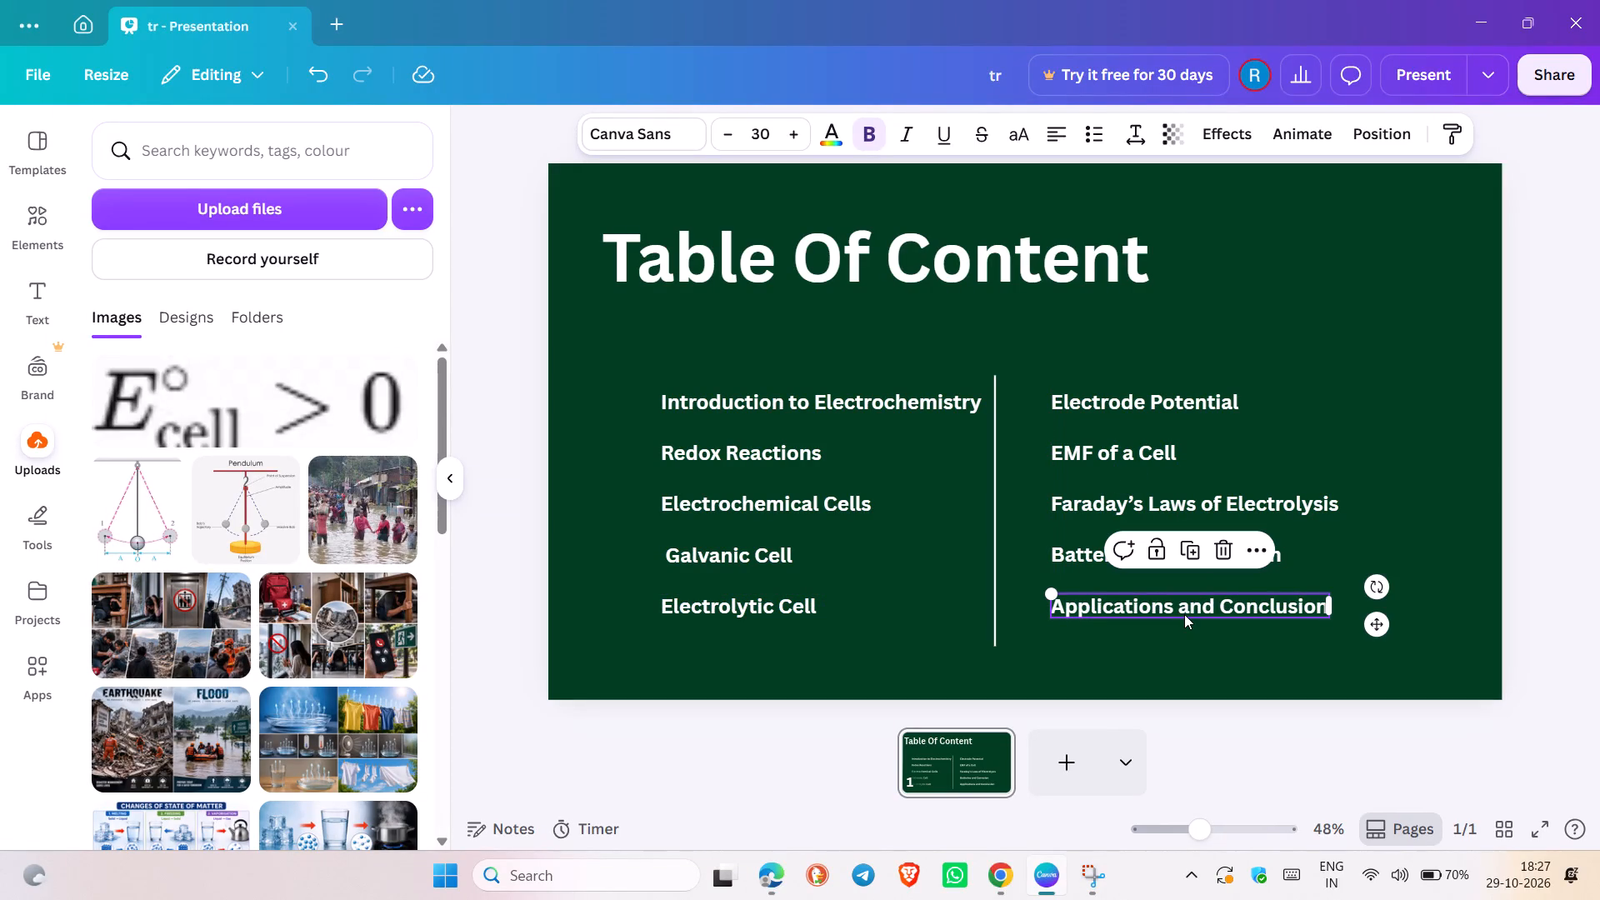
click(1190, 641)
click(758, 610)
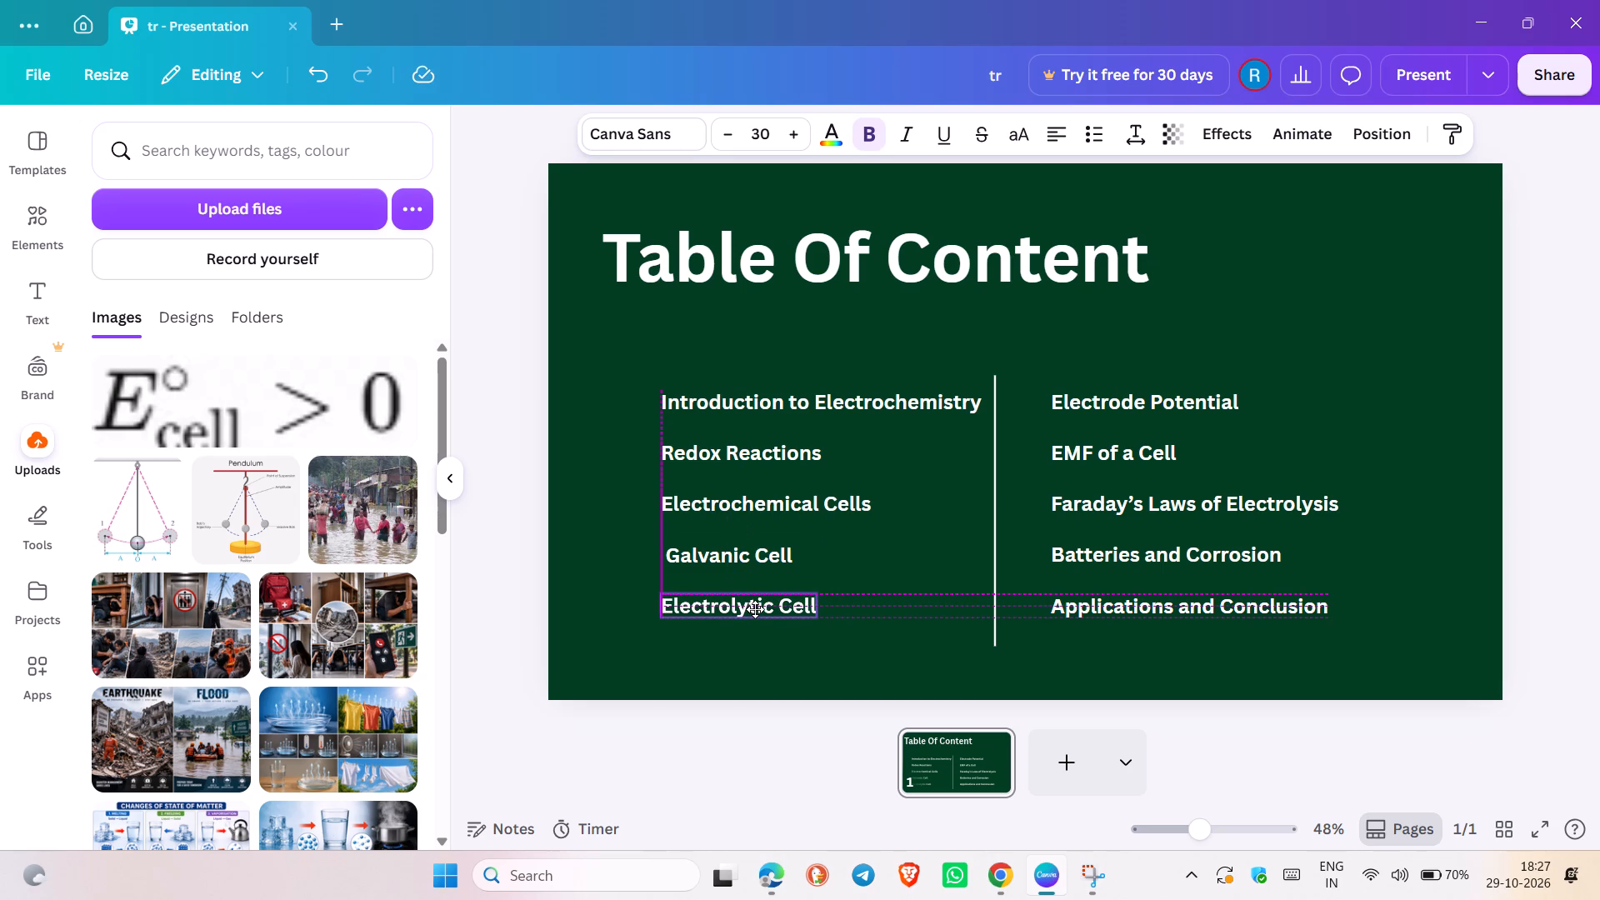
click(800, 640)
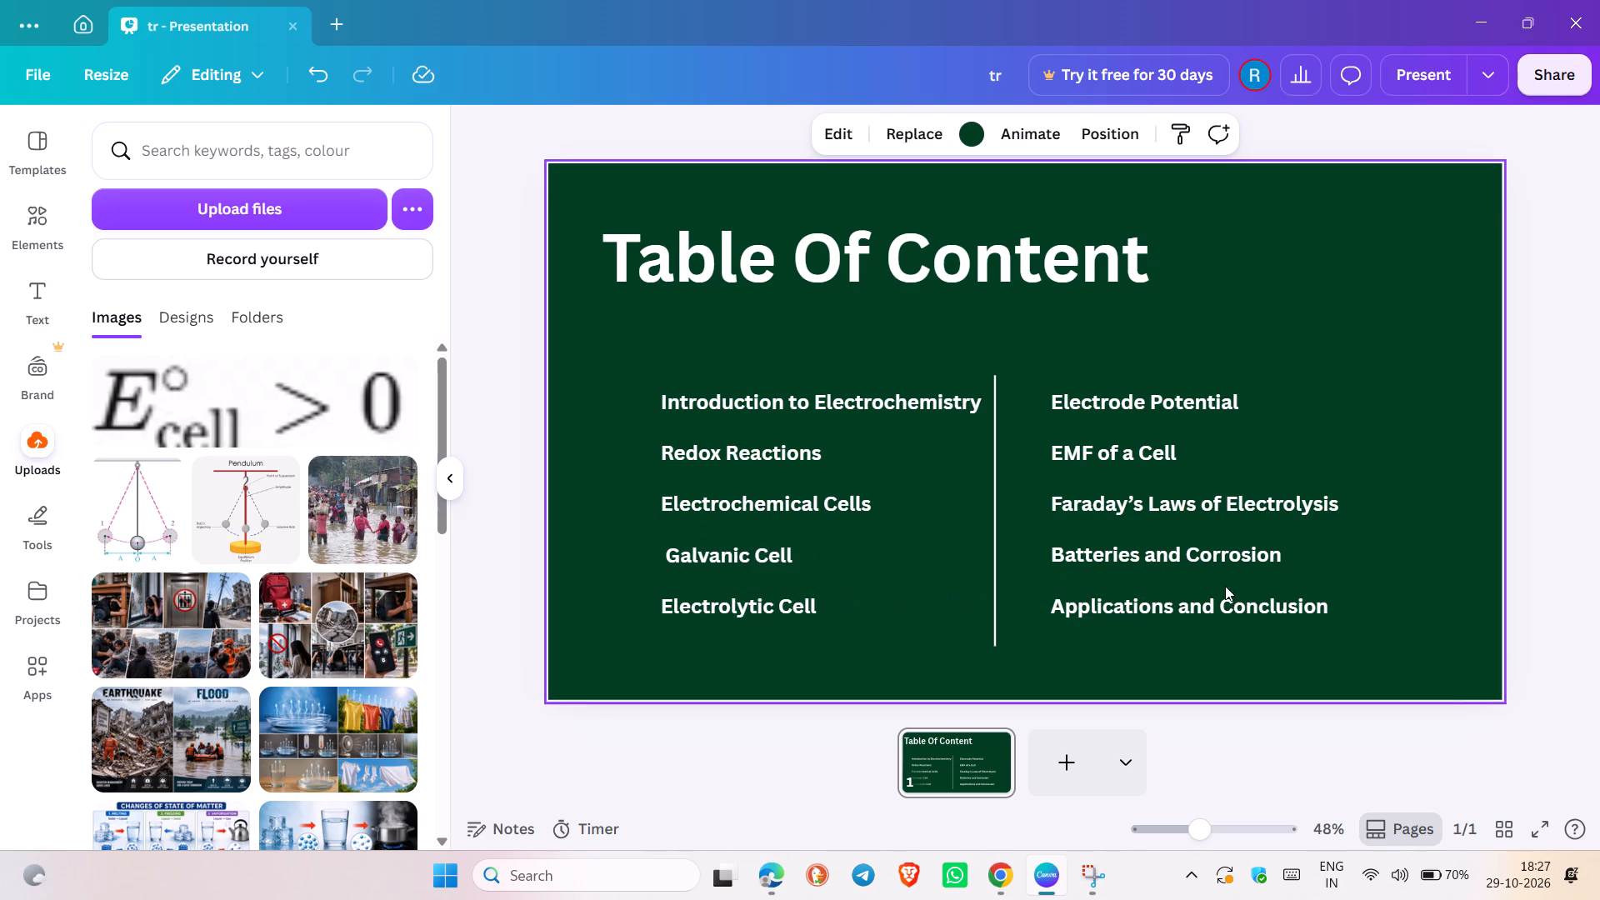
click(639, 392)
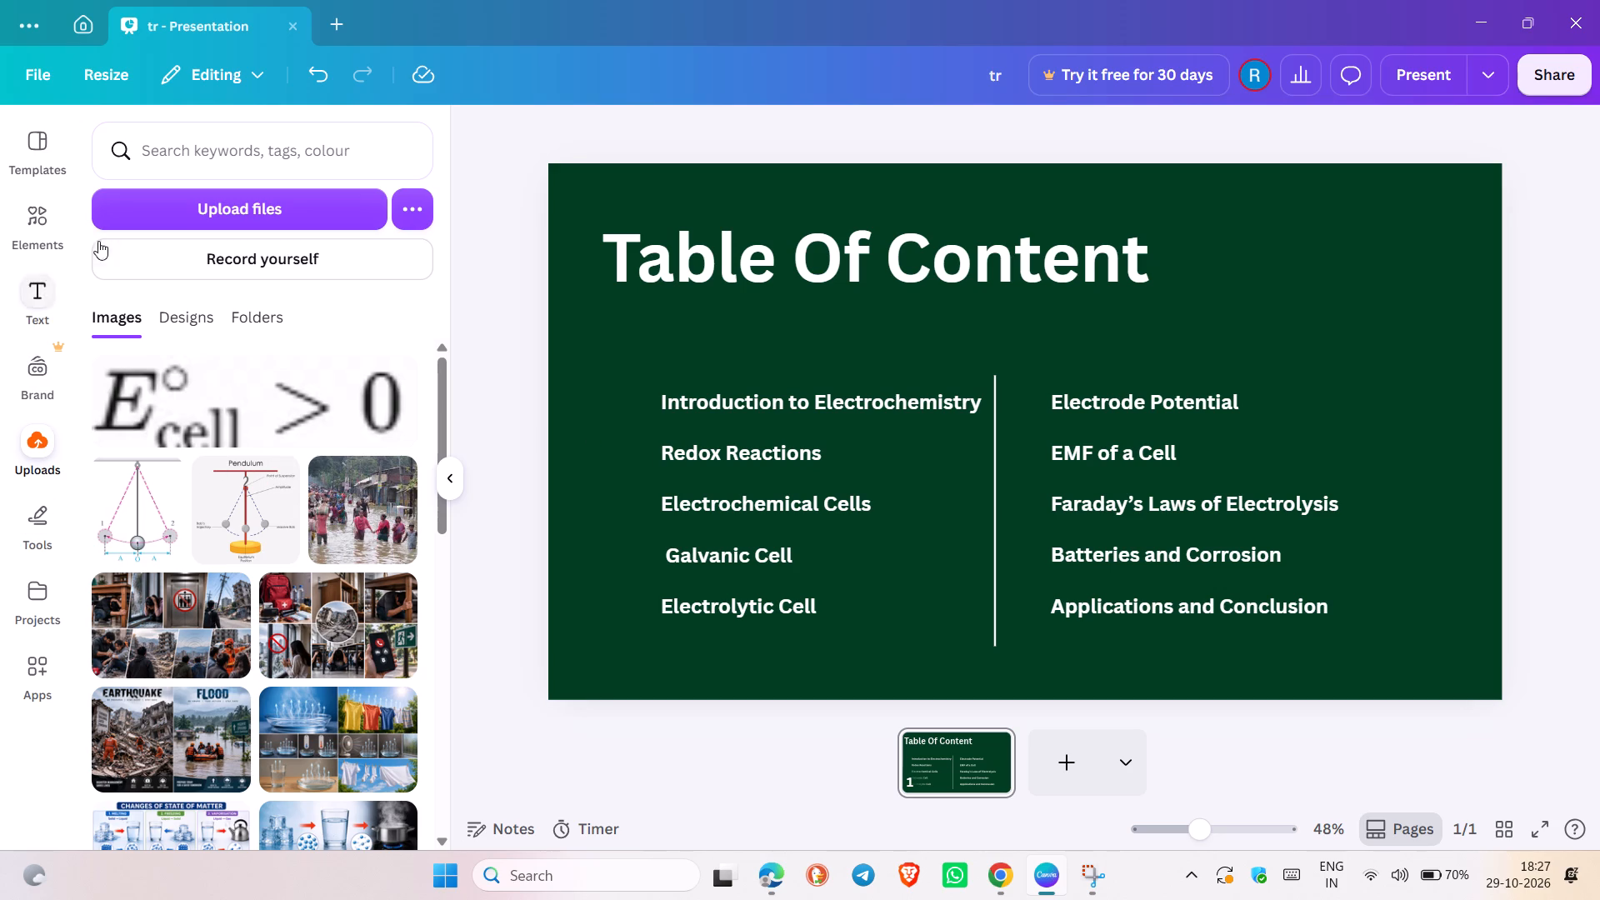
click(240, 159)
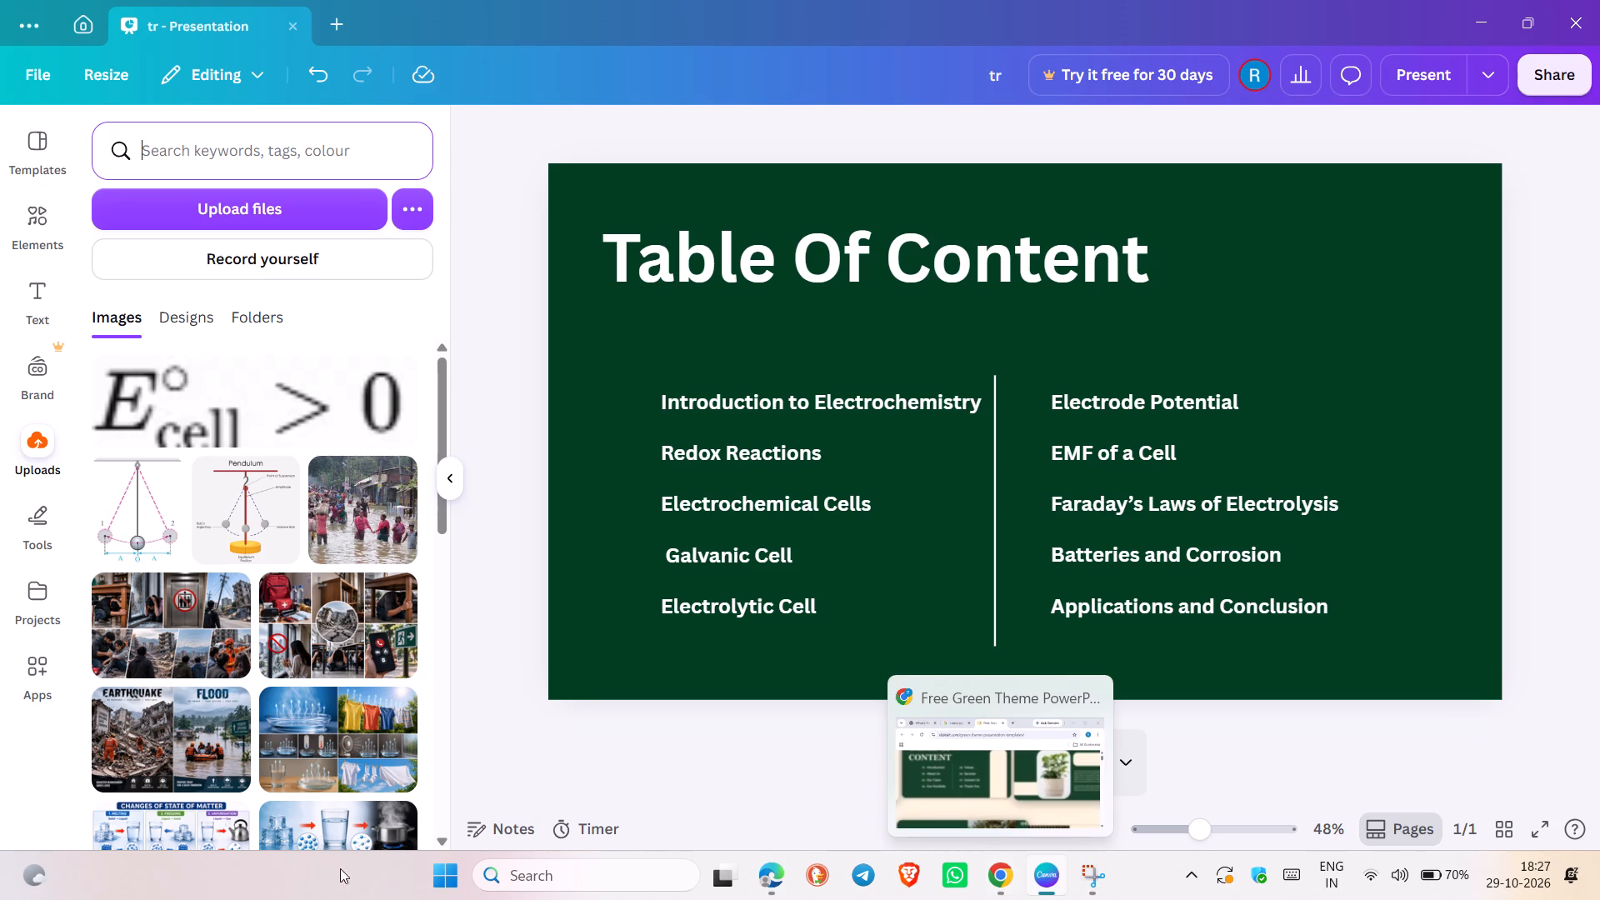
Insert a rounded square shape on the slide and resize it into a narrow, tall vertical bar.
click(30, 550)
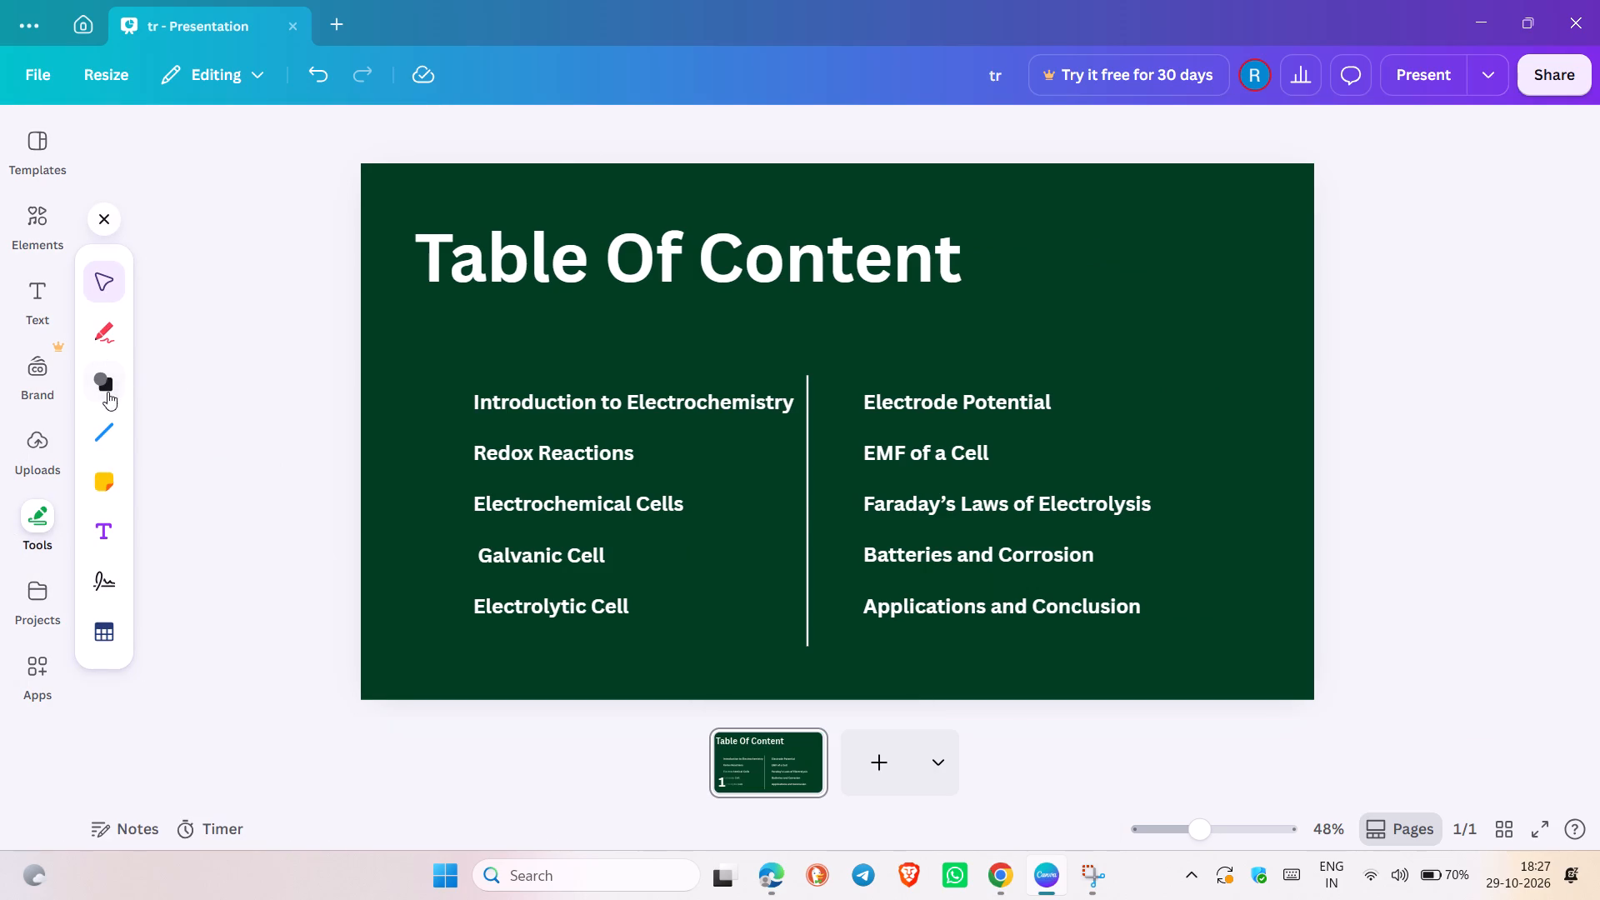
click(107, 385)
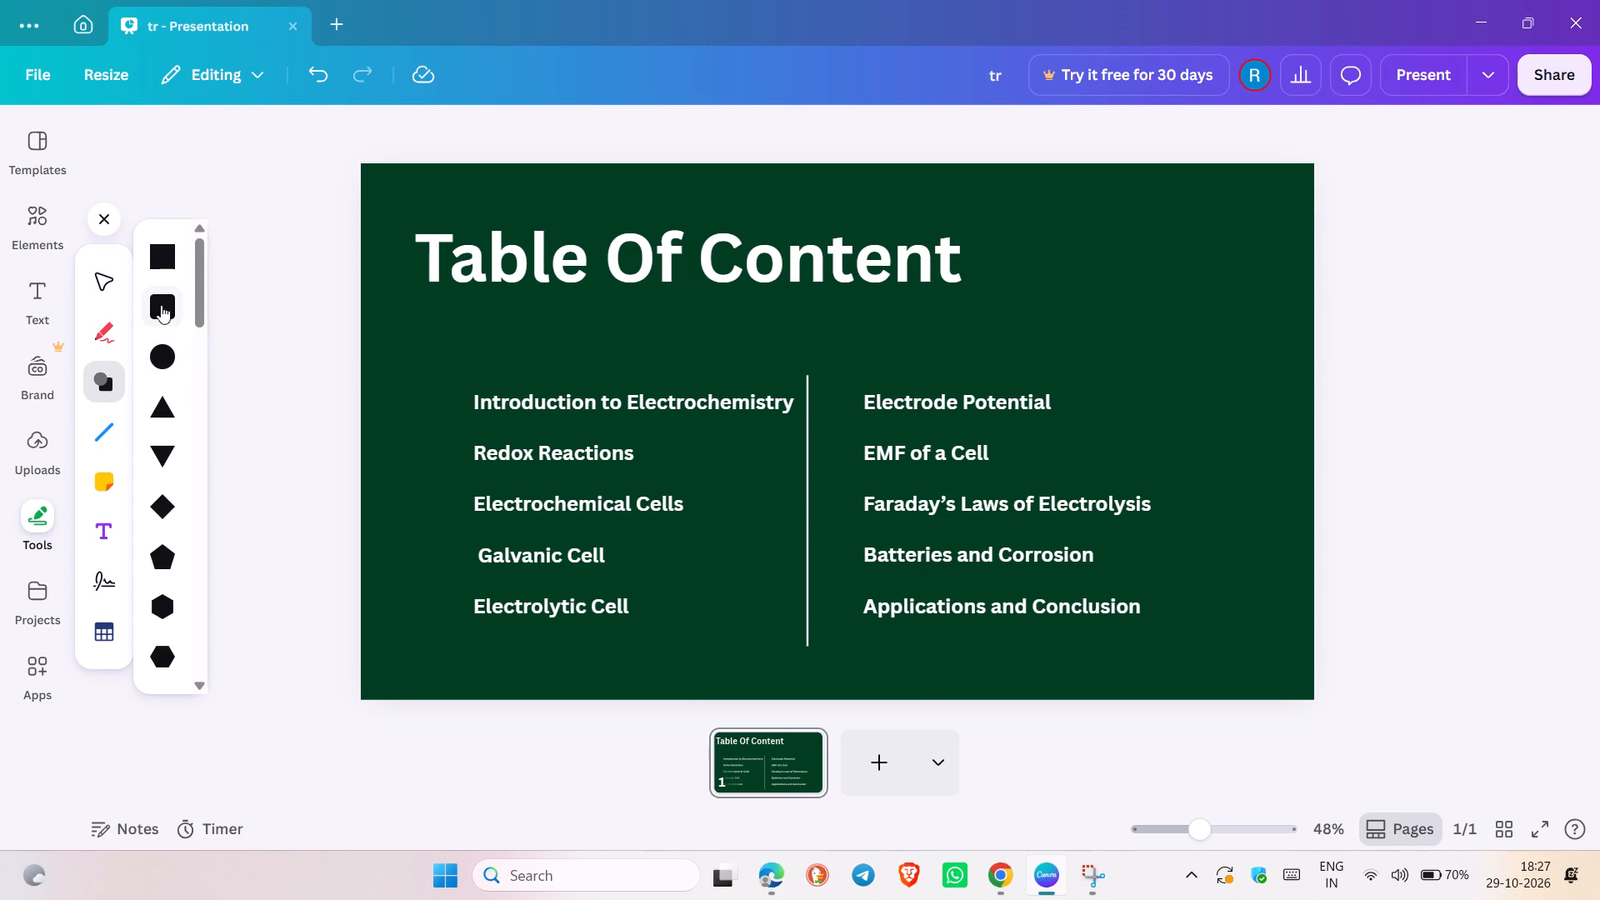
click(173, 307)
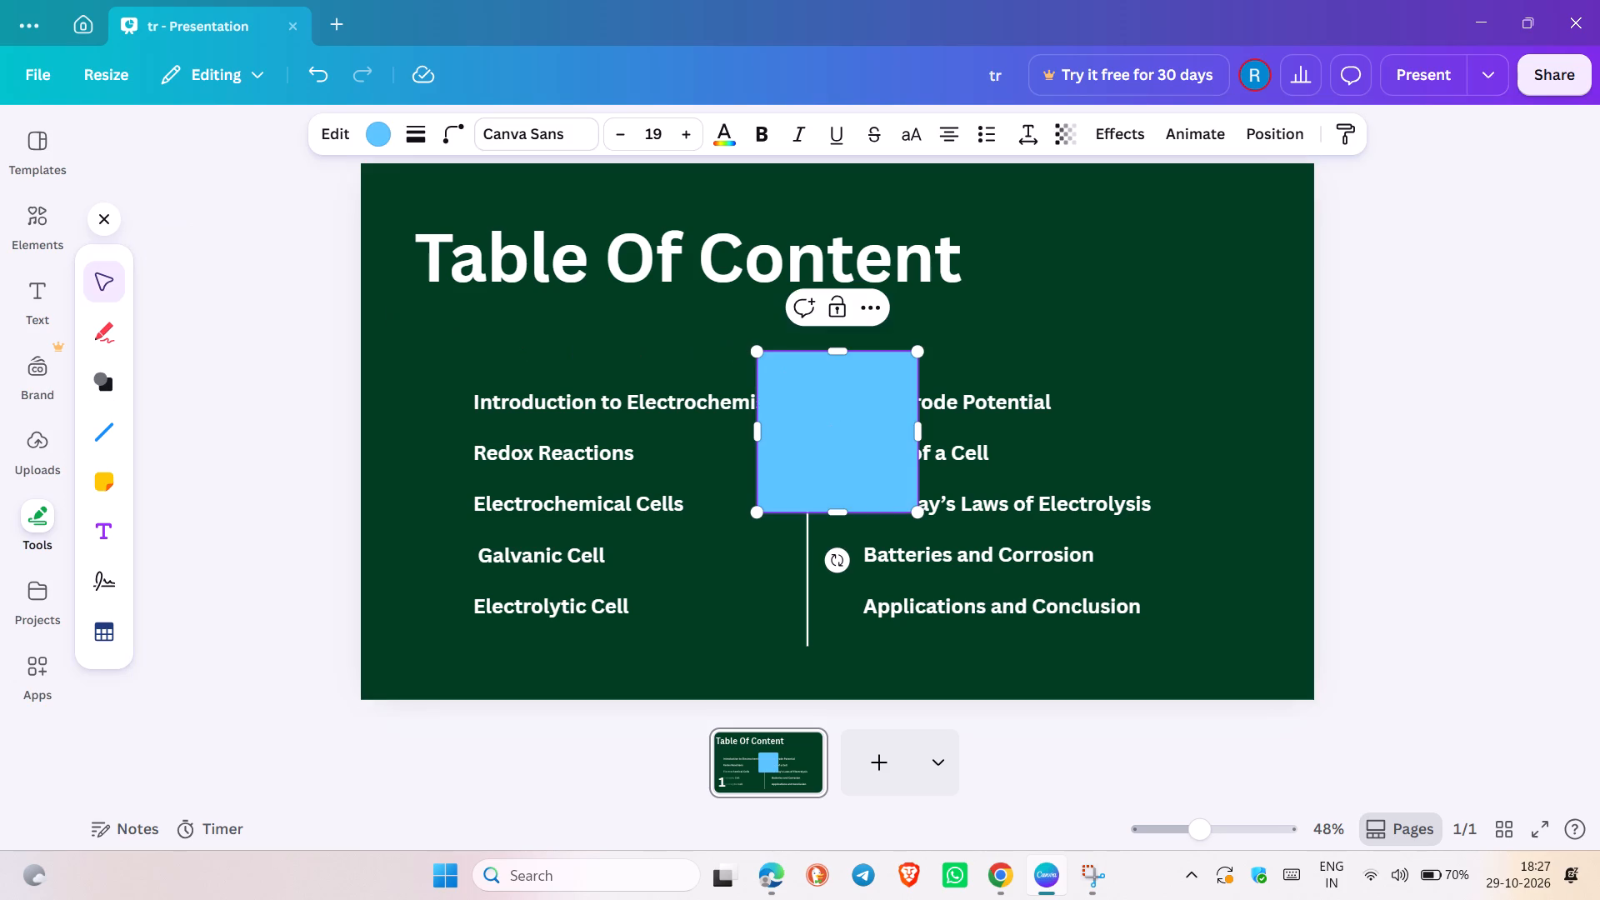
drag(917, 348, 856, 352)
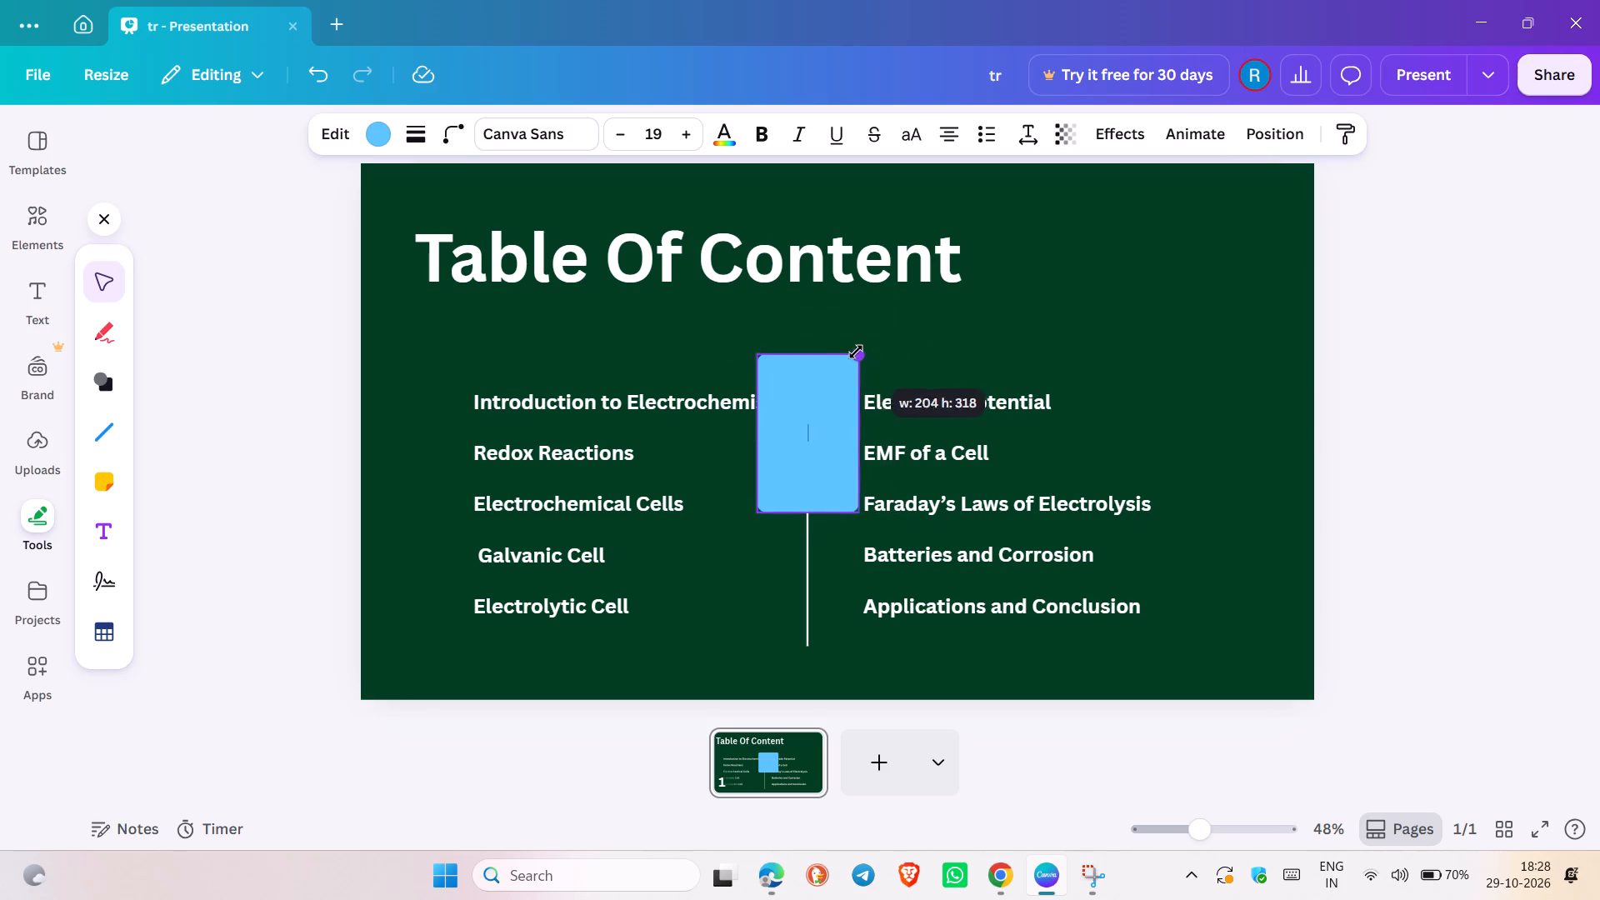
drag(856, 352, 810, 267)
Place the blue bar beyond the second-column entries, near the slide's edge, and stretch its top upward above the "Electrode Potential" row.
drag(772, 370, 1155, 551)
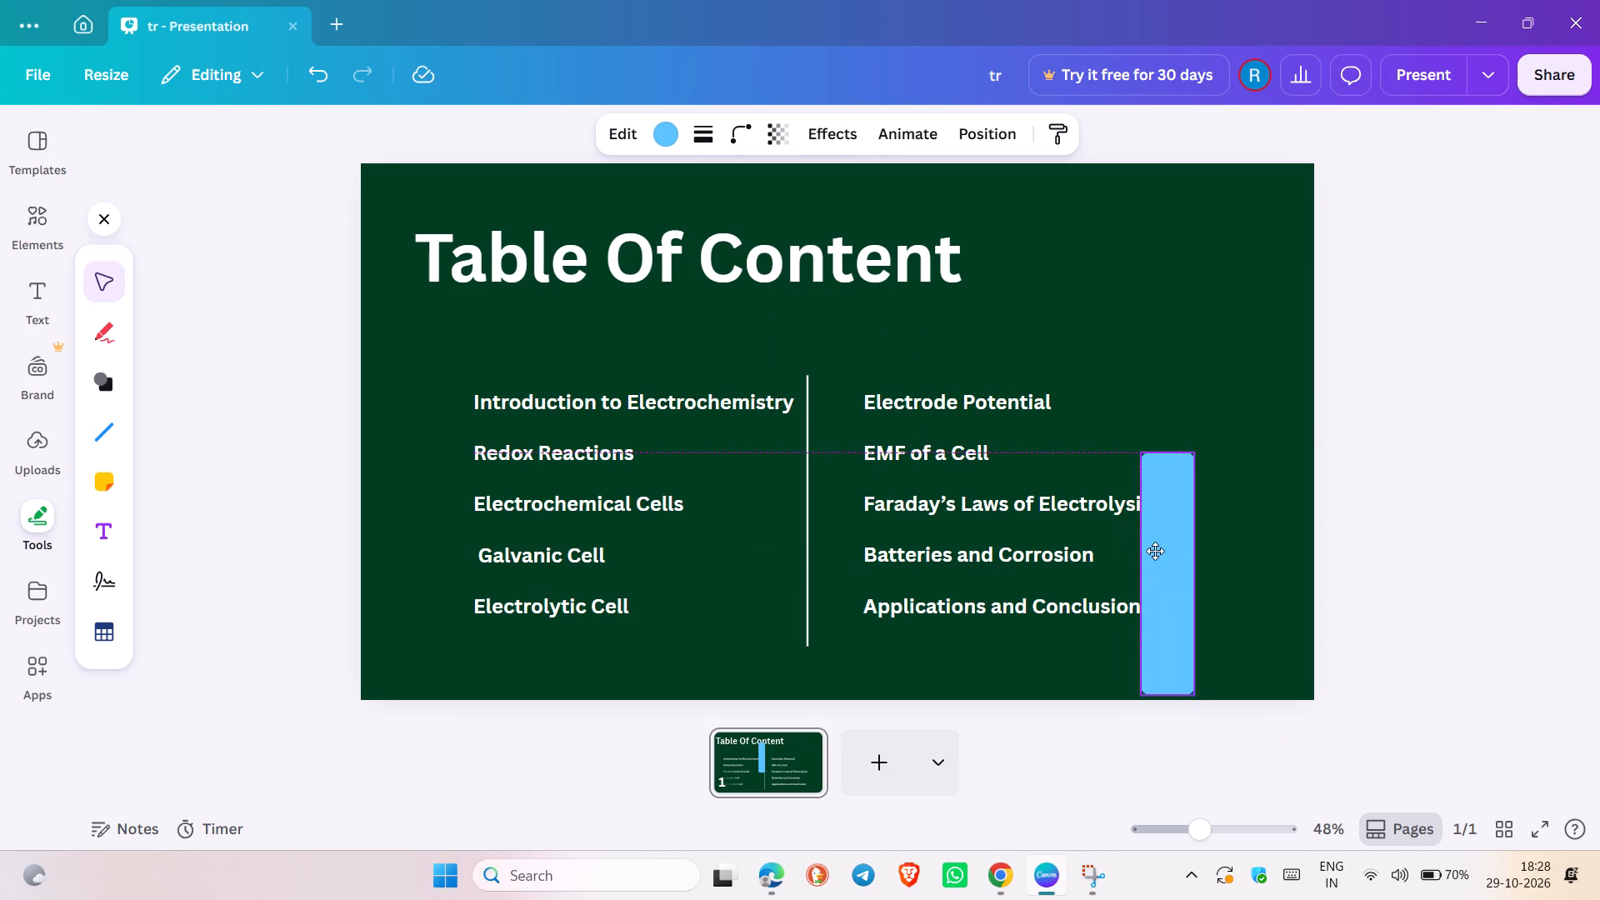
drag(1155, 551, 1217, 507)
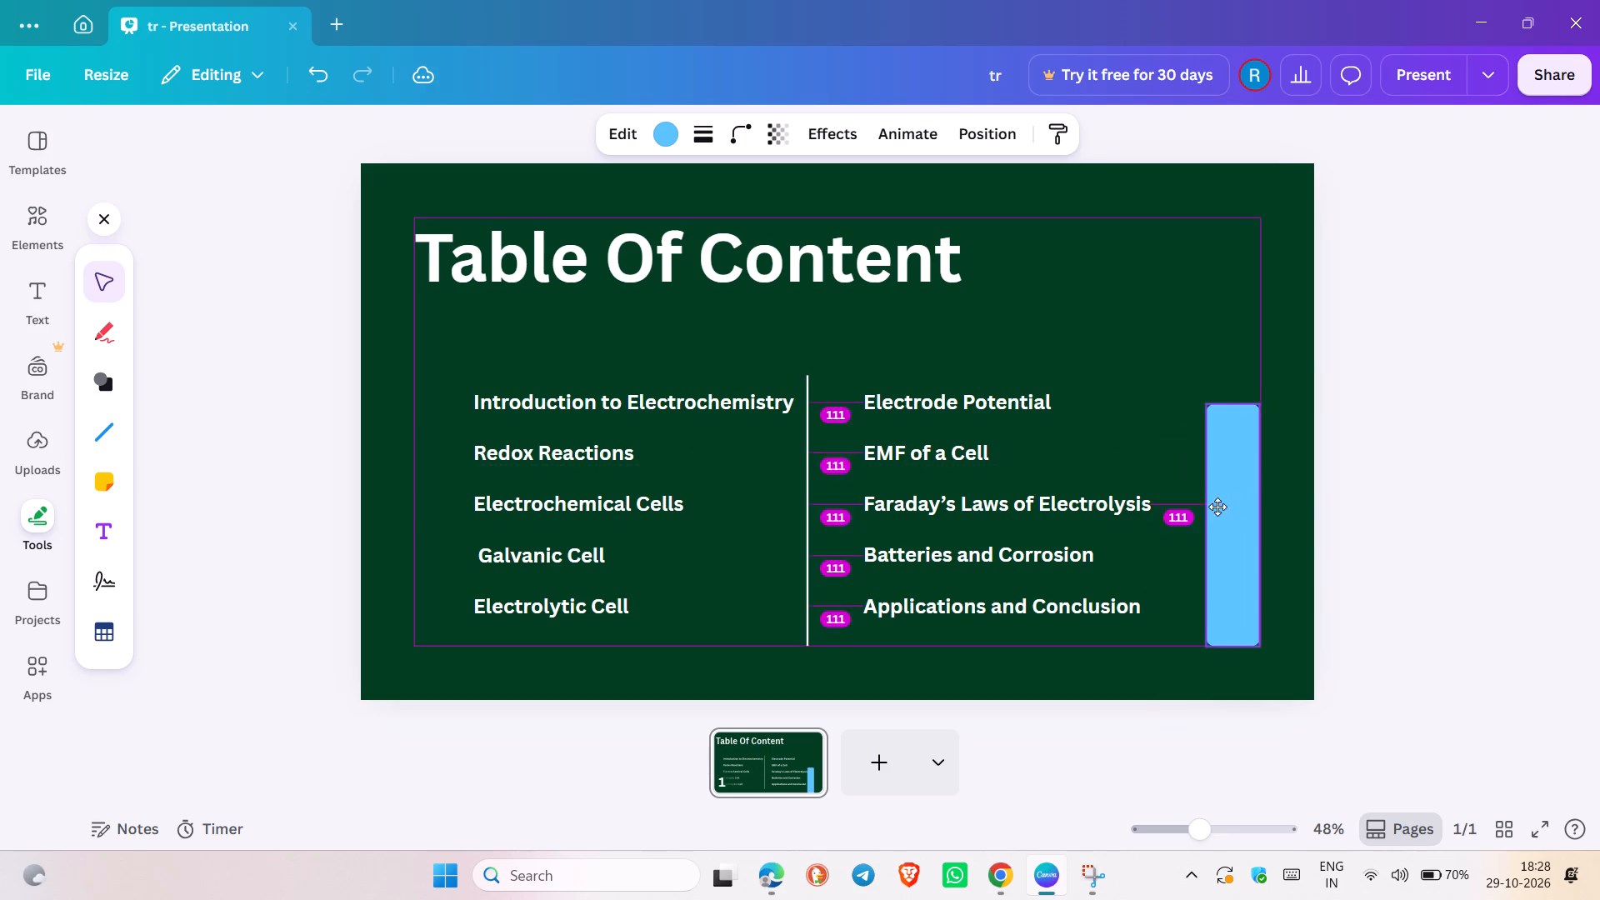
drag(1217, 507, 1213, 496)
drag(1231, 535, 1240, 582)
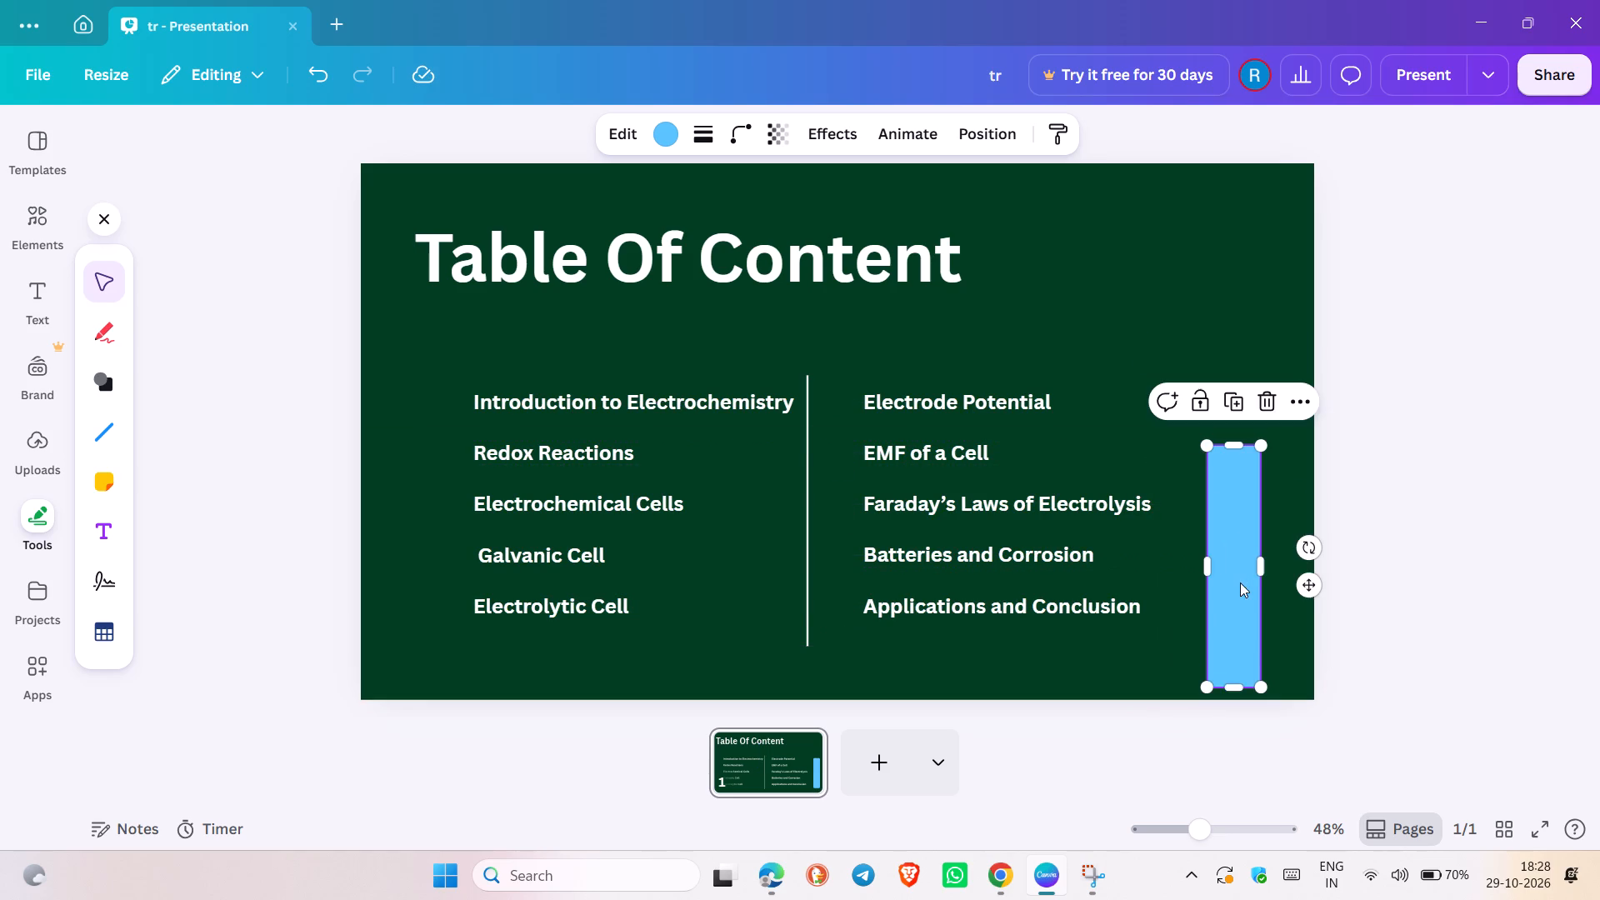
drag(1232, 450, 1210, 319)
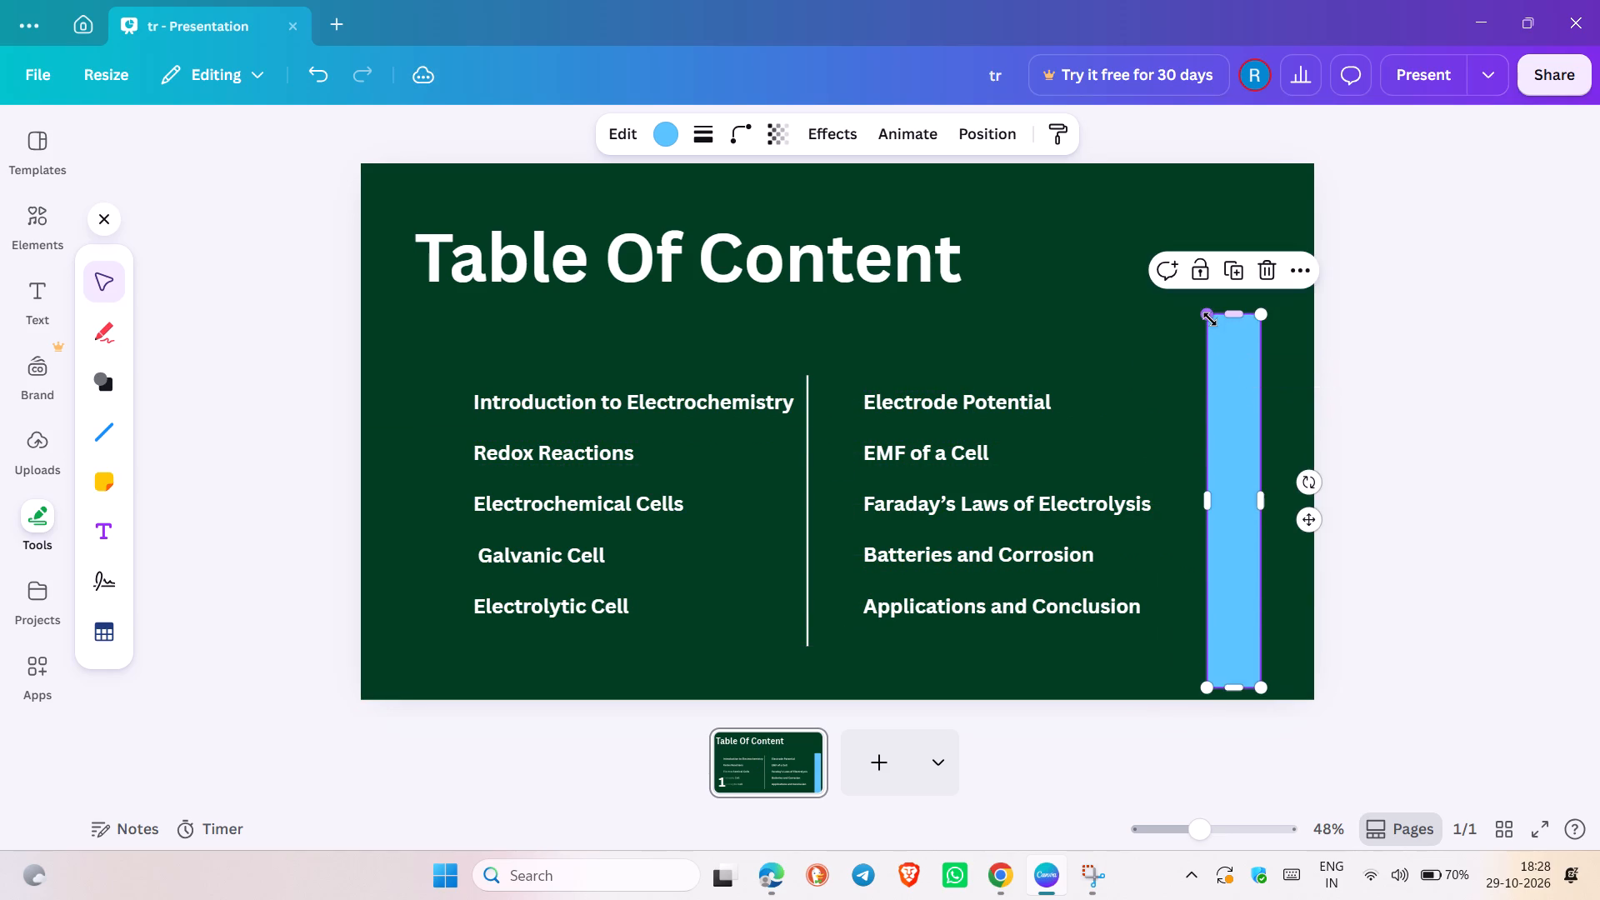
Set the blue bar's corner rounding to 100.
click(725, 127)
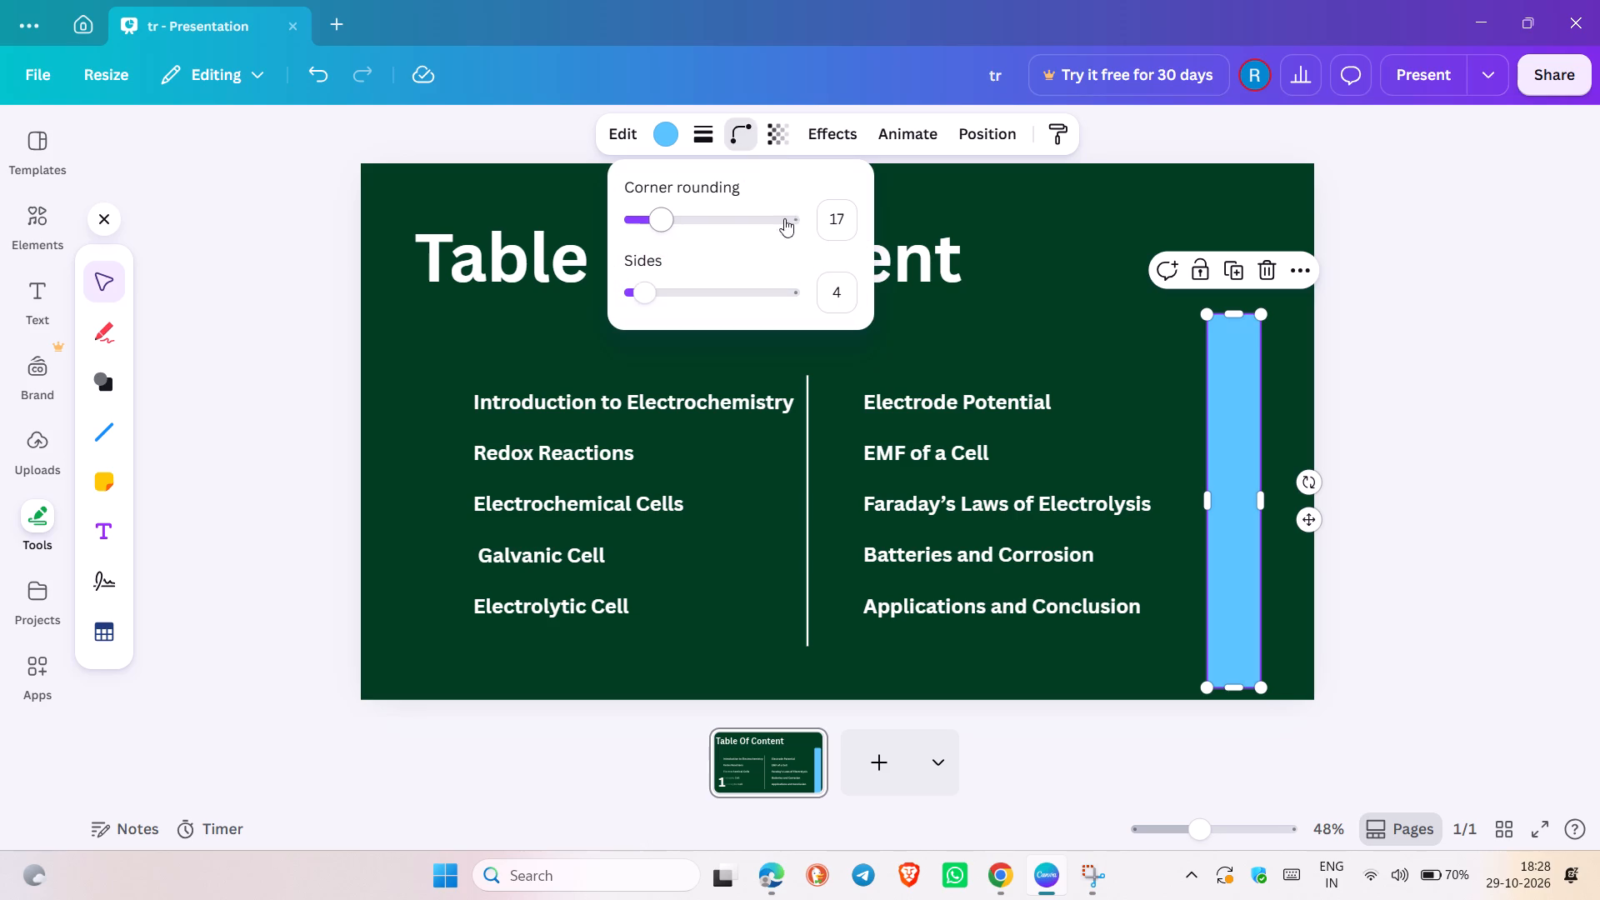
drag(666, 222, 923, 226)
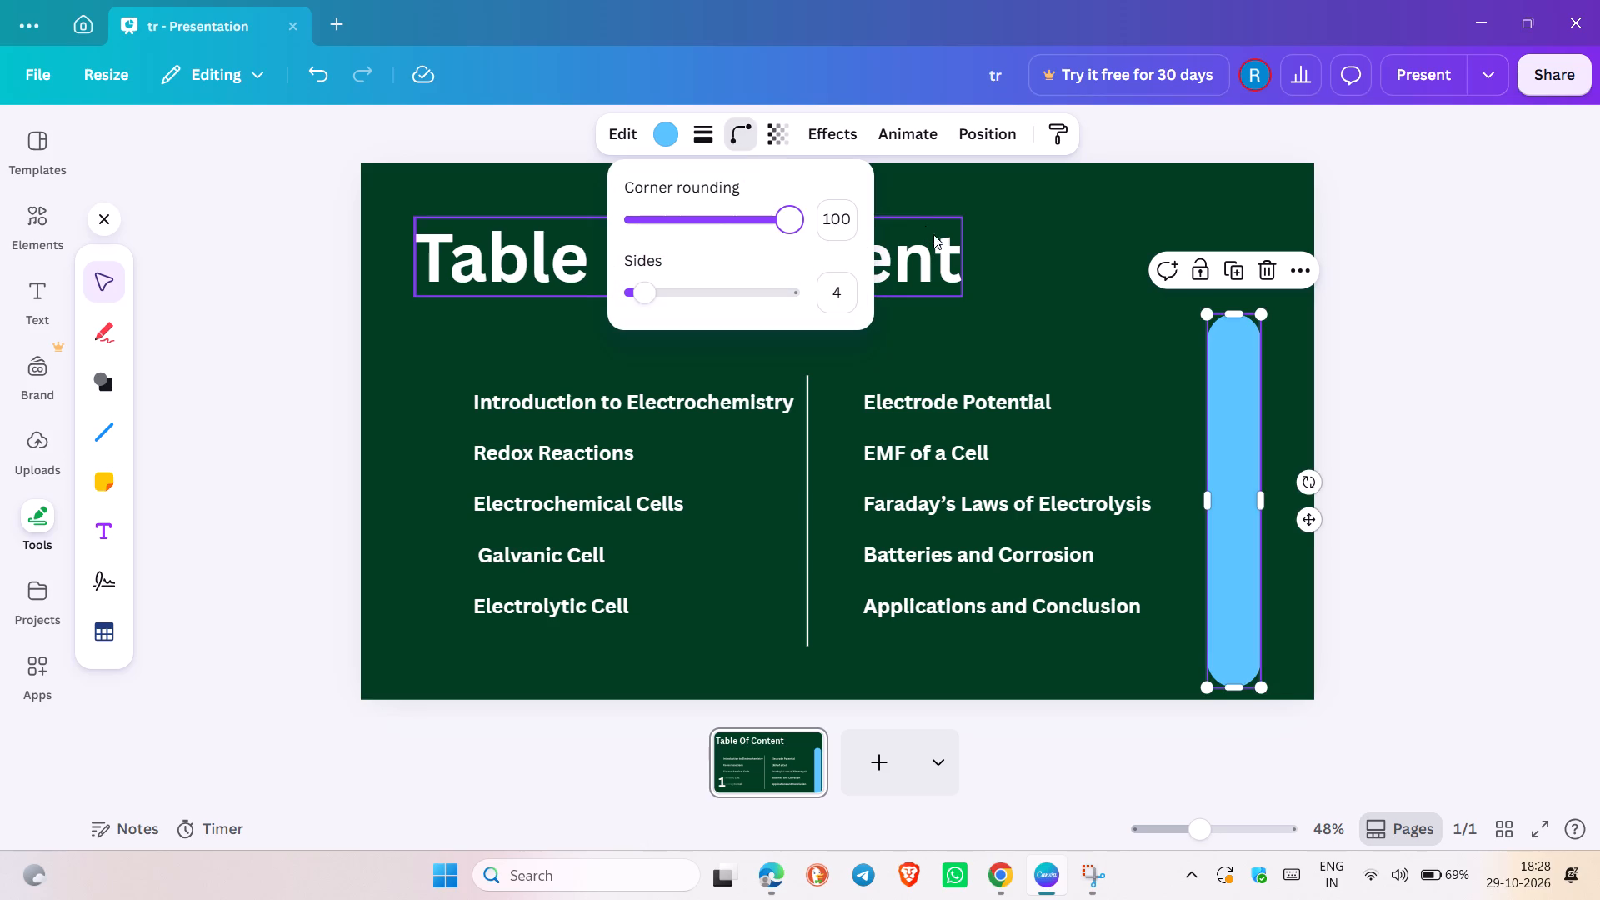
click(1187, 363)
Widen the rounded blue bar slightly on both sides.
click(1233, 462)
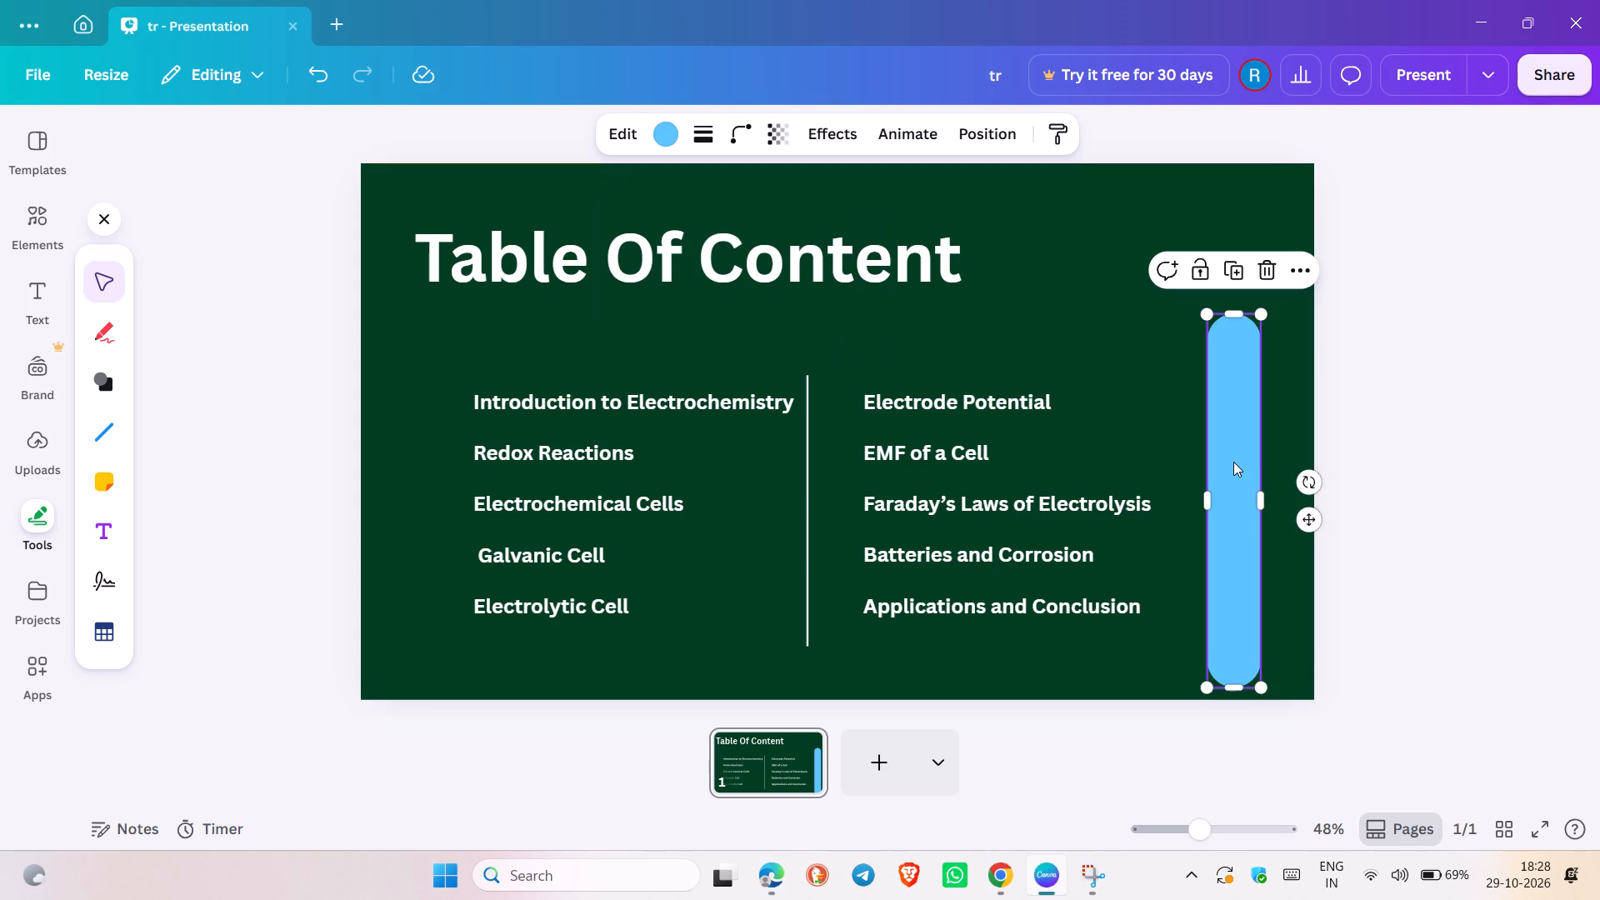
drag(1257, 502, 1268, 506)
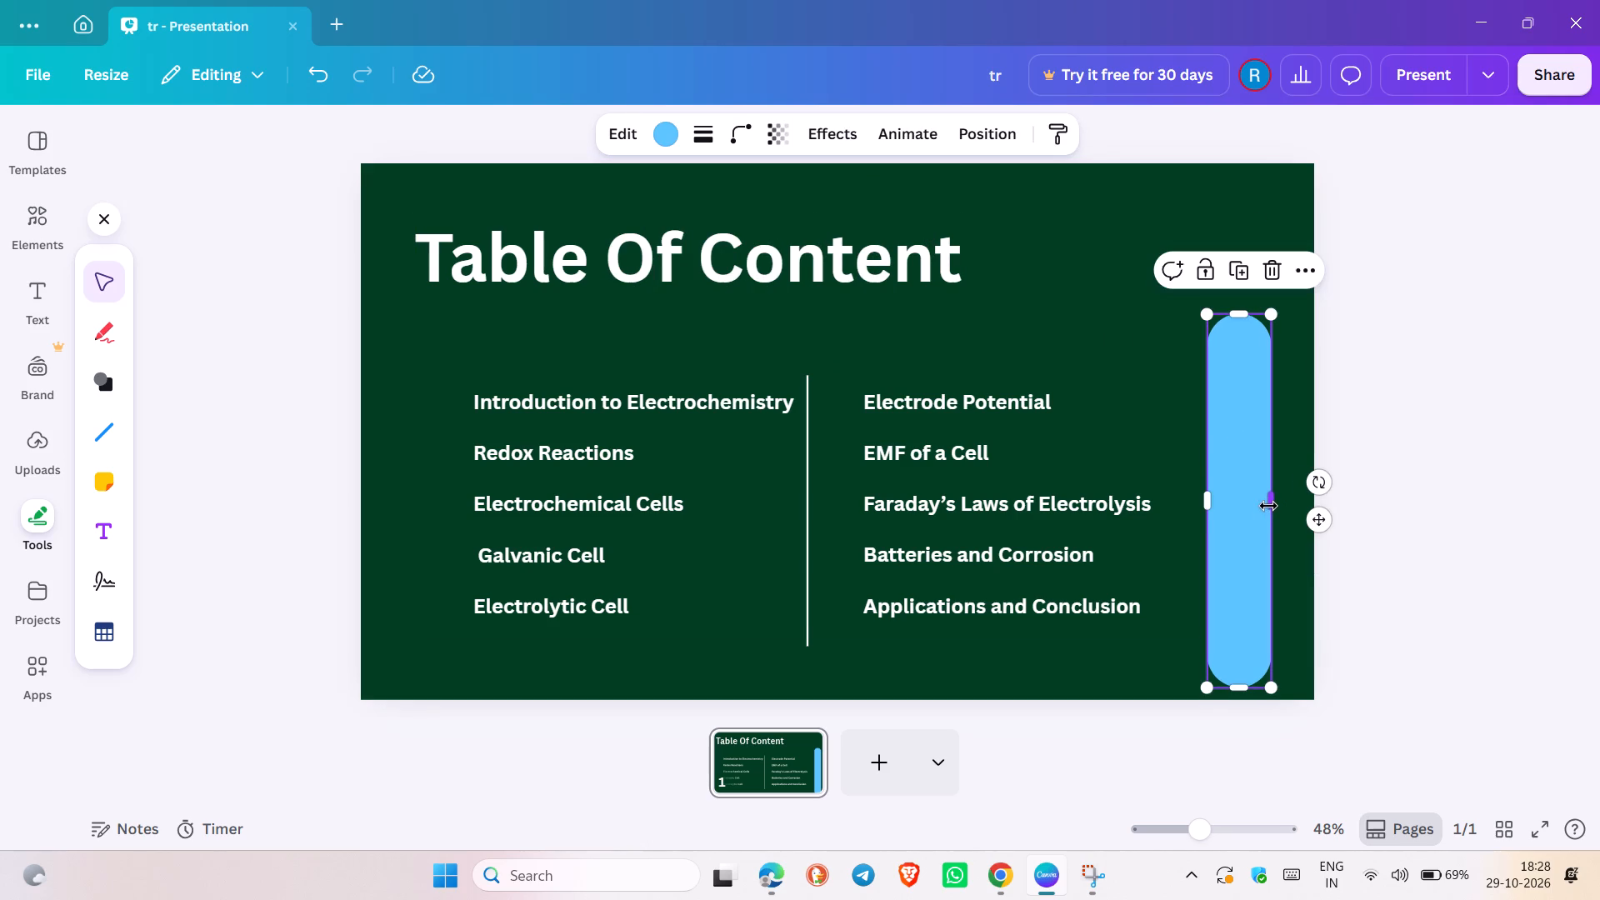
drag(1207, 505, 1194, 507)
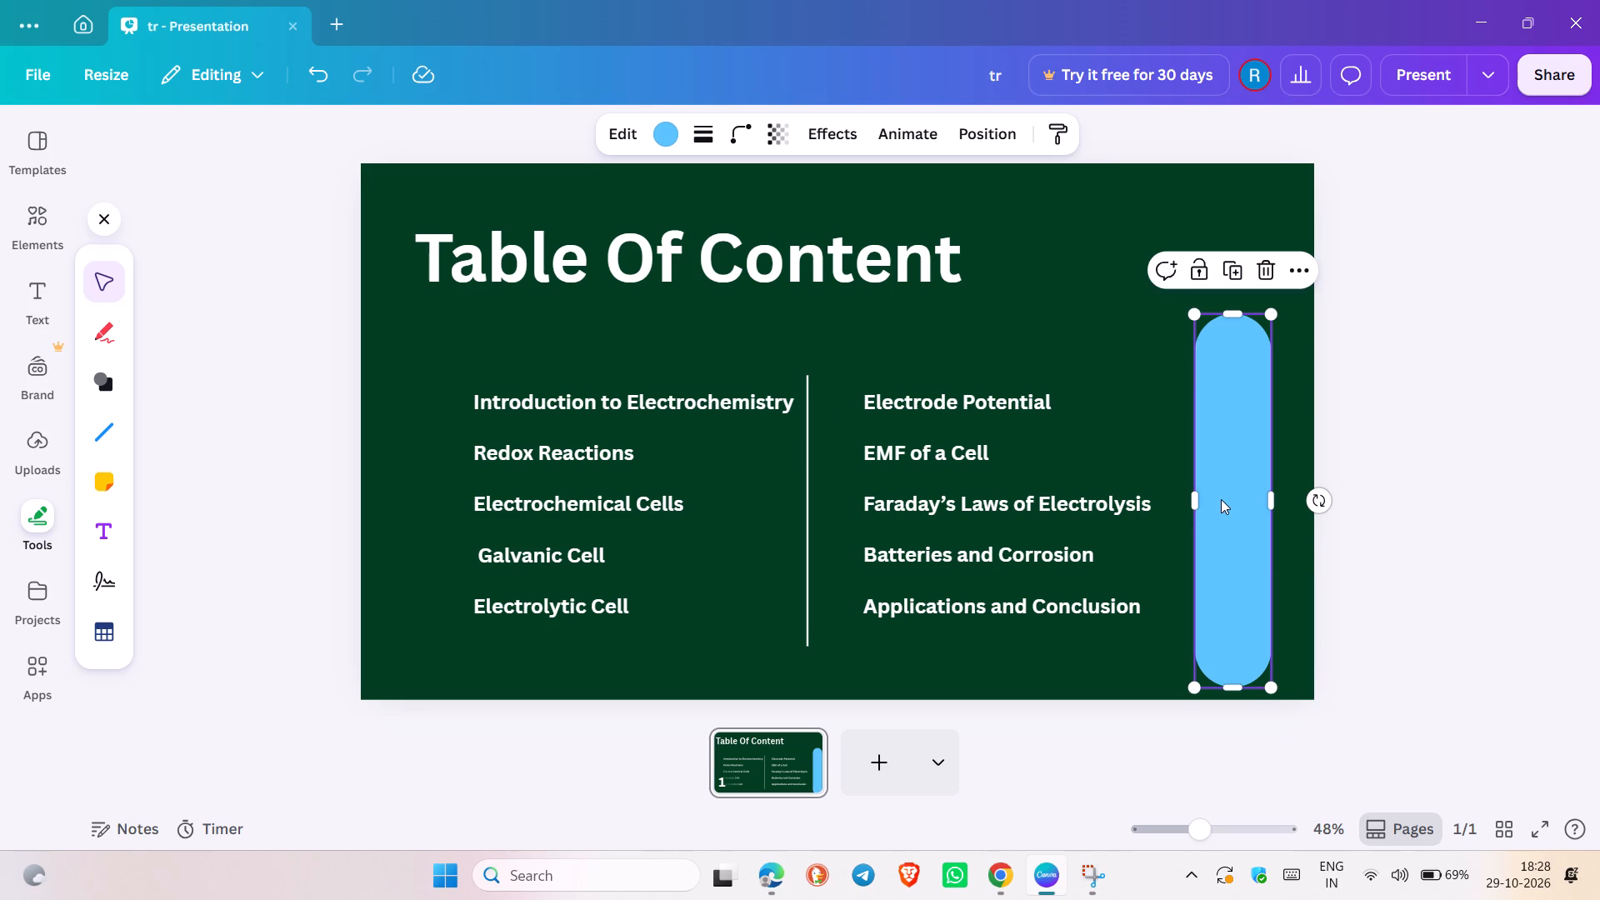
Lower the blue bar past the slide's bottom edge and raise its top end to the lower edge of the title.
drag(1225, 498, 1227, 545)
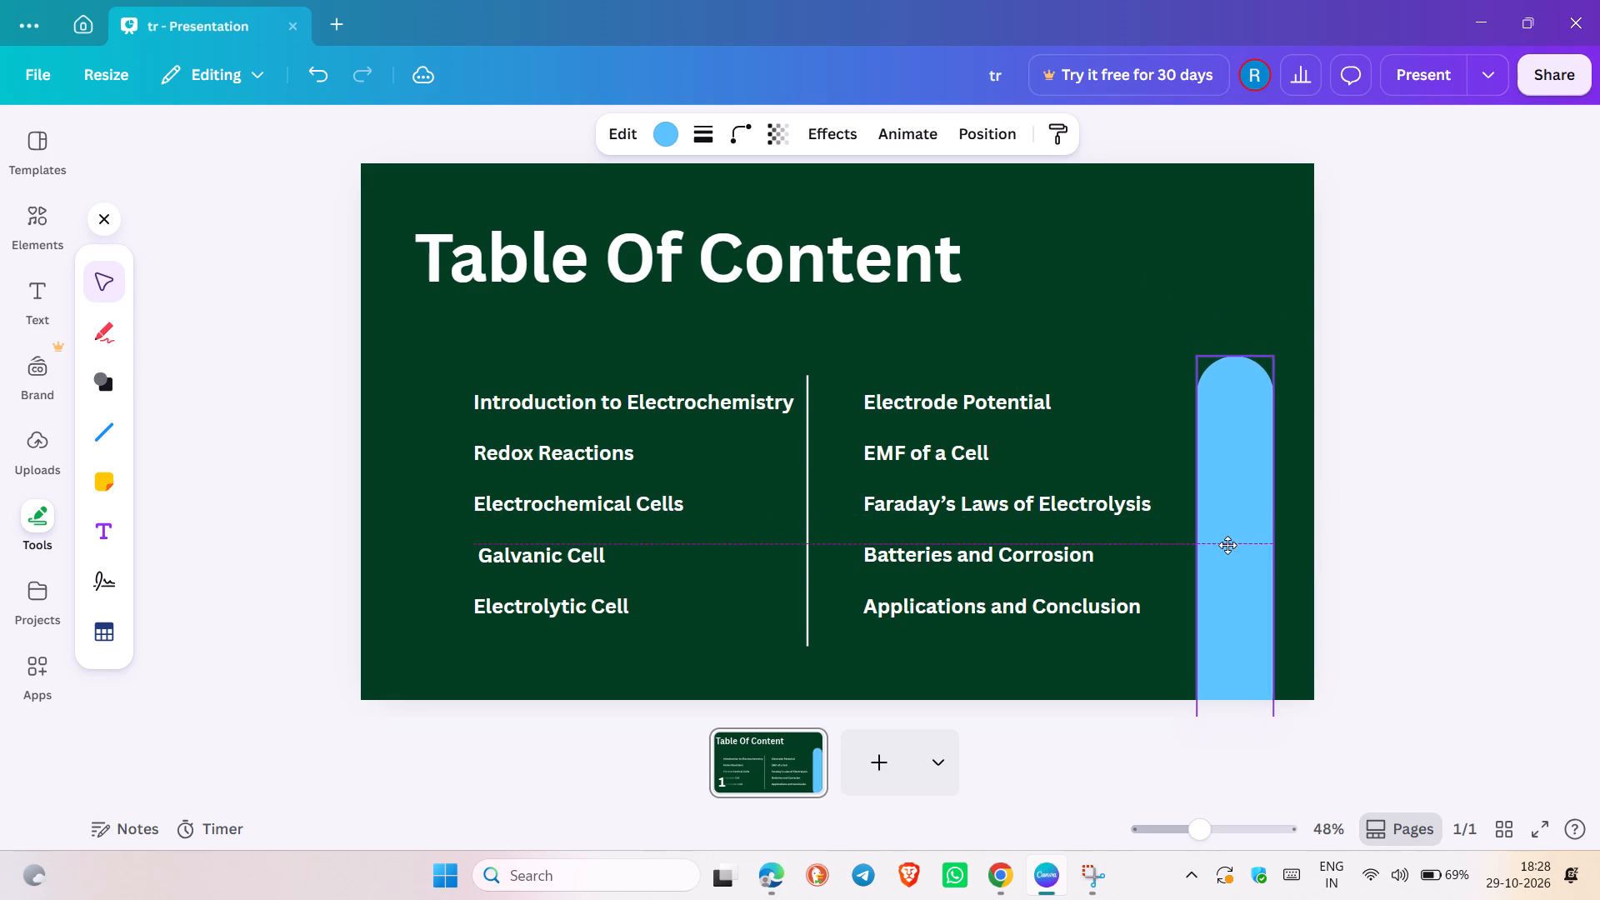
drag(1227, 545, 1226, 541)
drag(1236, 356, 1236, 346)
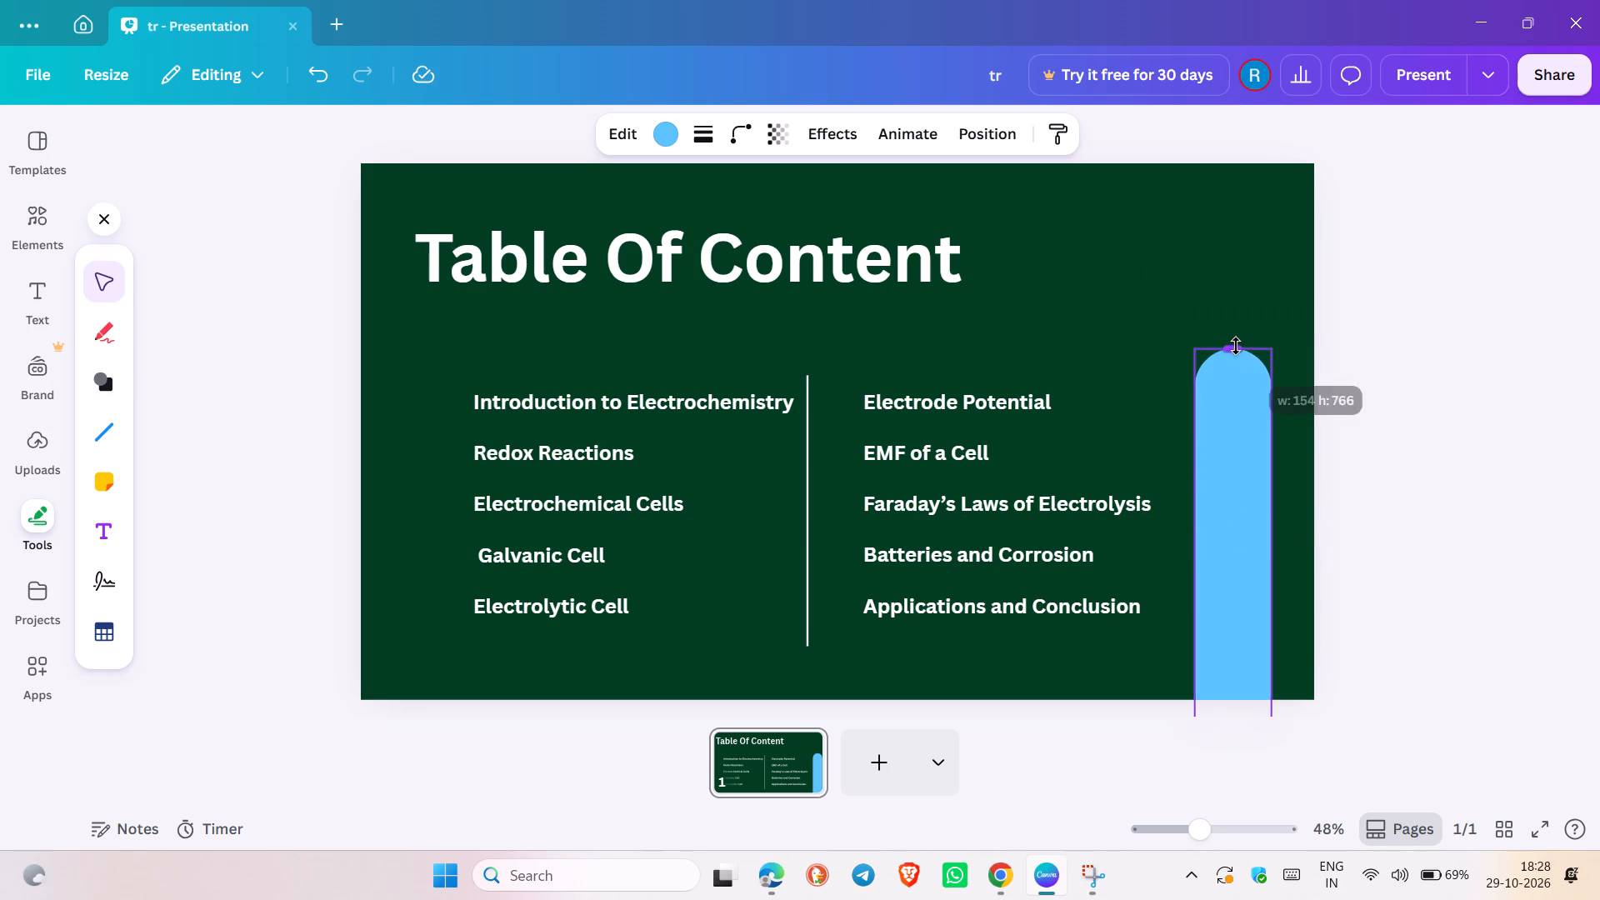
drag(1236, 346, 1230, 290)
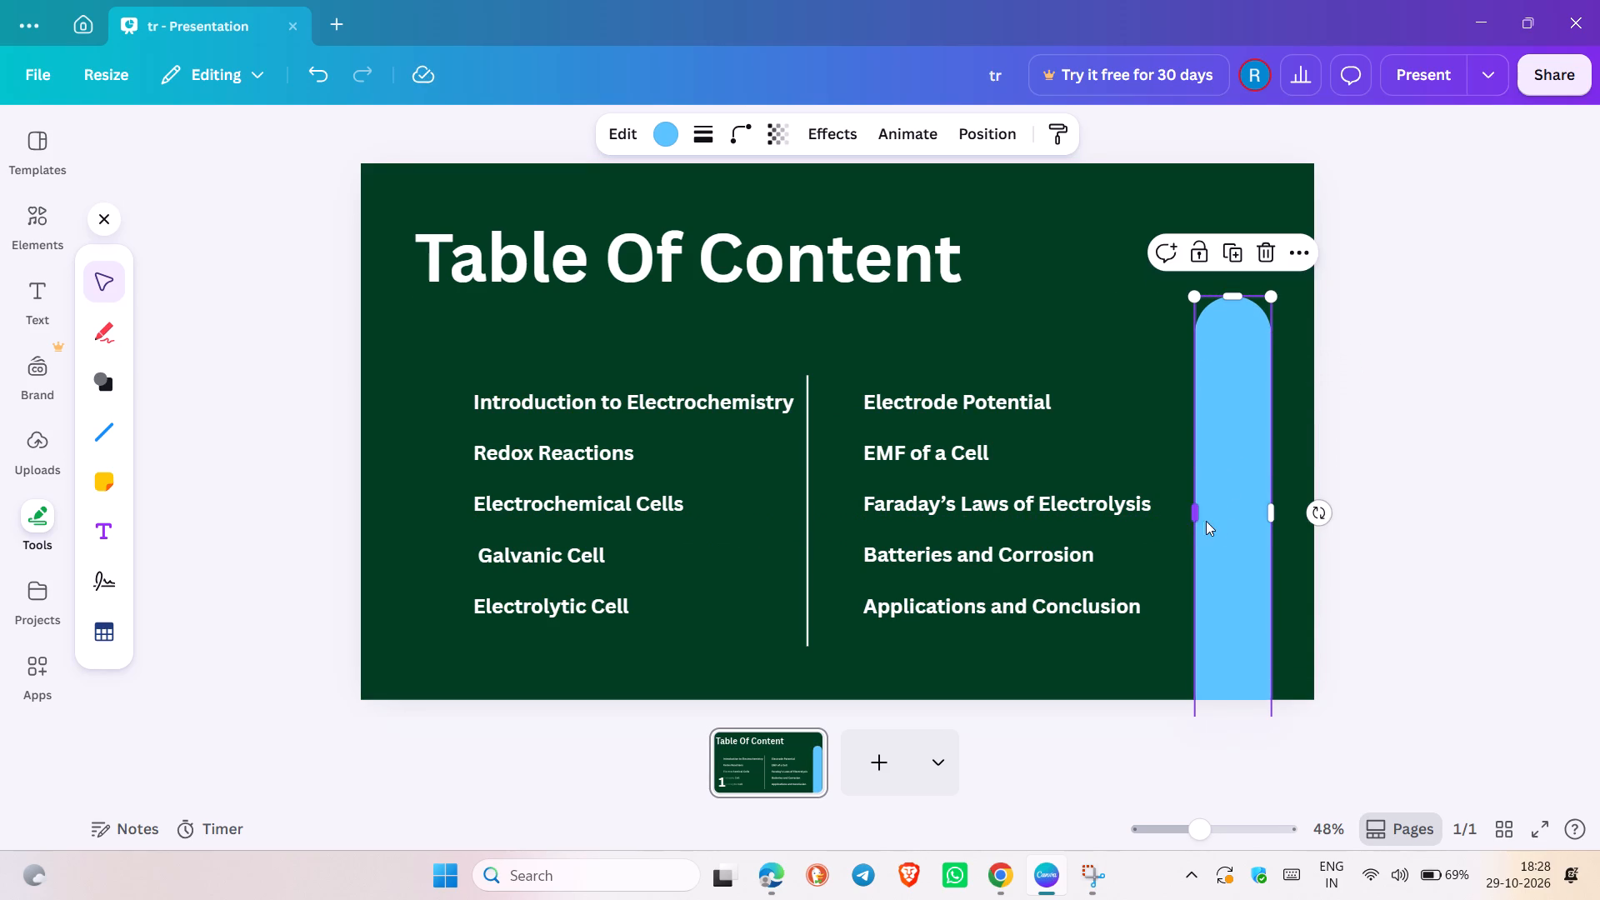
Widen the blue bar slightly toward the slide's outer edge and nudge it closer to the second column.
drag(1272, 512, 1282, 512)
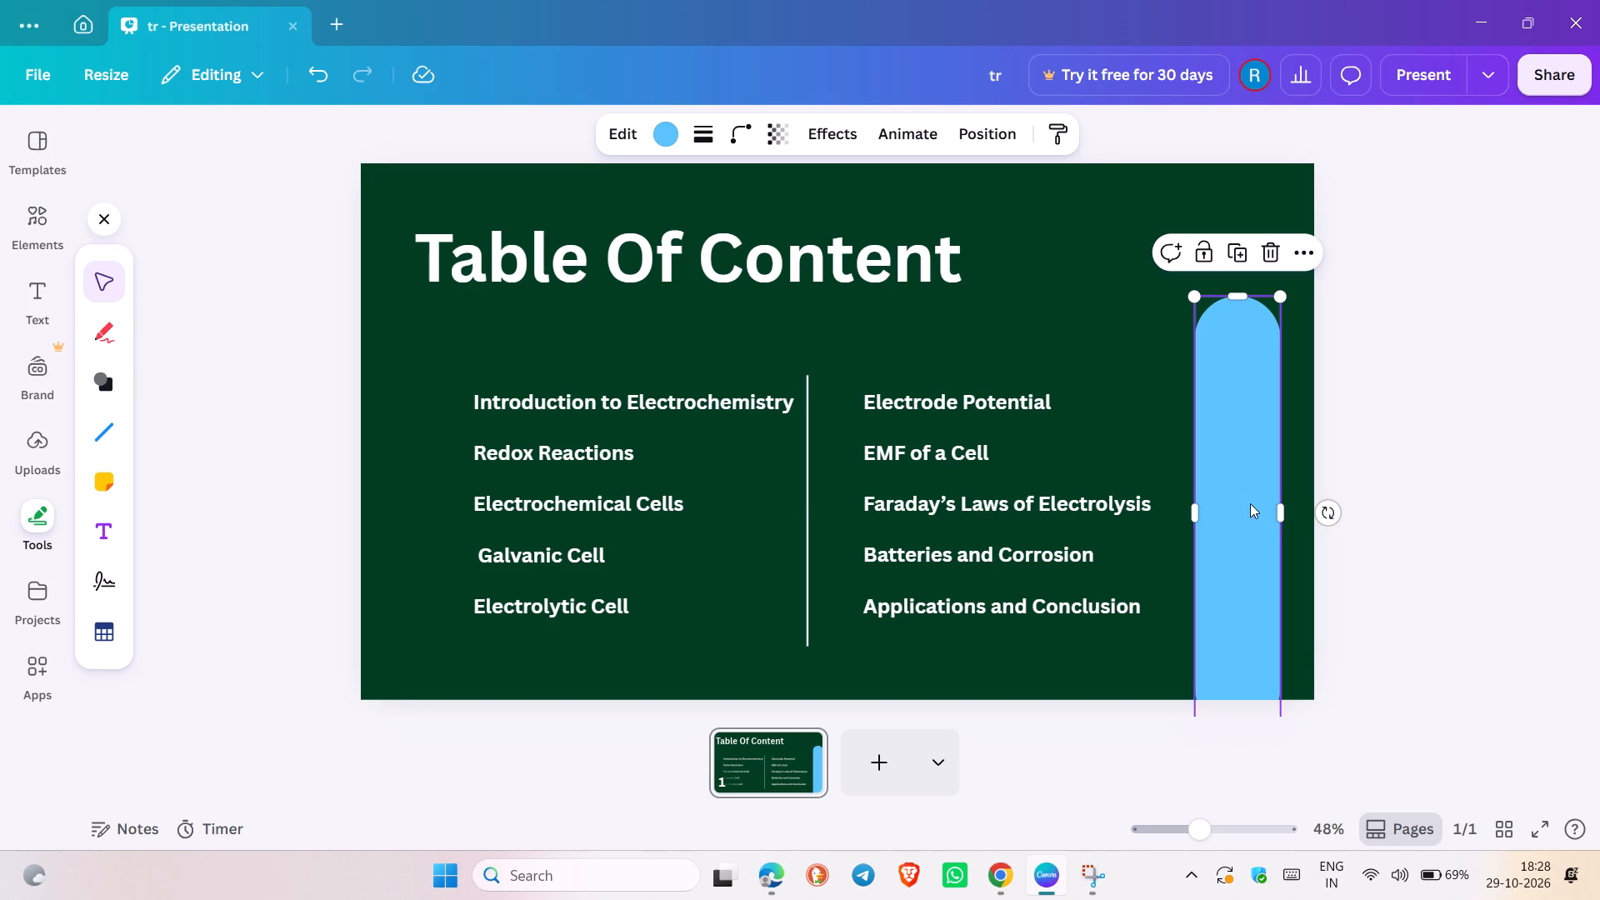
click(1250, 503)
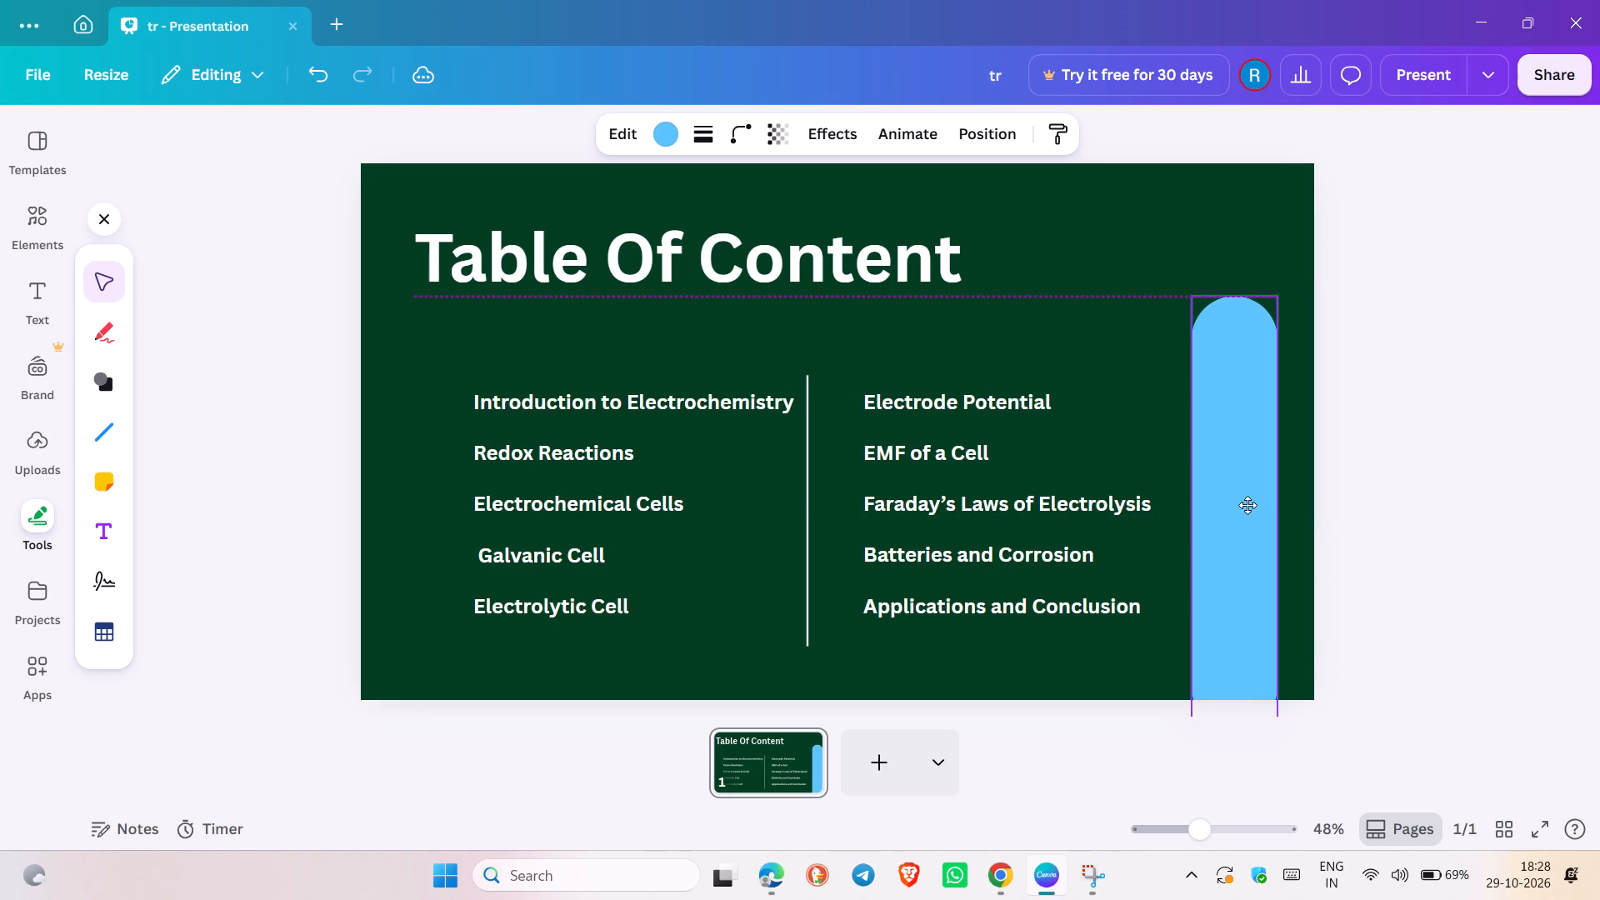
click(1246, 505)
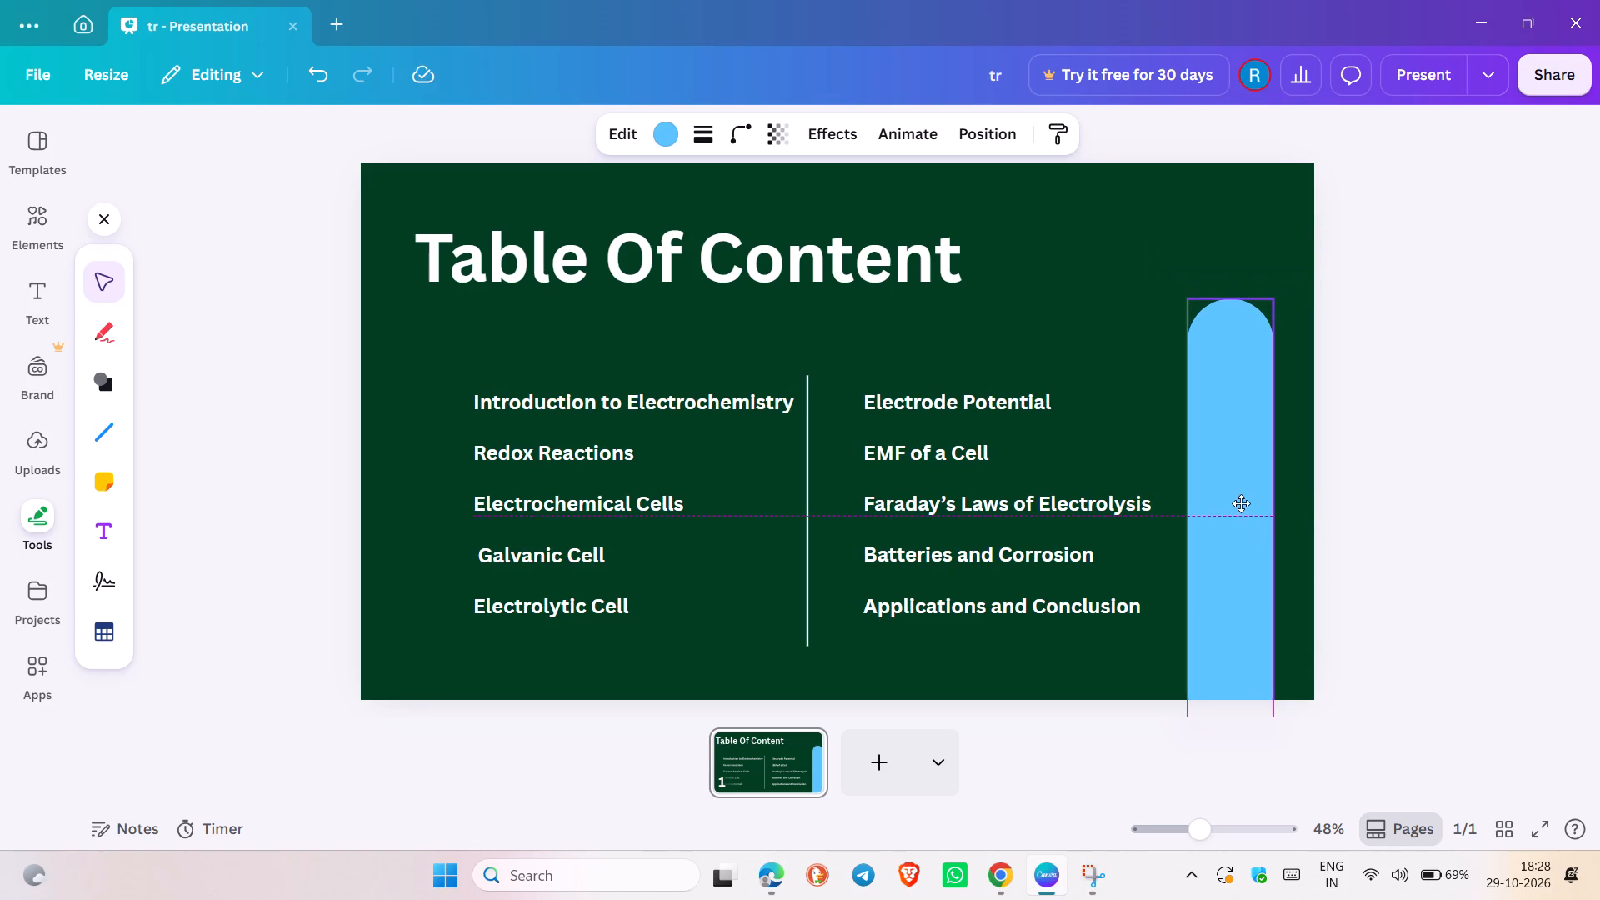
click(1361, 505)
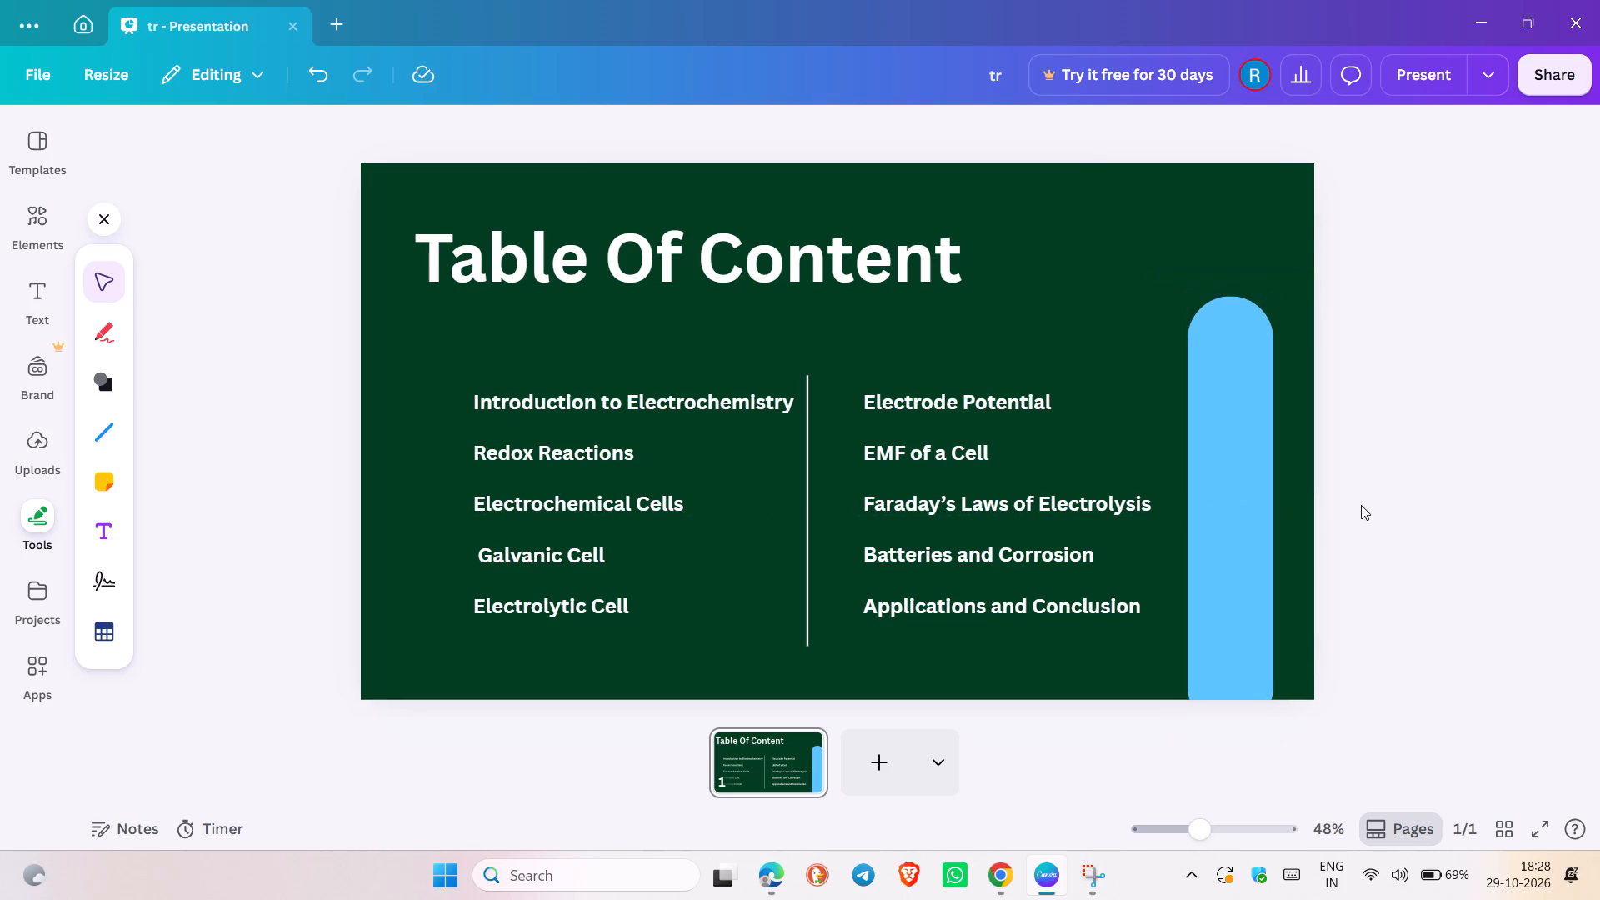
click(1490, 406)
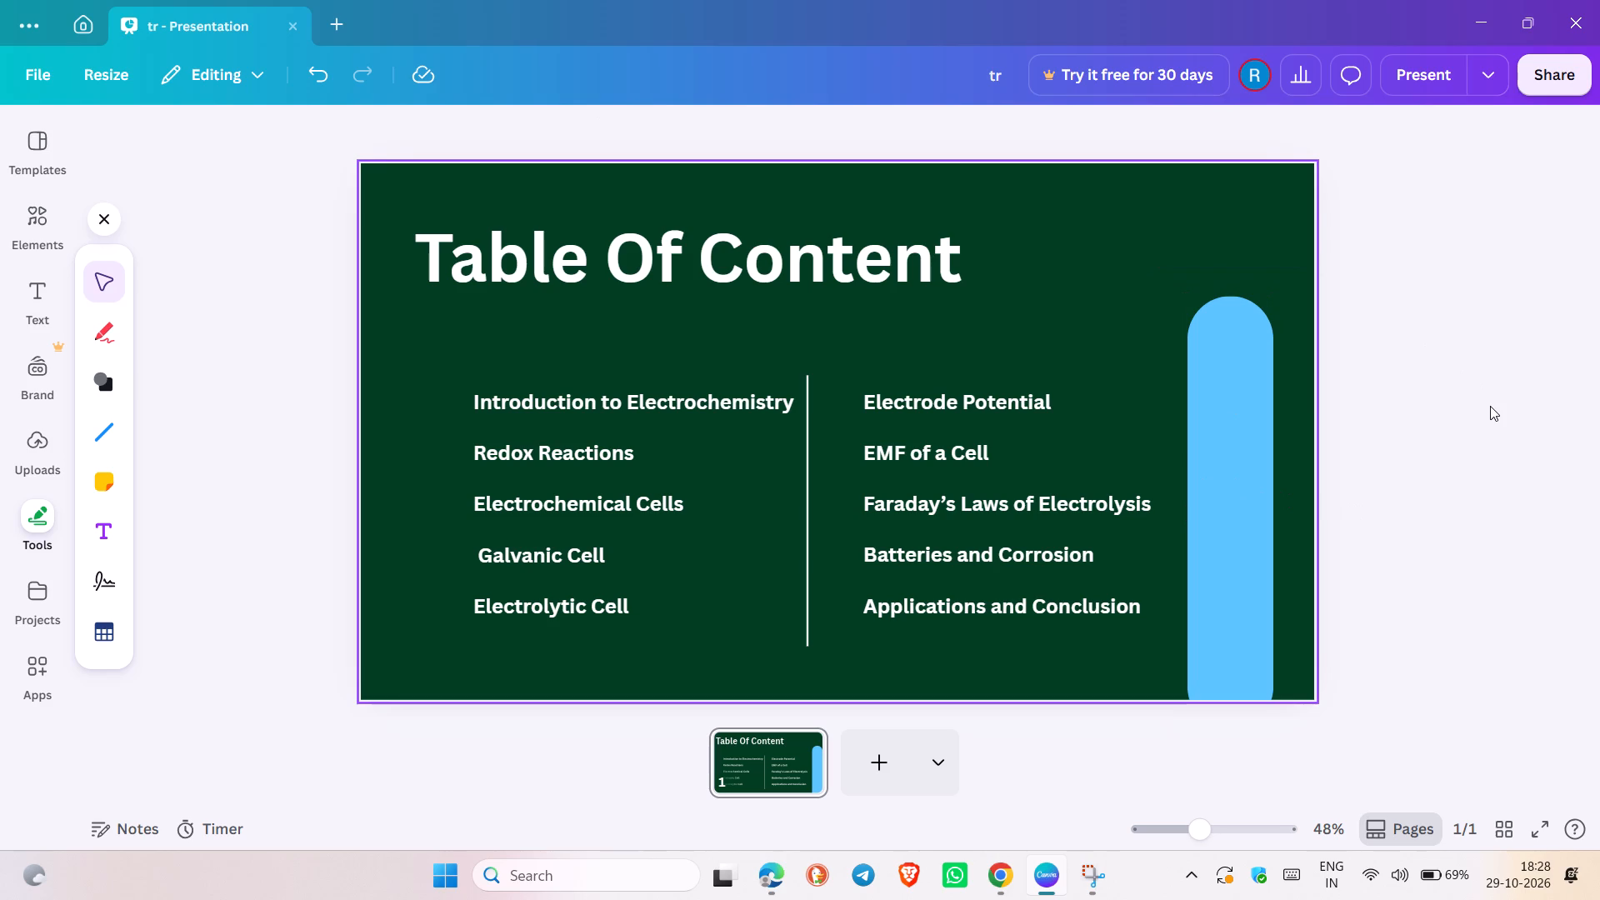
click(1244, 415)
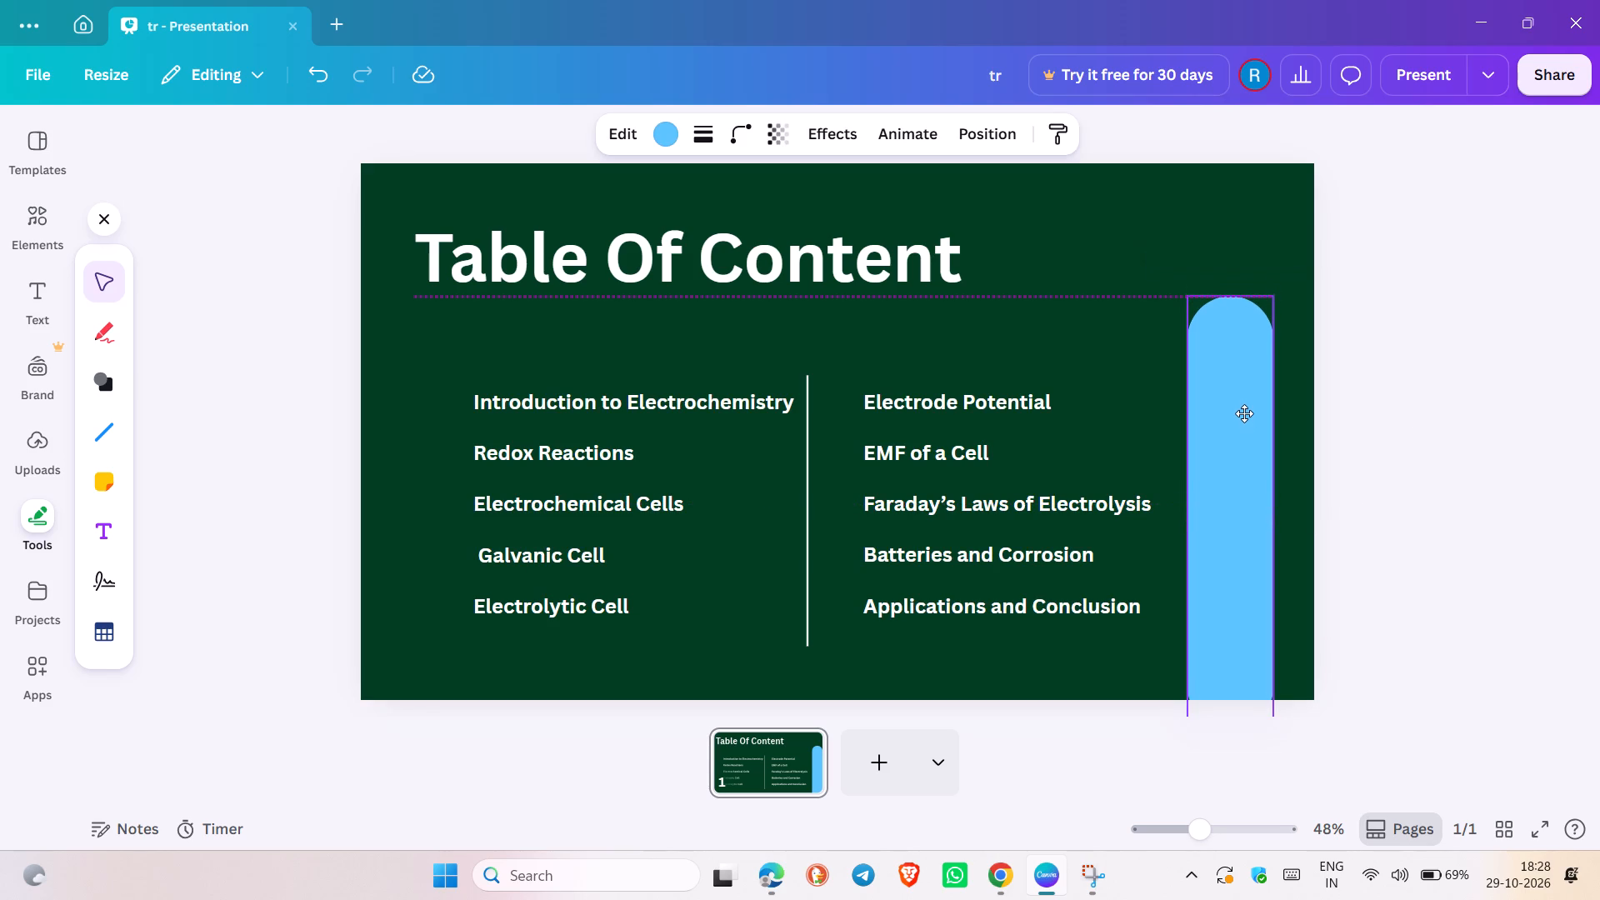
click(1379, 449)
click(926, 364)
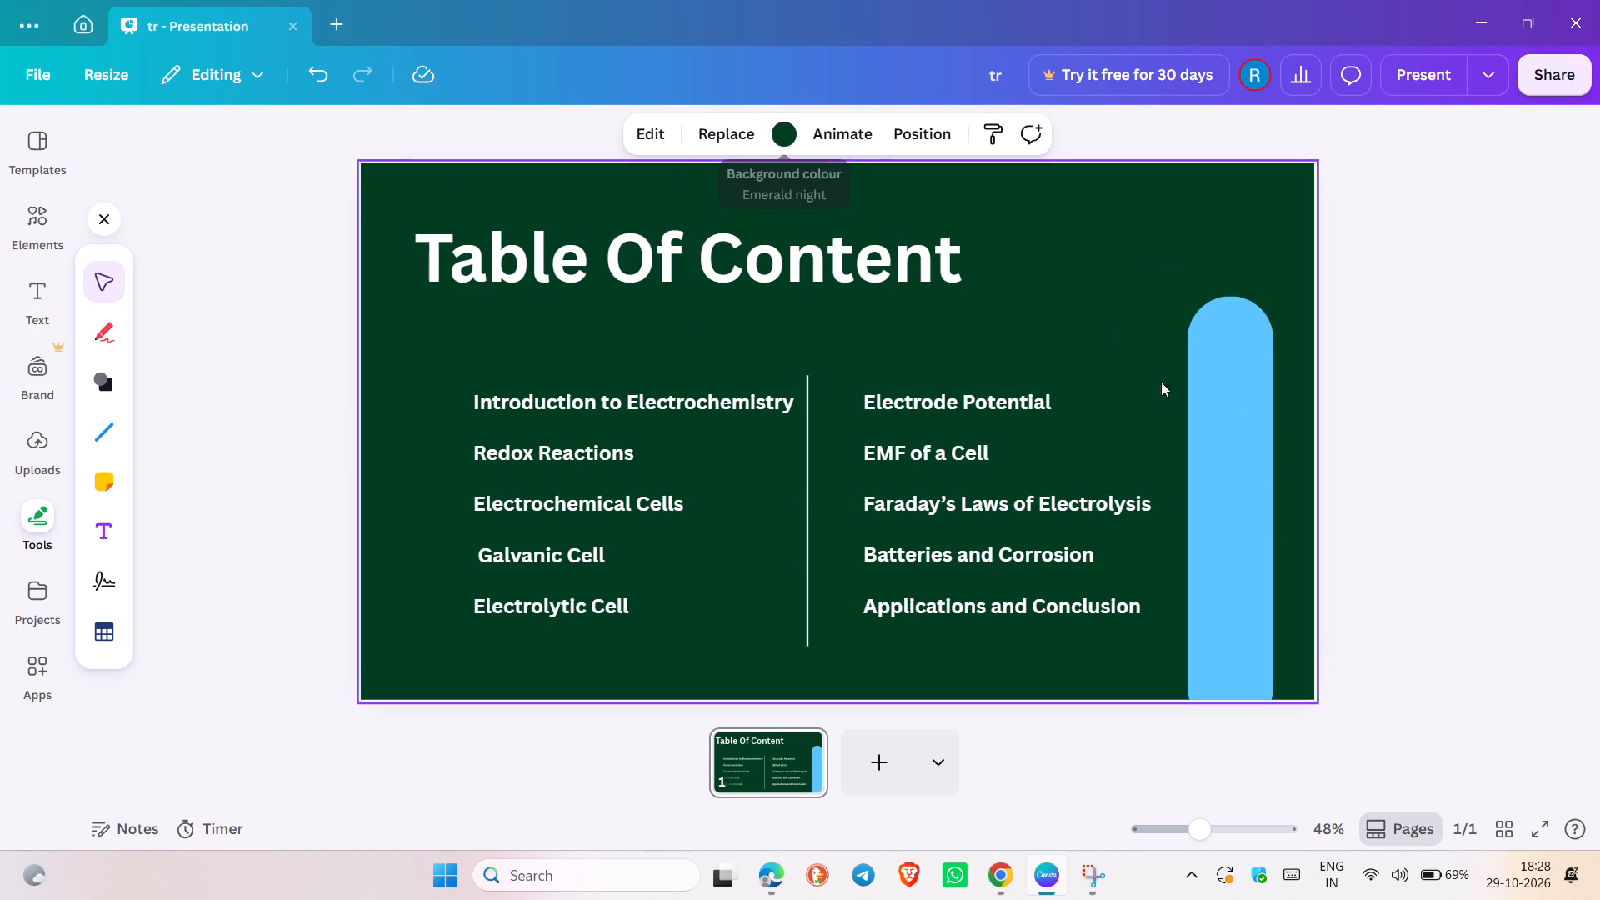
Recolour the rounded blue bar, trying light yellow, peach and pink shades before choosing the palest cream-yellow from the full solid colour set.
click(1222, 424)
click(662, 129)
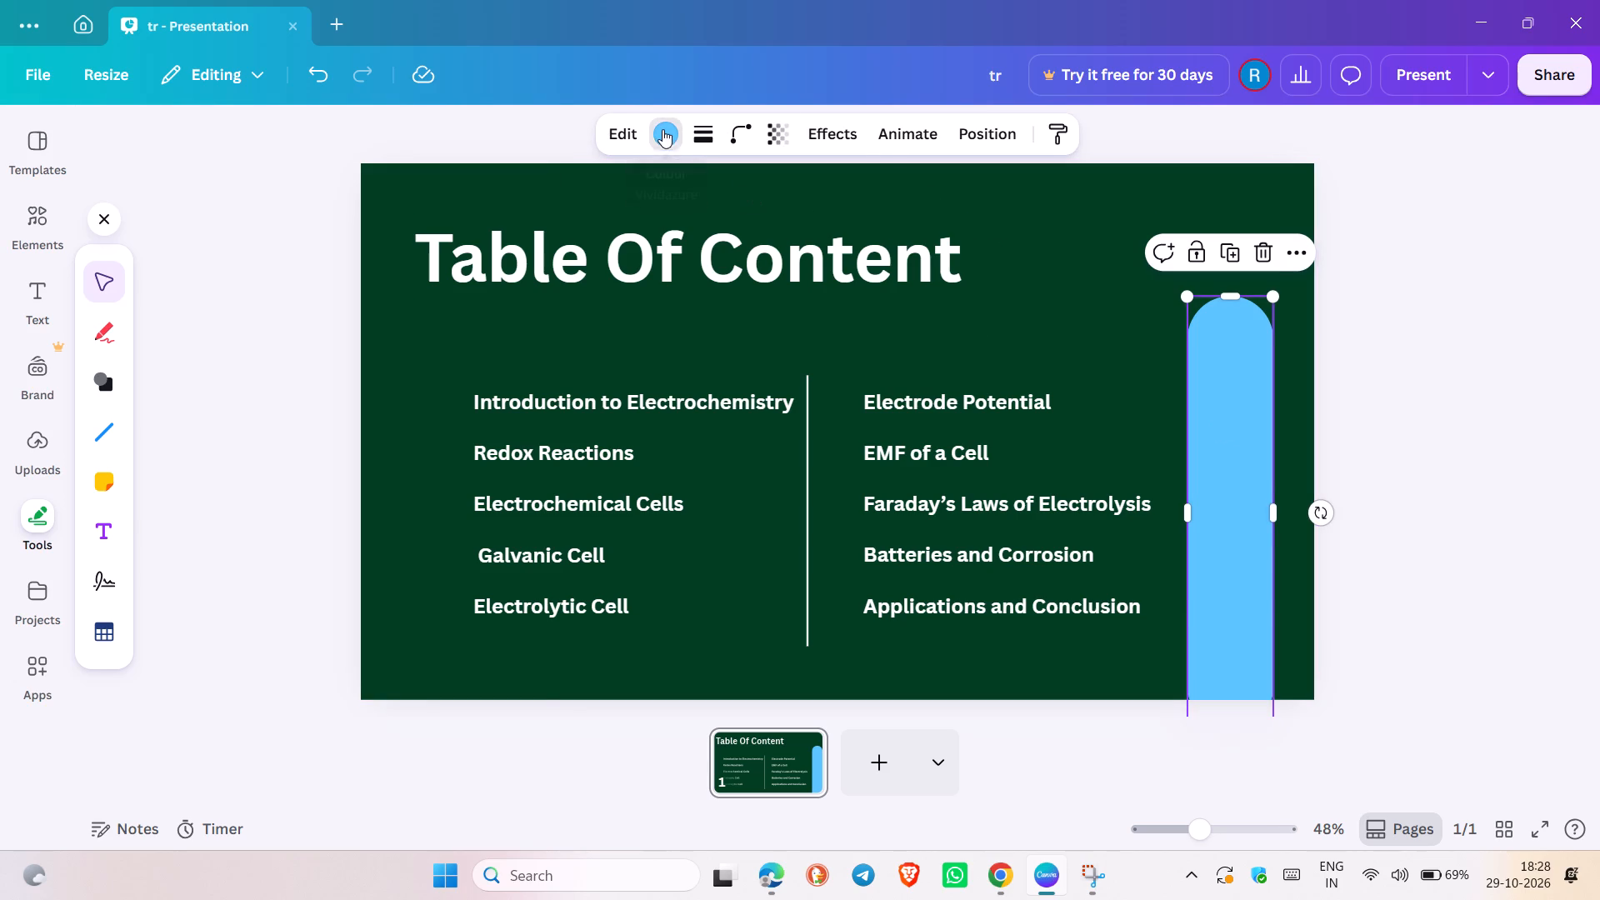
scroll(214, 612, down, 2)
scroll(311, 638, down, 1)
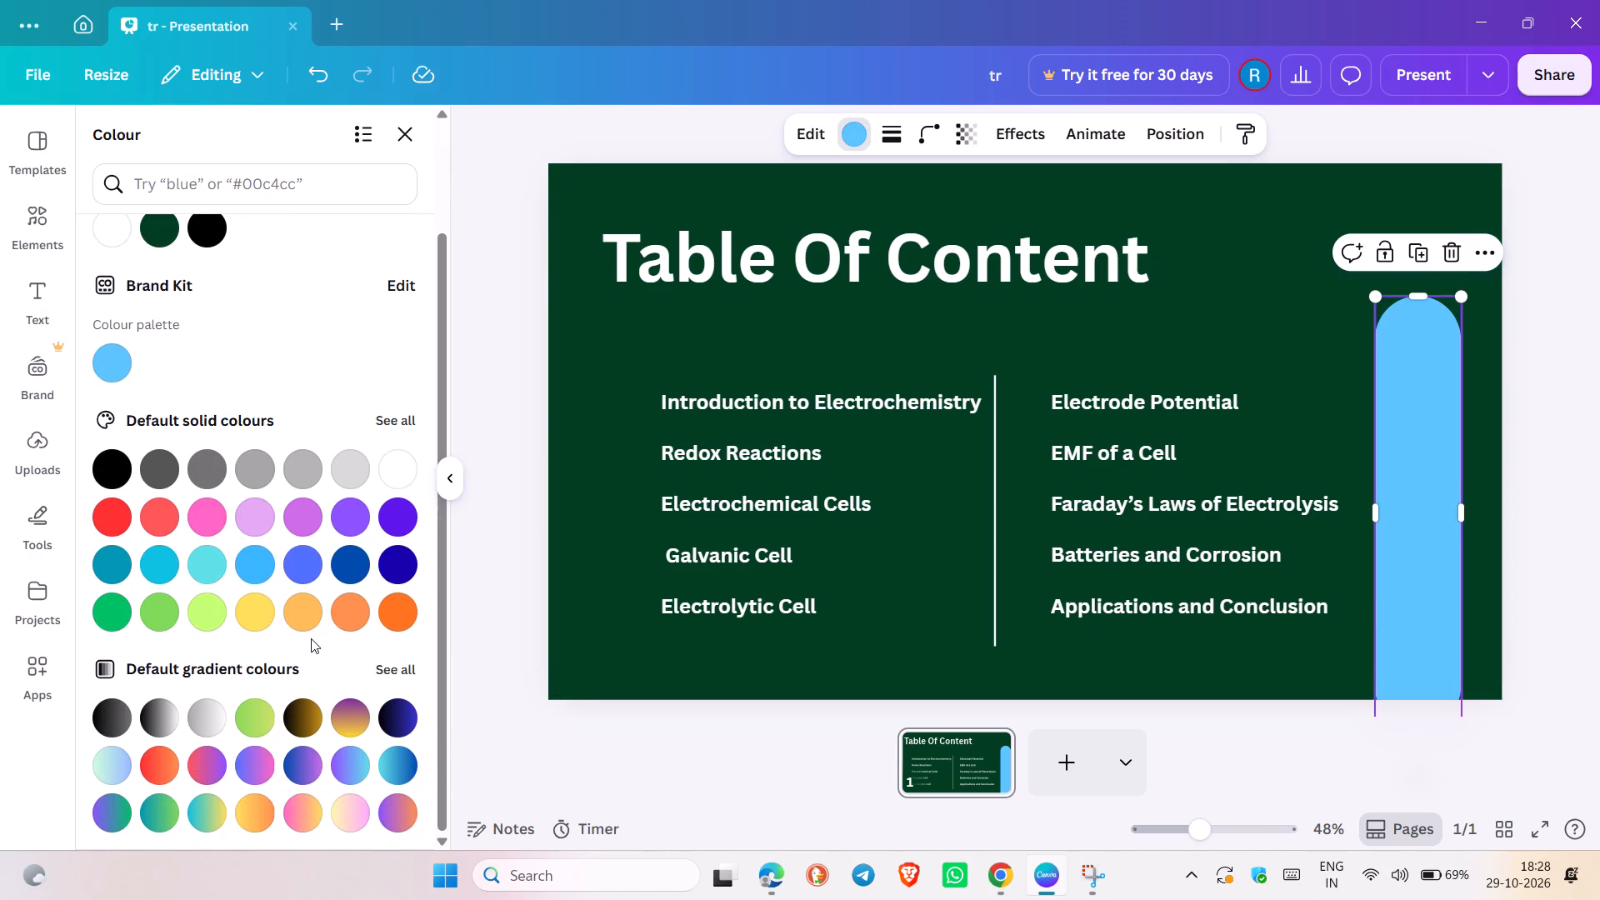
scroll(311, 638, down, 1)
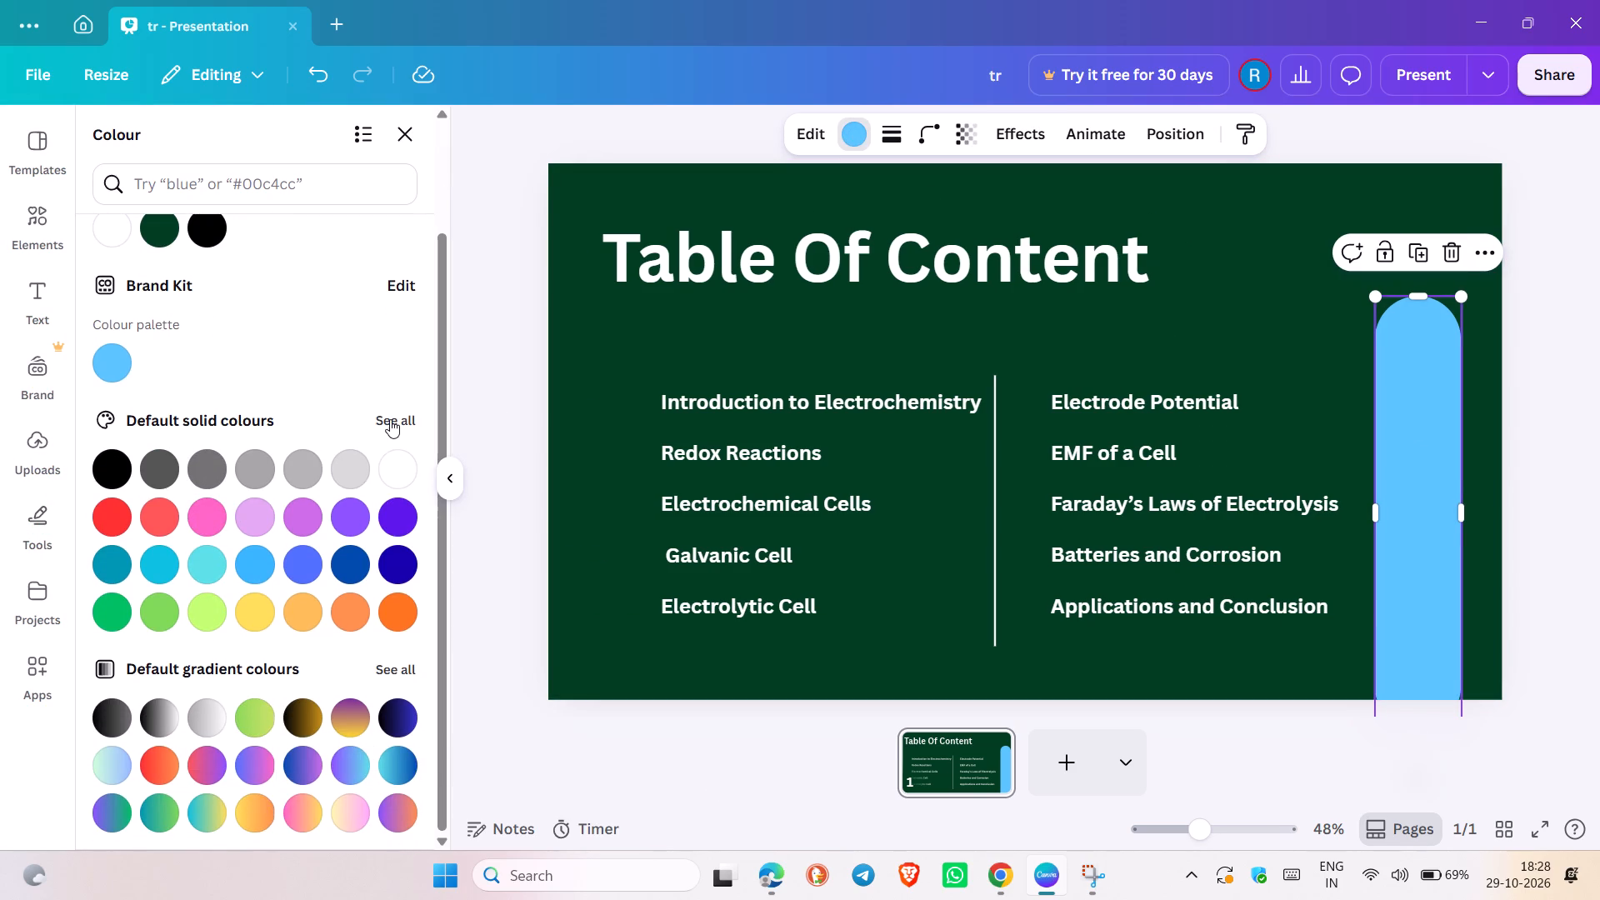
click(390, 419)
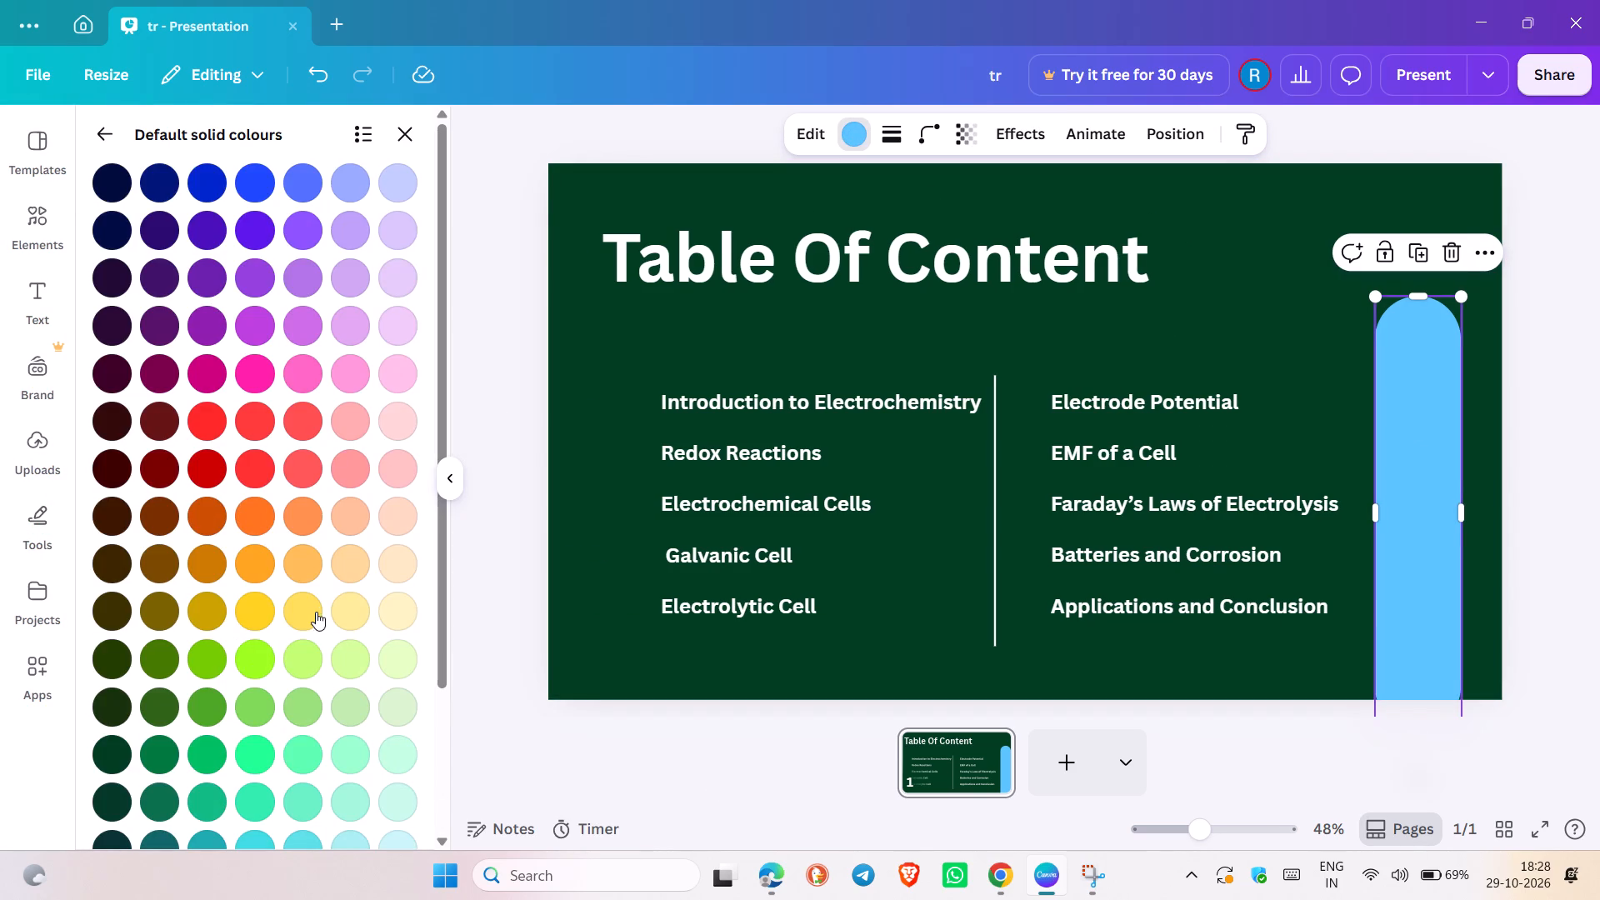
click(314, 610)
click(347, 615)
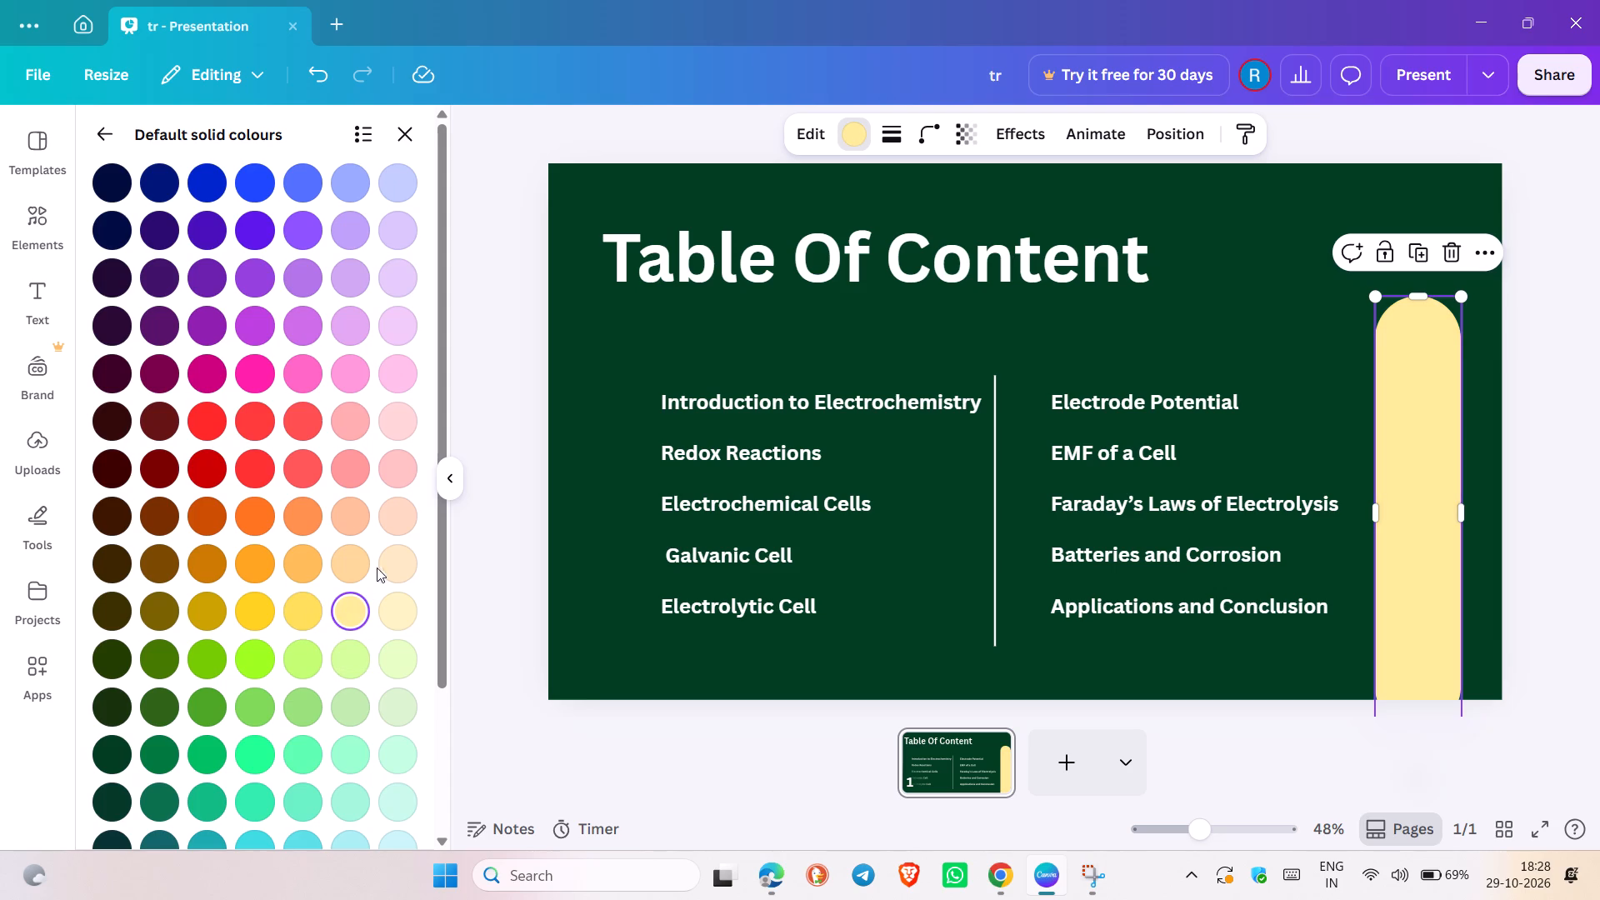
click(390, 567)
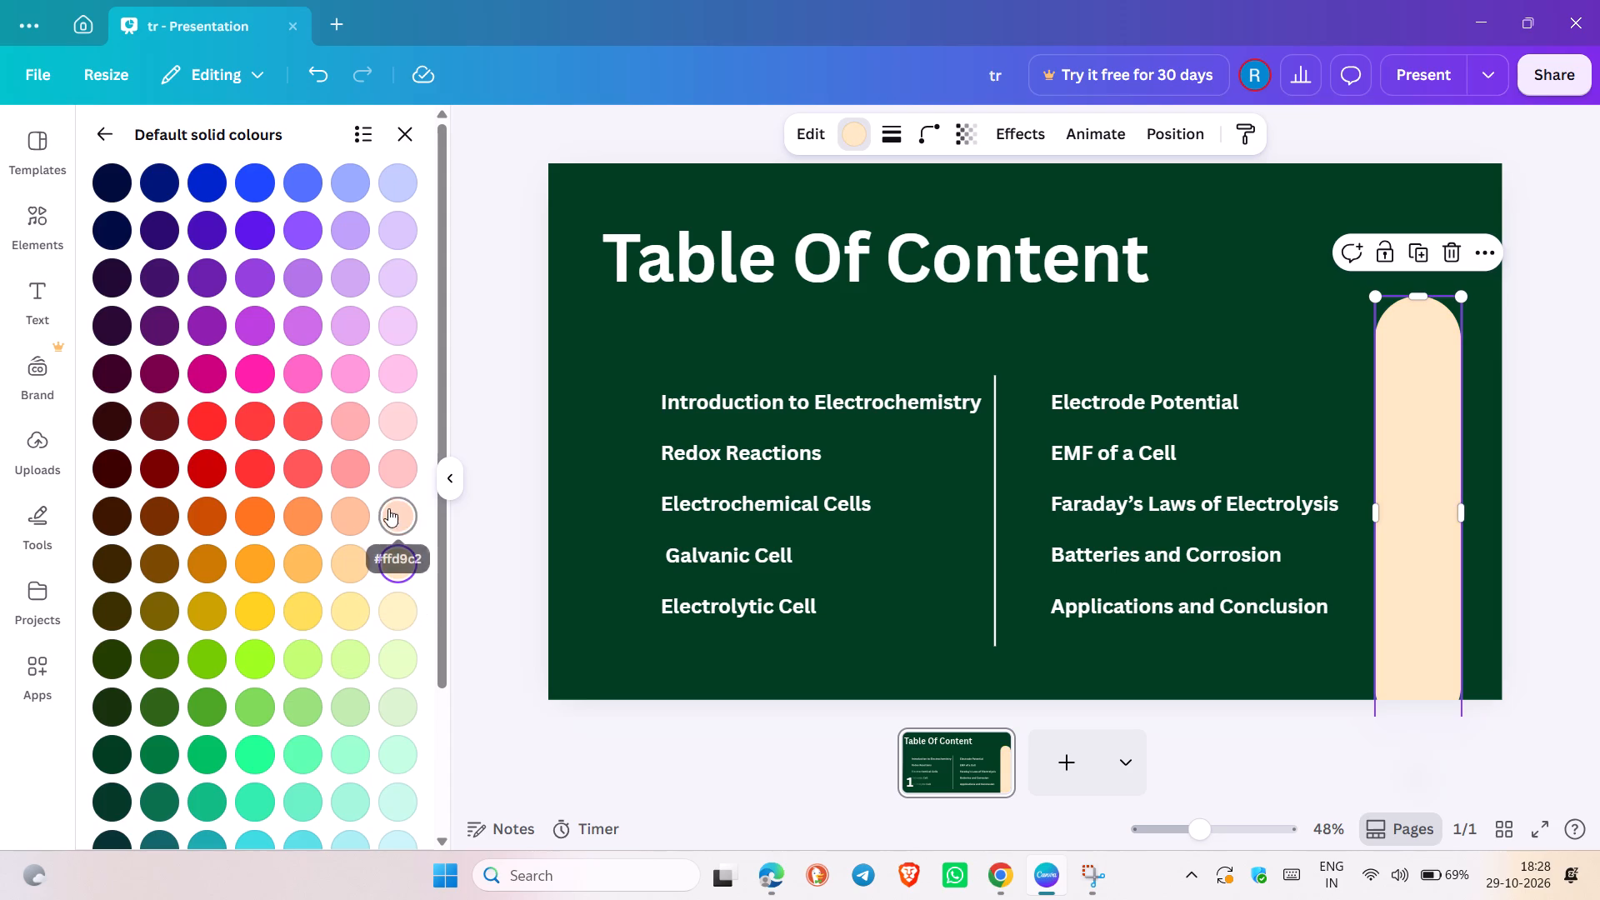
click(397, 479)
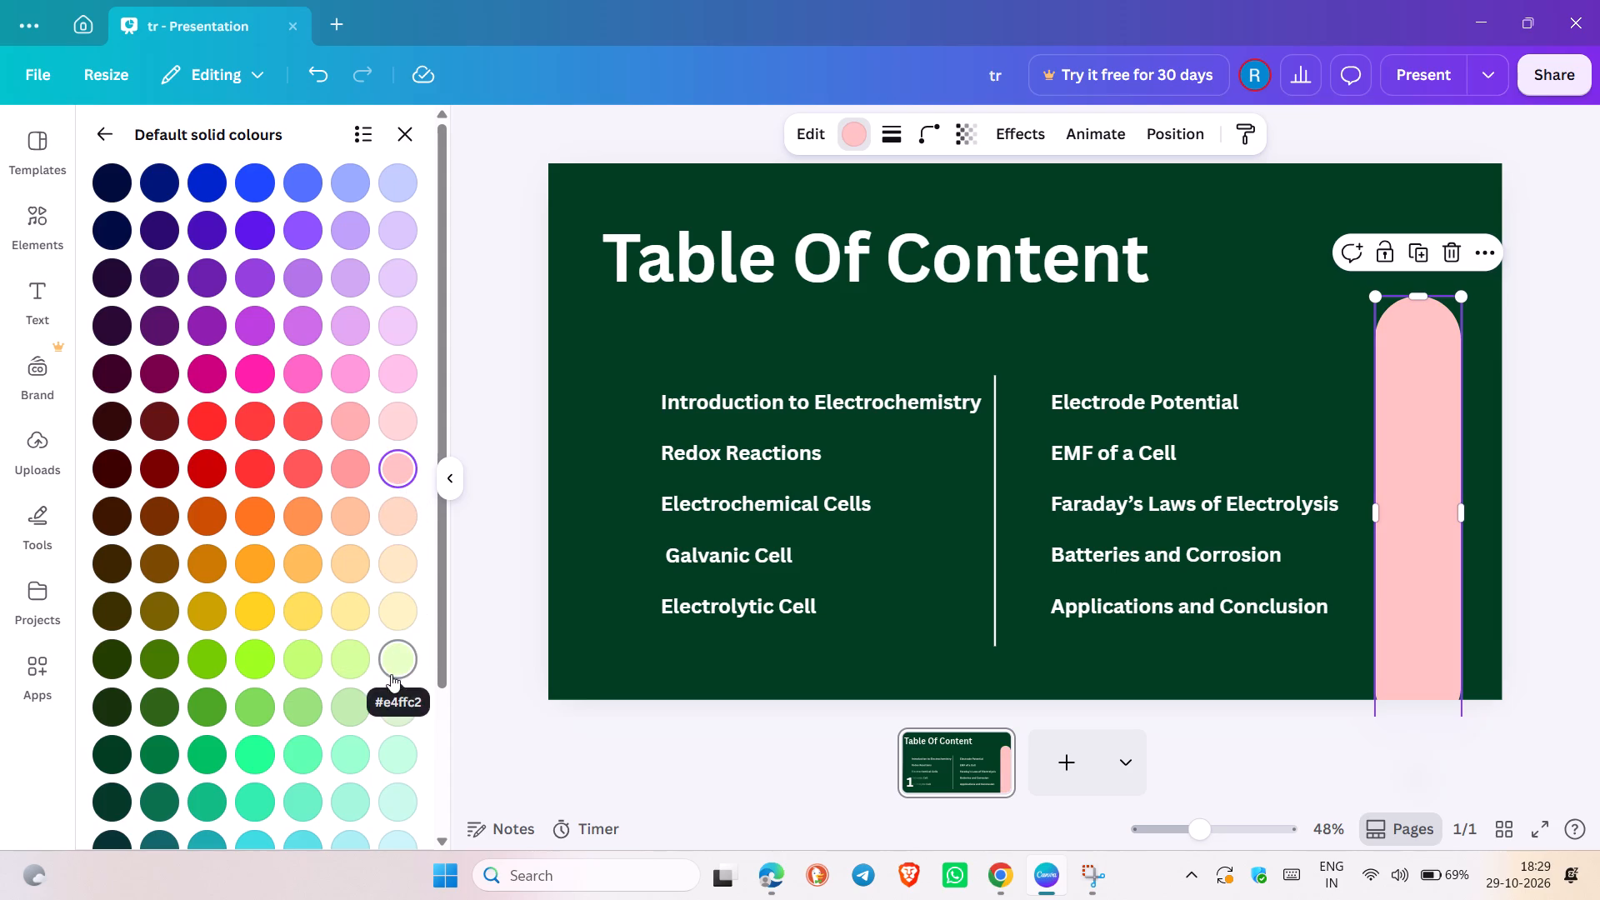
scroll(302, 558, down, 1)
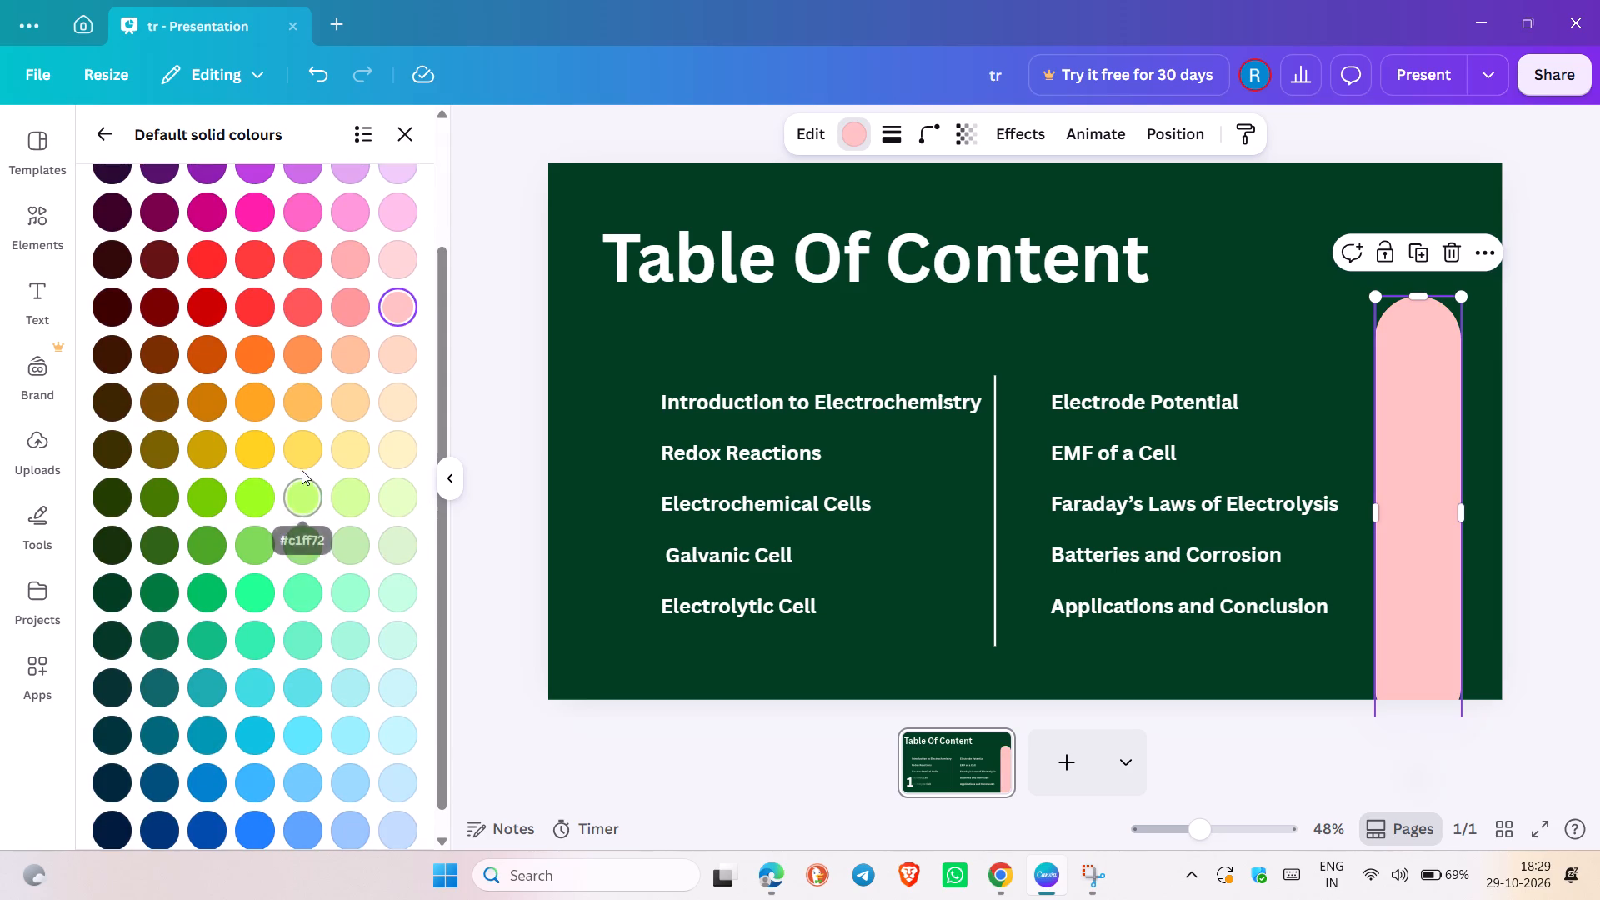
drag(302, 469, 302, 457)
drag(302, 457, 380, 452)
click(380, 452)
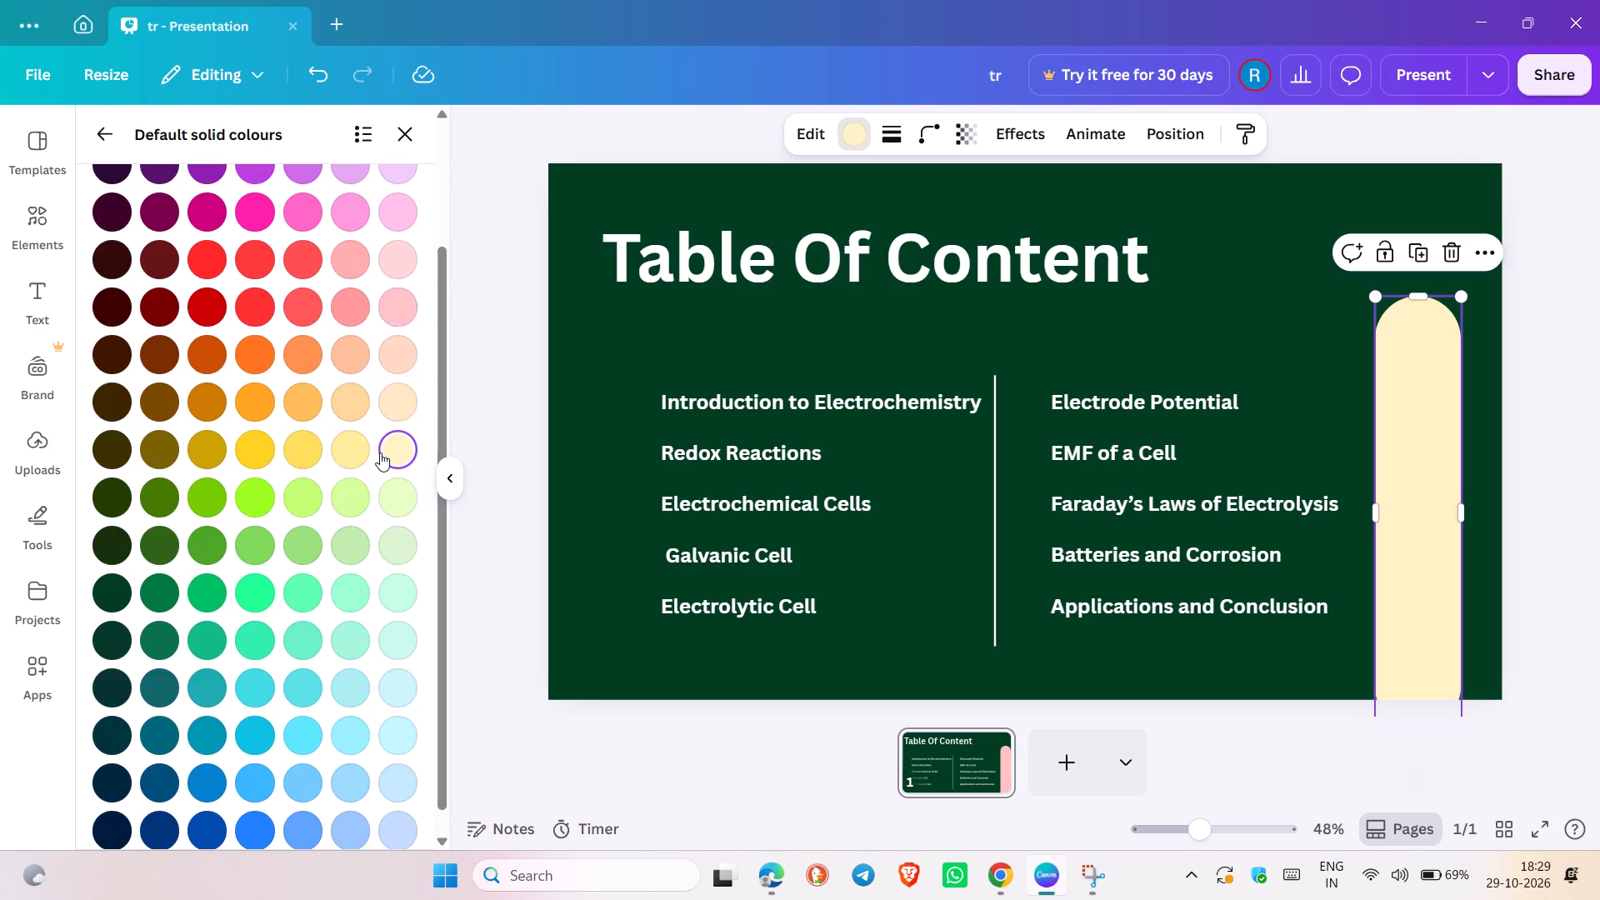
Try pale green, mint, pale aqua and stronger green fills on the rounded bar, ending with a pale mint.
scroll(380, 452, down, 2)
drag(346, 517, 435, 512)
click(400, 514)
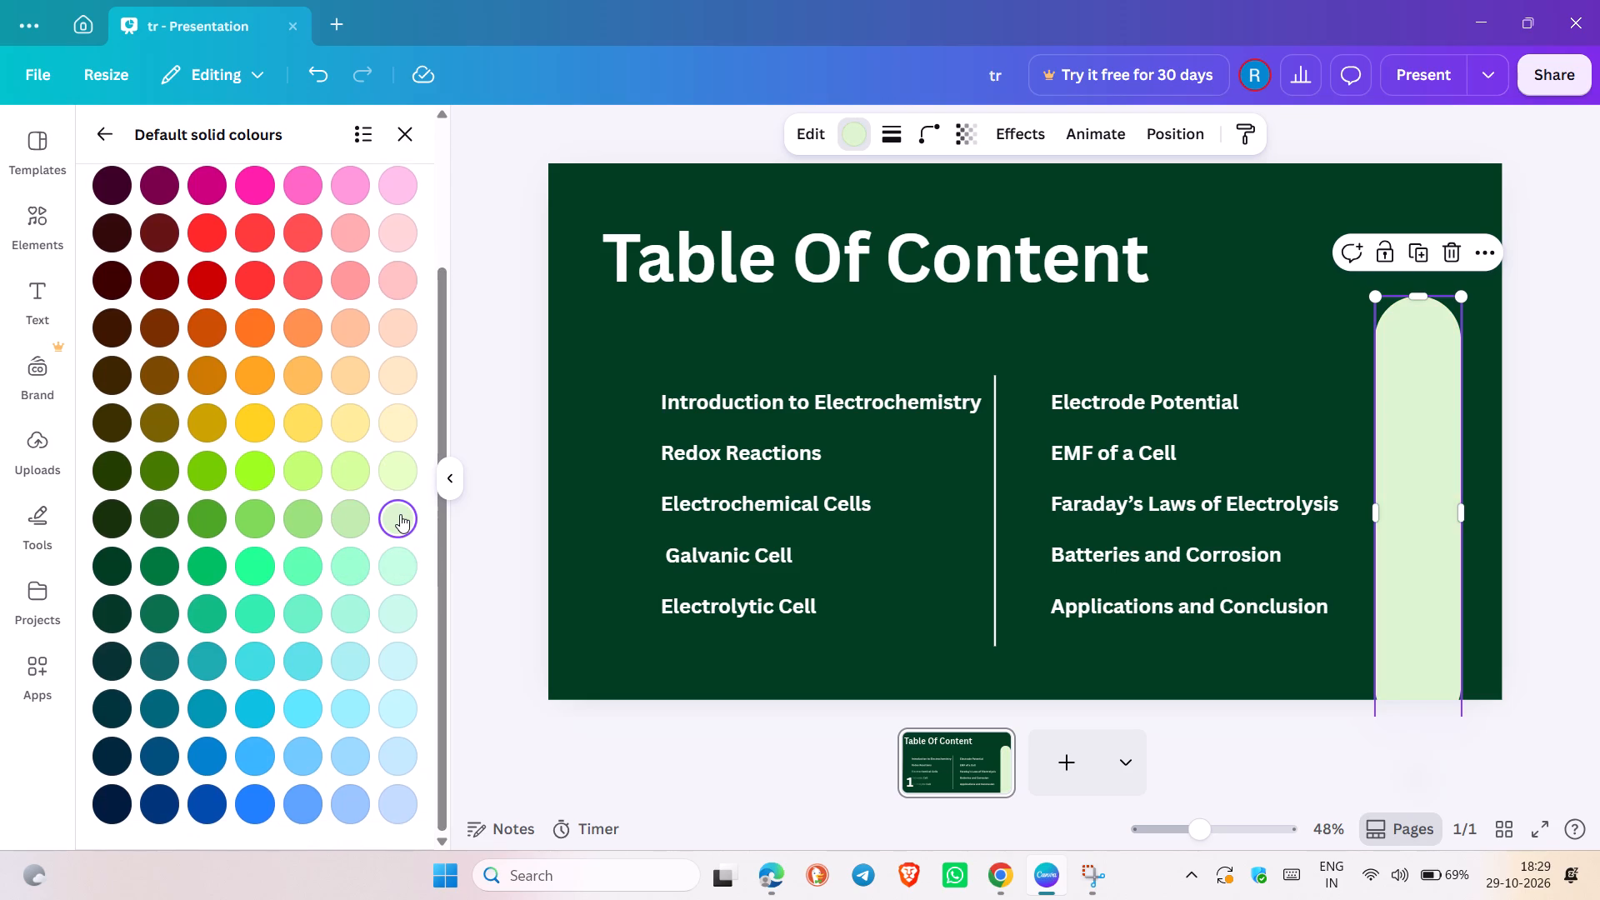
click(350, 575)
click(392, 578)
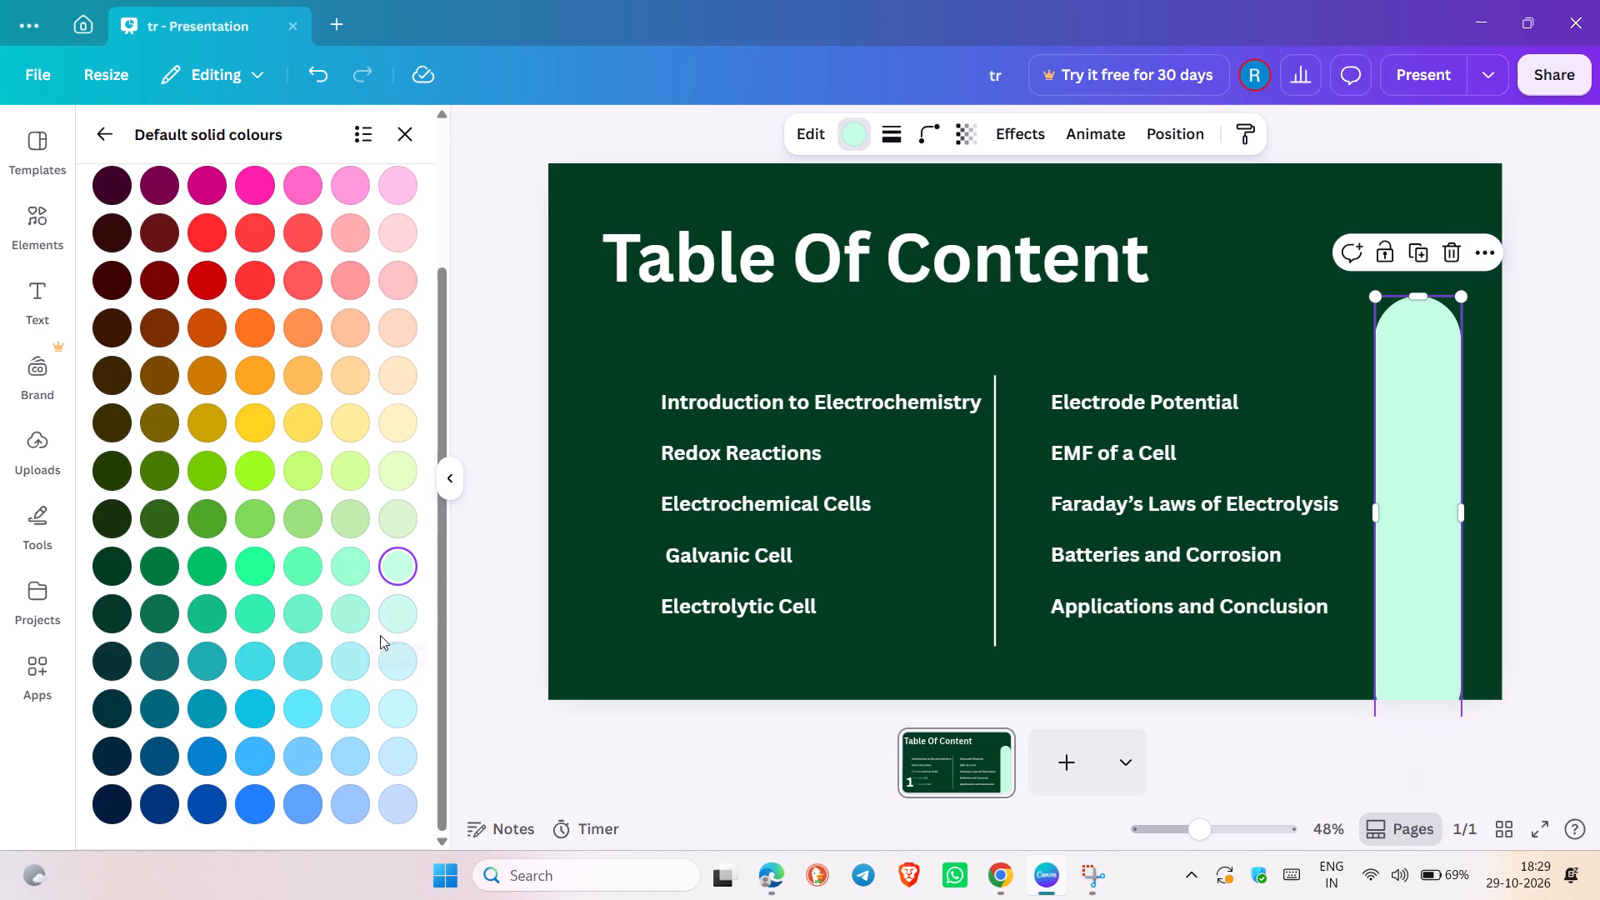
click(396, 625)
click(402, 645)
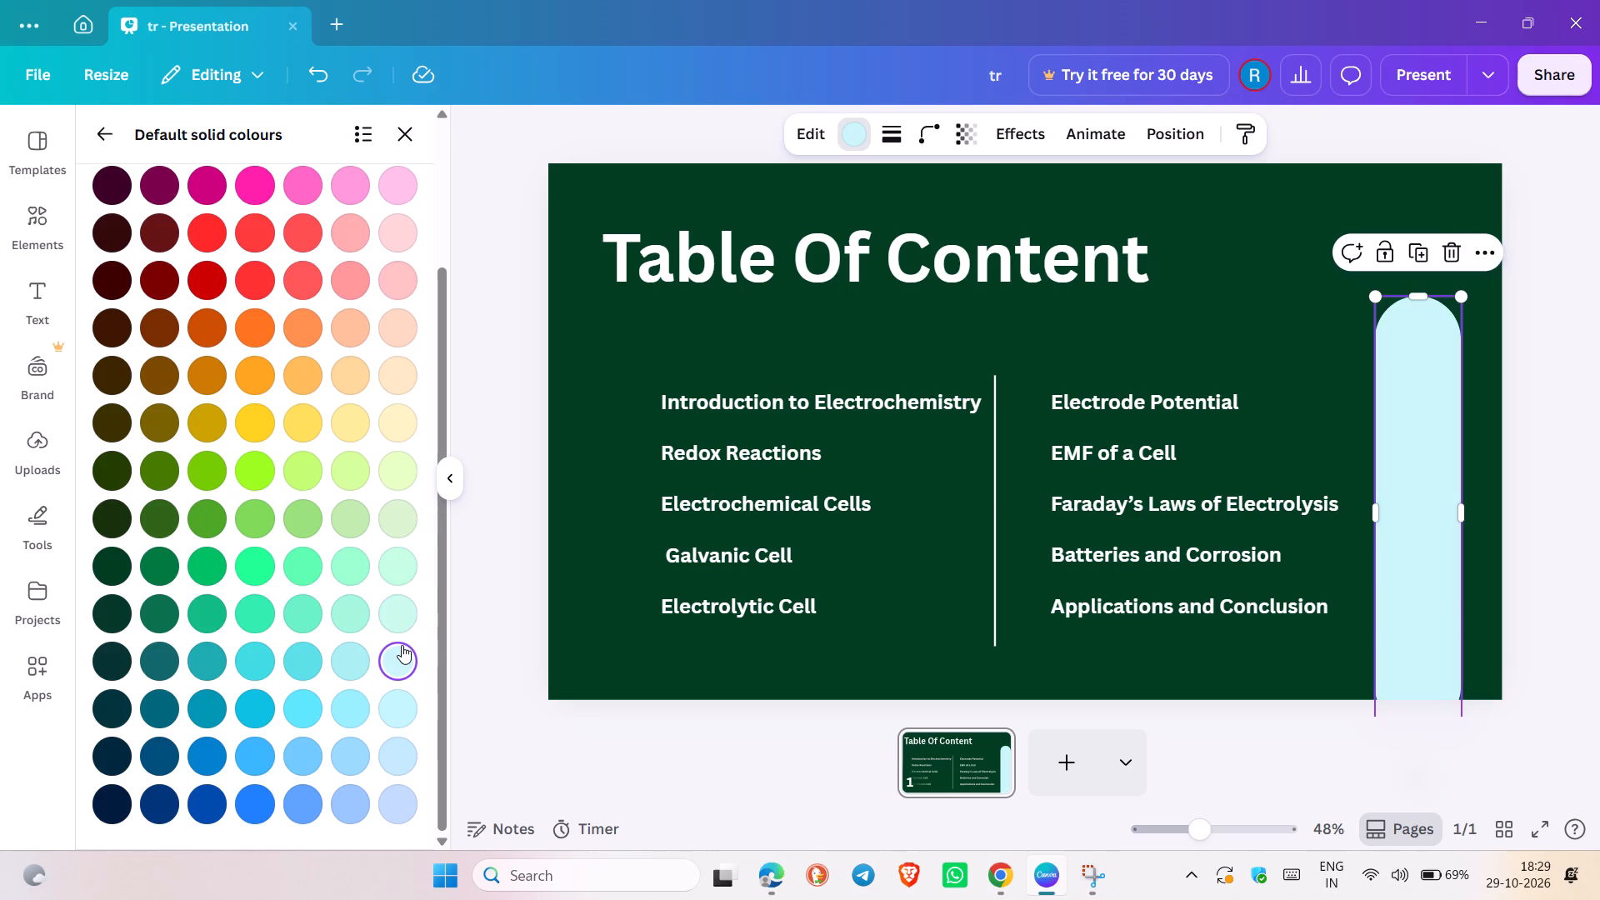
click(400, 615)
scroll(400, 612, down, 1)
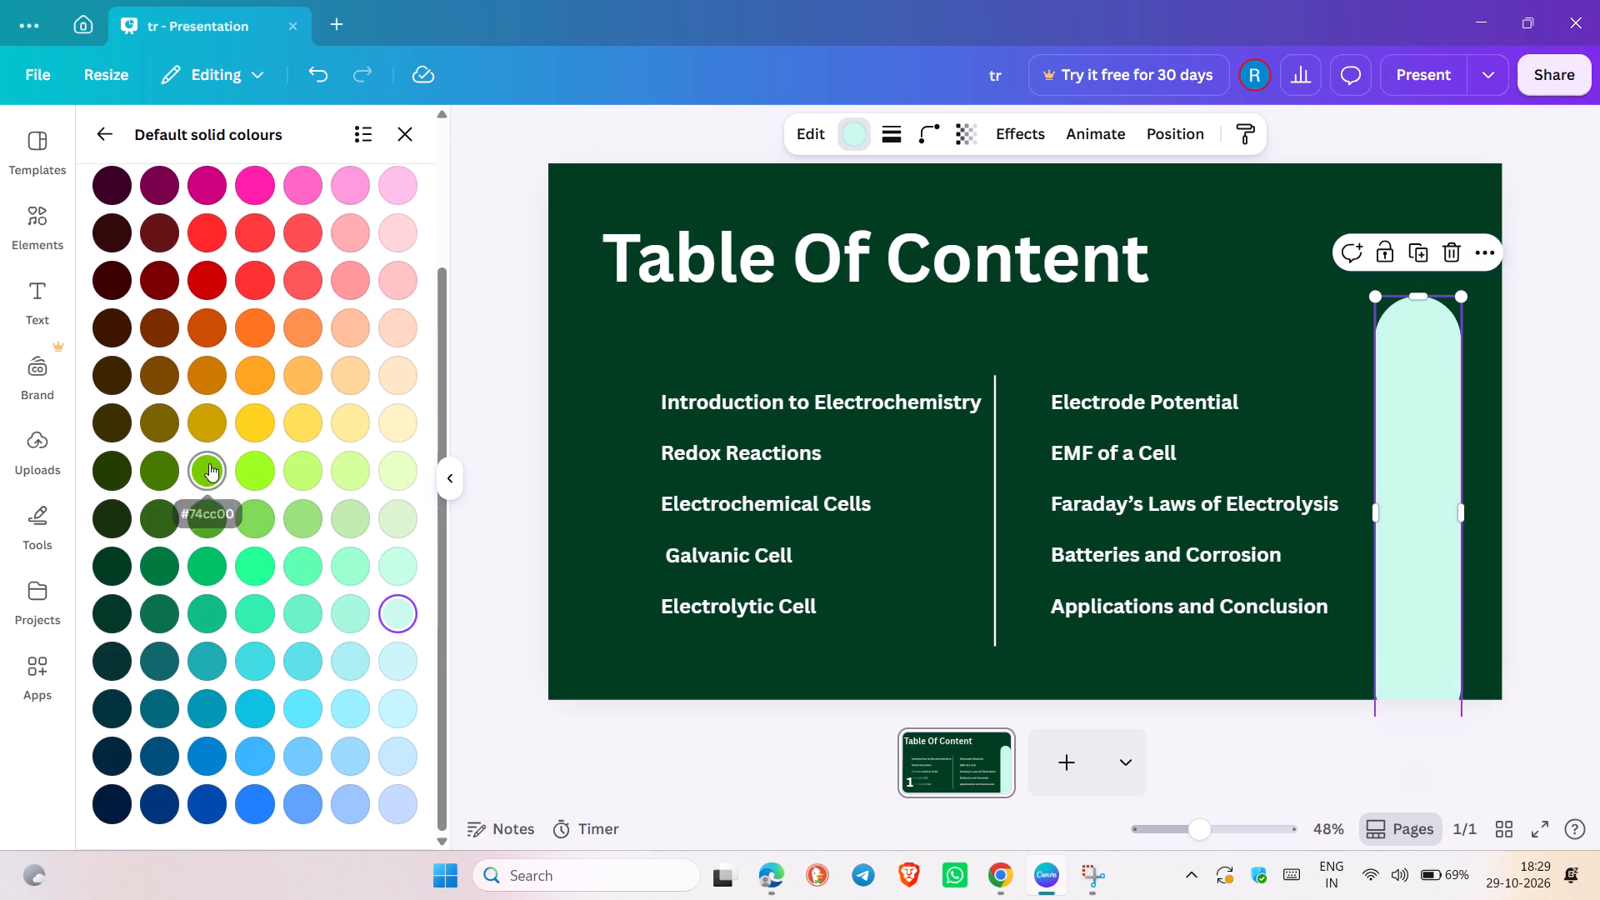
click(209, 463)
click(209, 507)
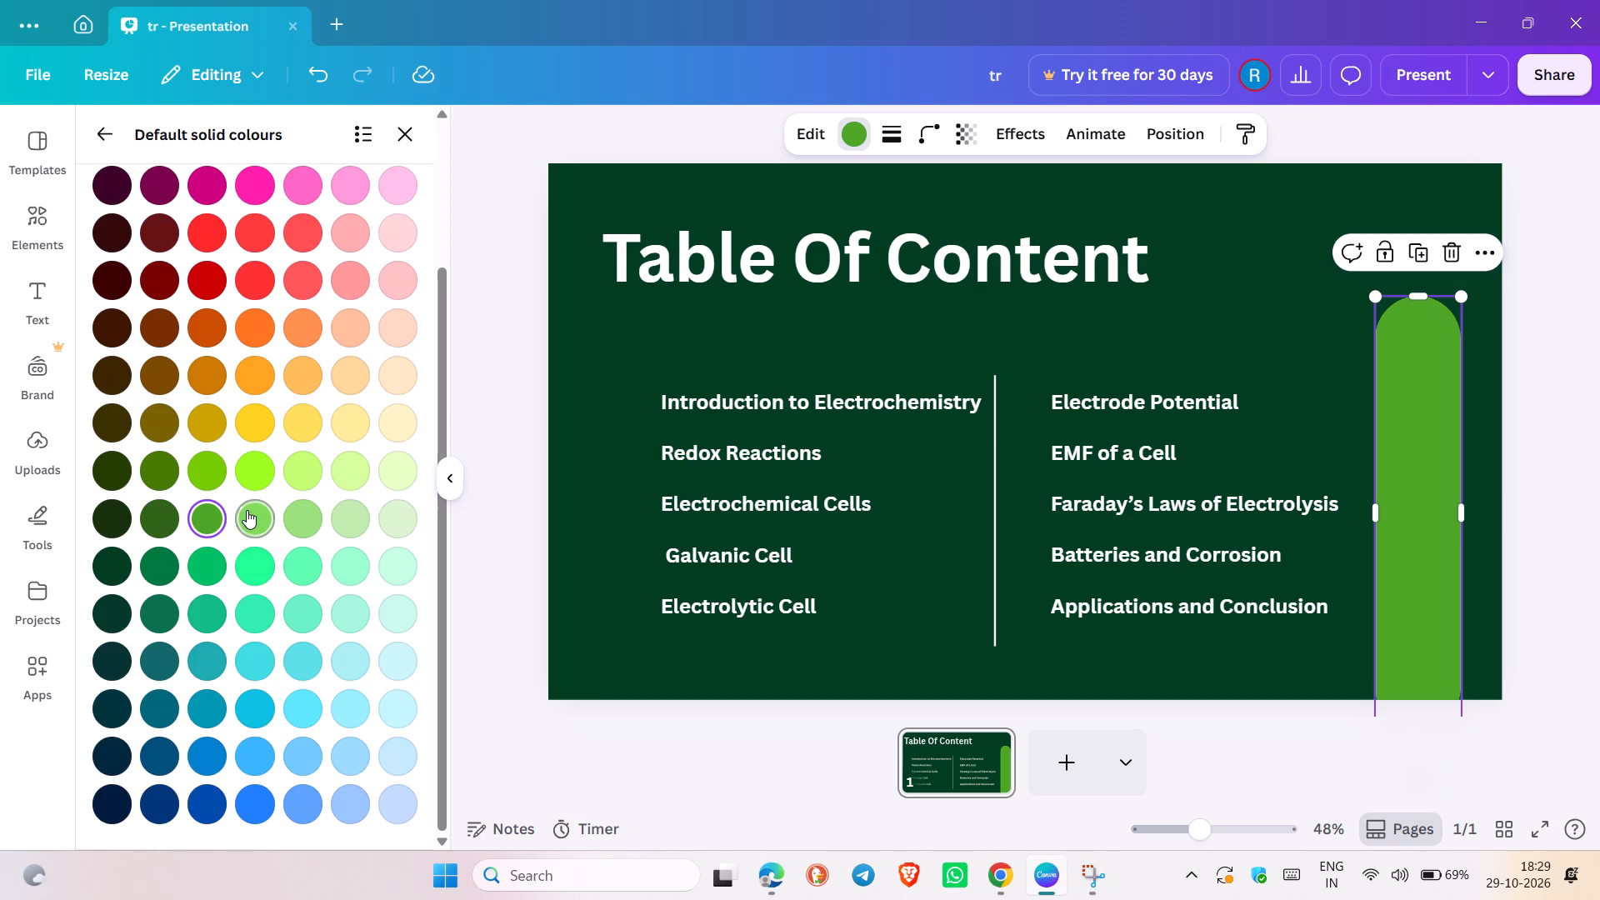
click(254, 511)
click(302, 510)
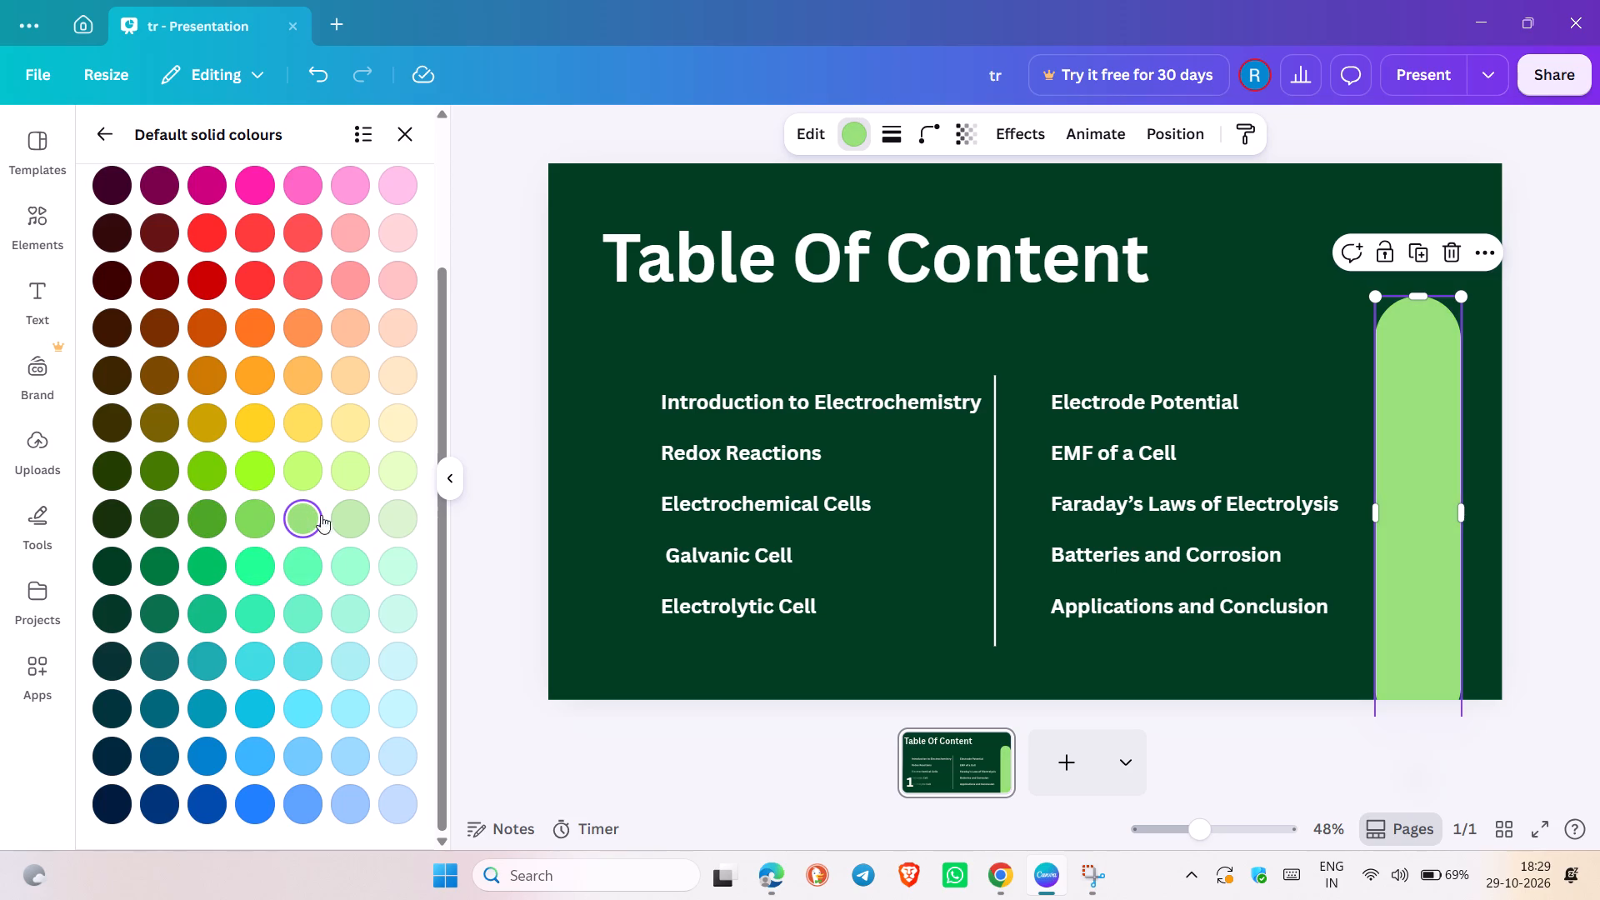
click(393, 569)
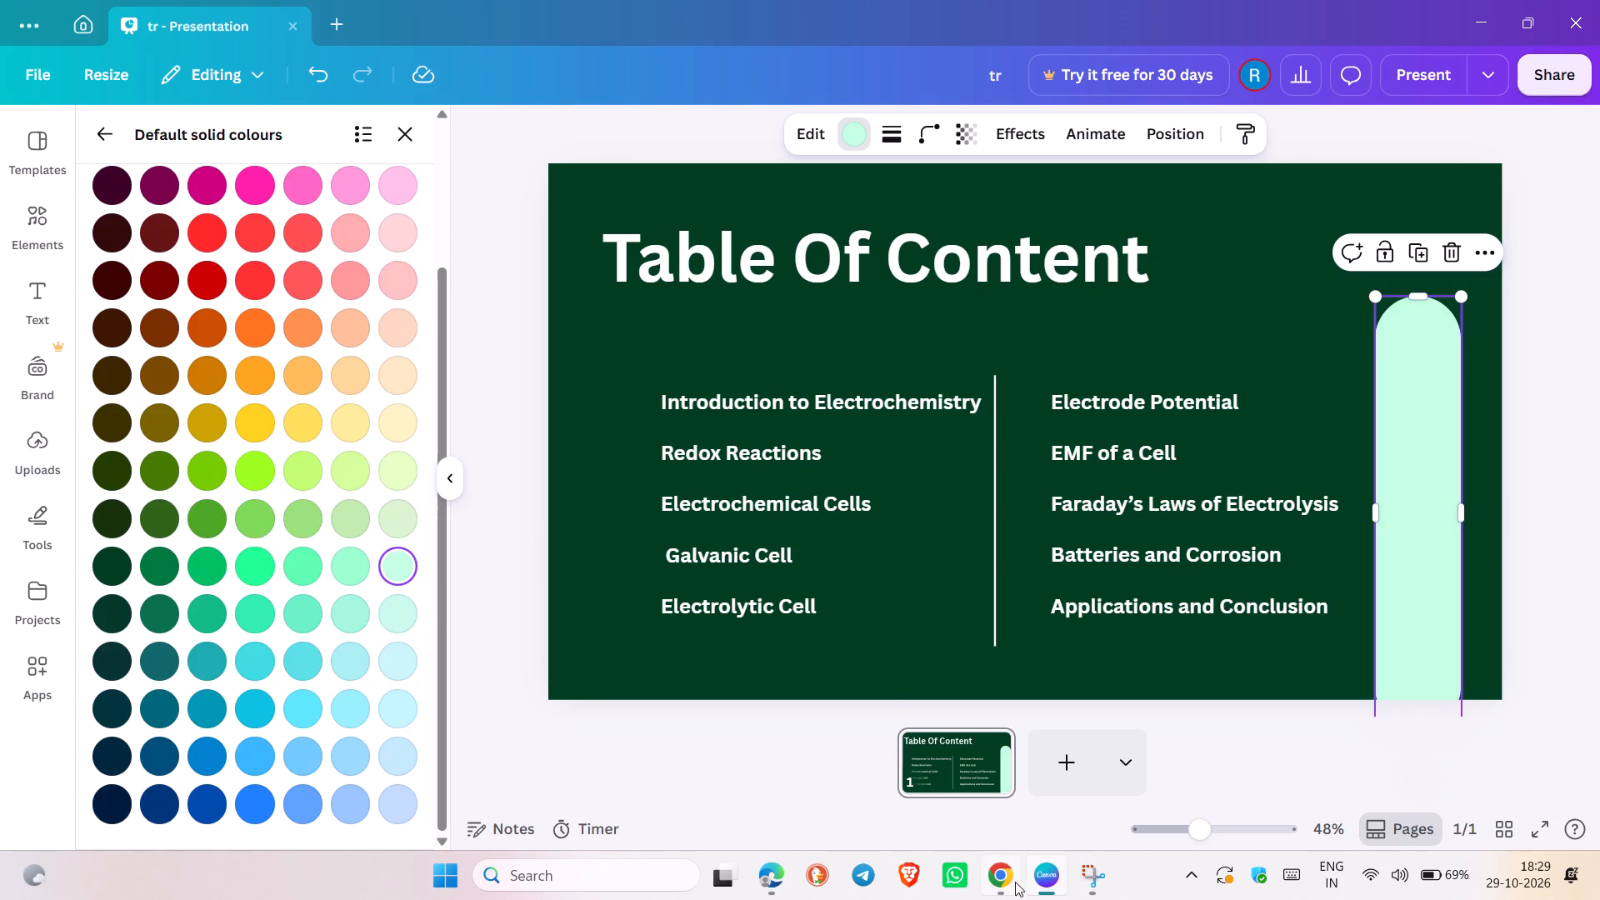
Check the contents slide in the slidekit green template in Chrome, and recolour the rounded bar the palest cream-yellow in Canva.
click(1004, 879)
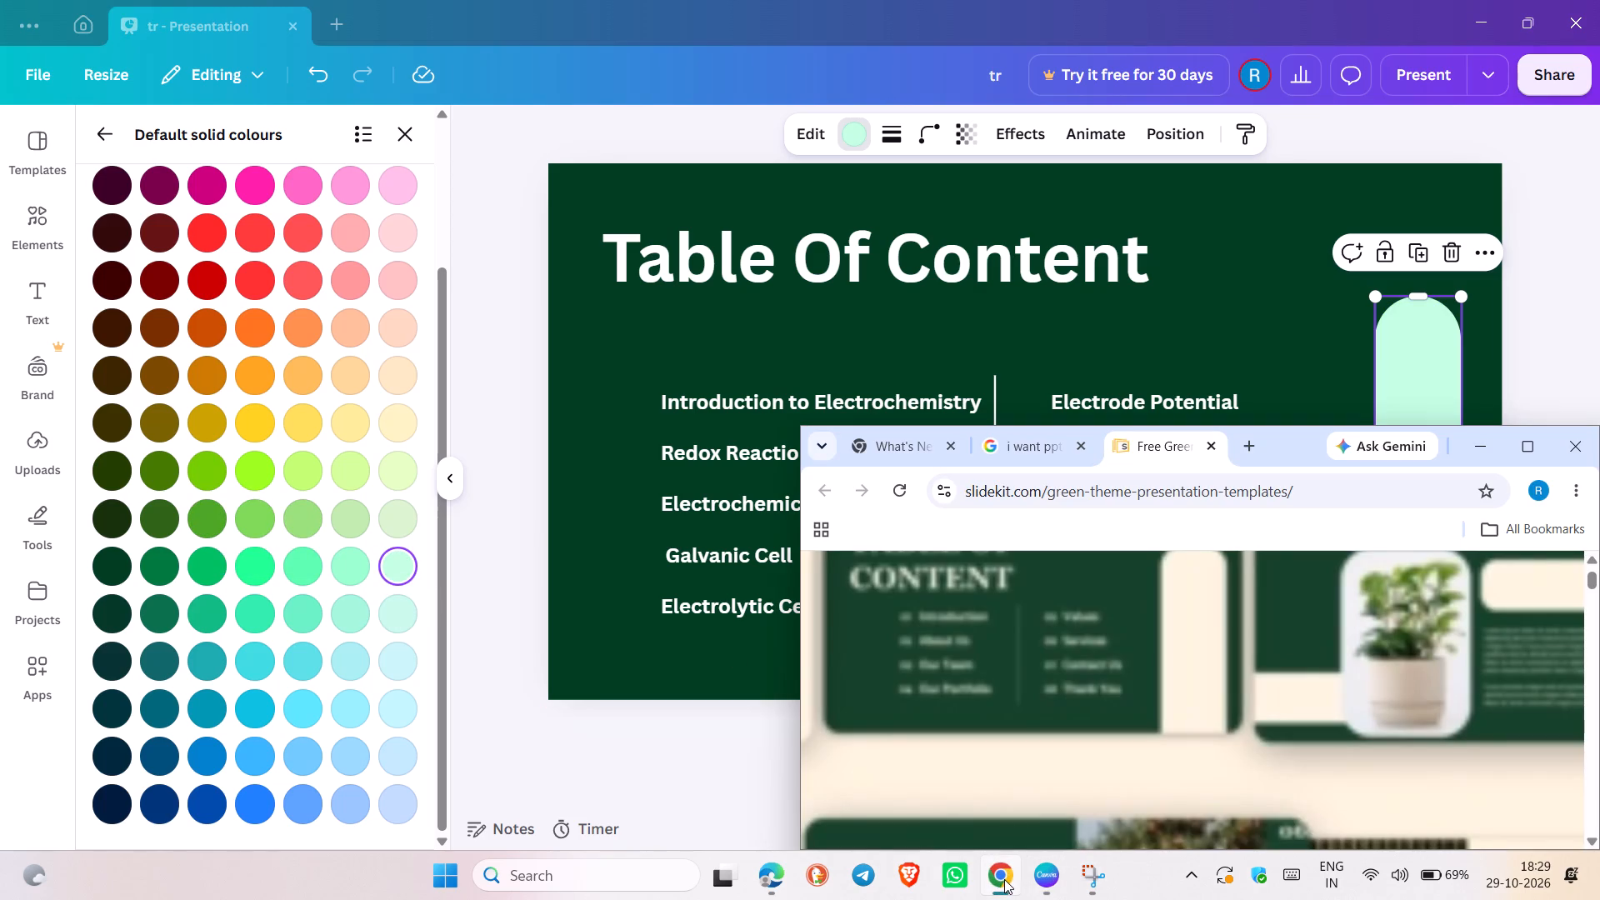
scroll(327, 520, up, 2)
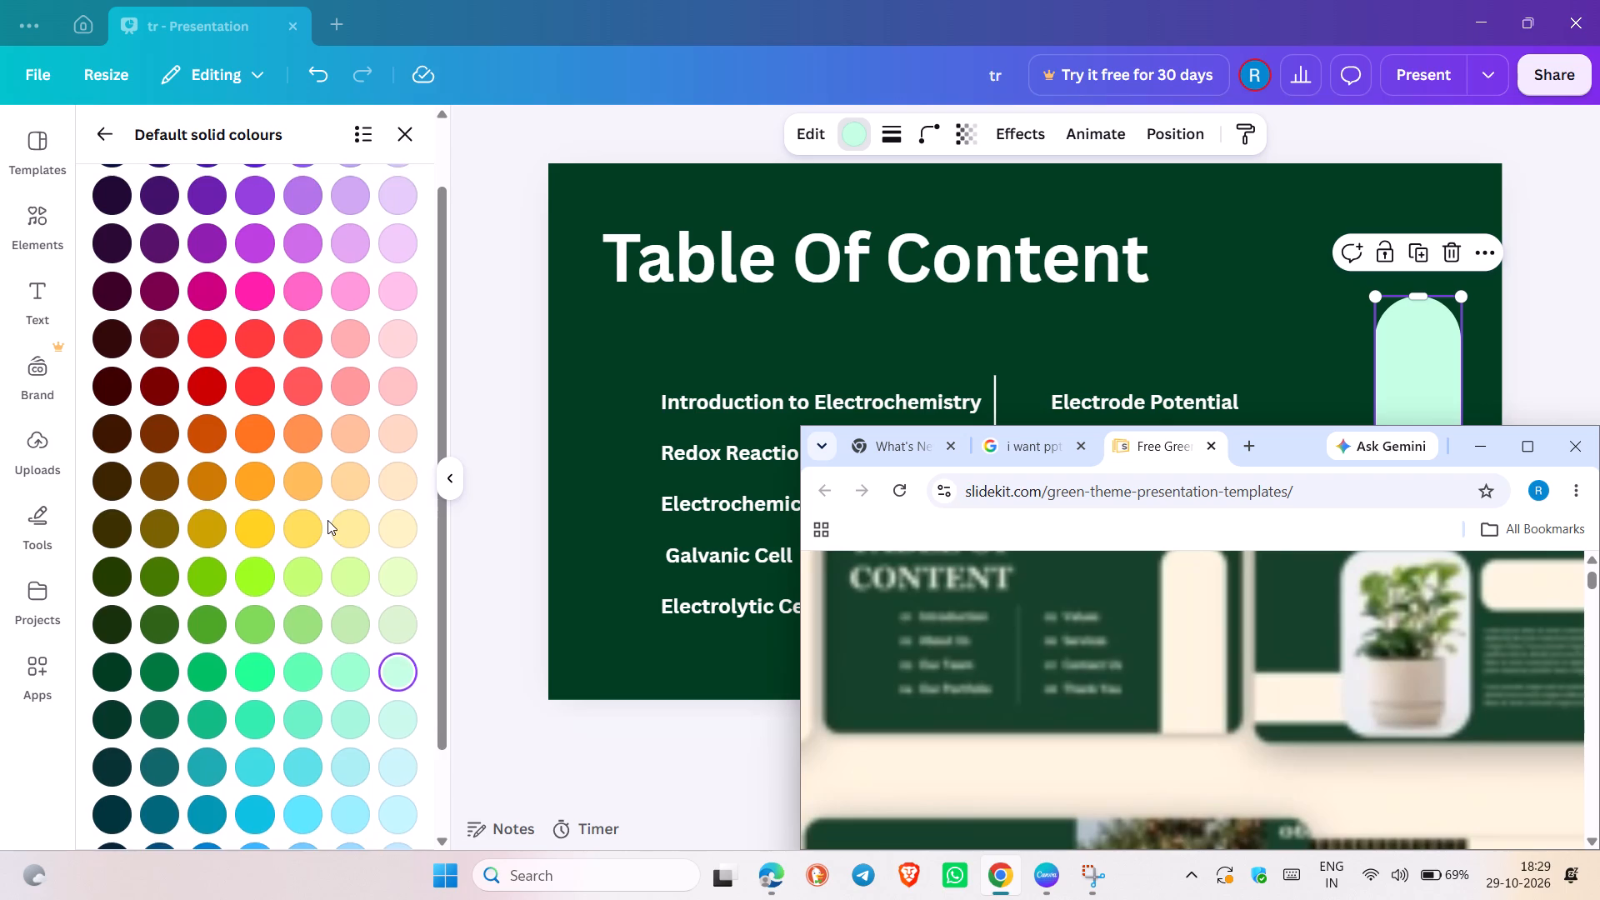
scroll(327, 520, up, 1)
scroll(261, 444, down, 5)
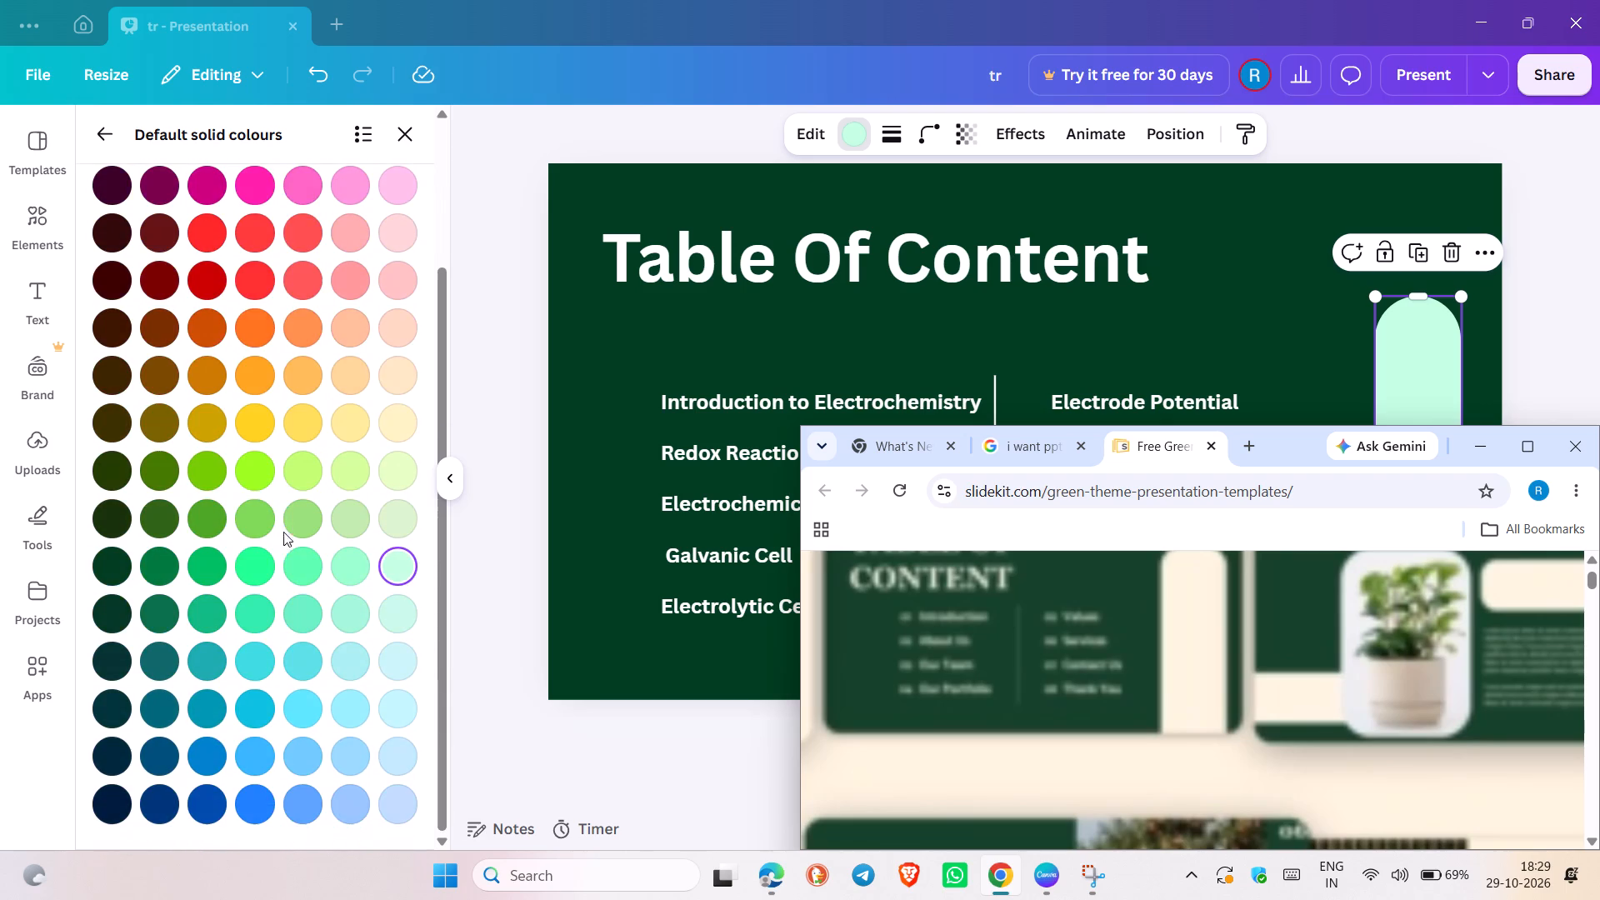
scroll(284, 540, up, 3)
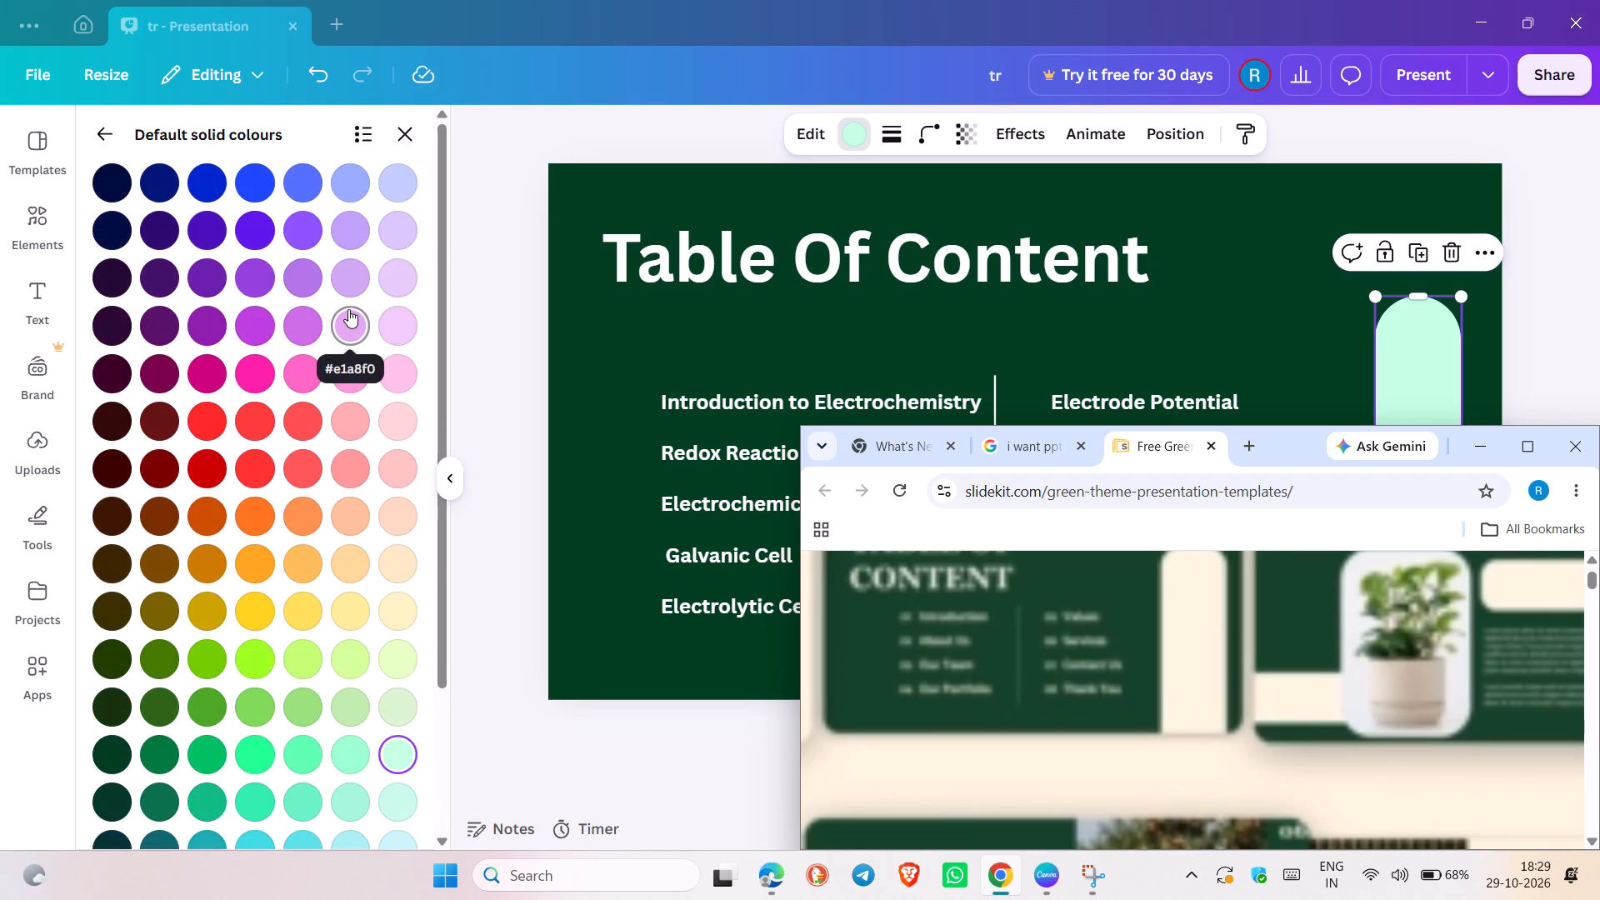
click(348, 309)
click(257, 510)
click(250, 560)
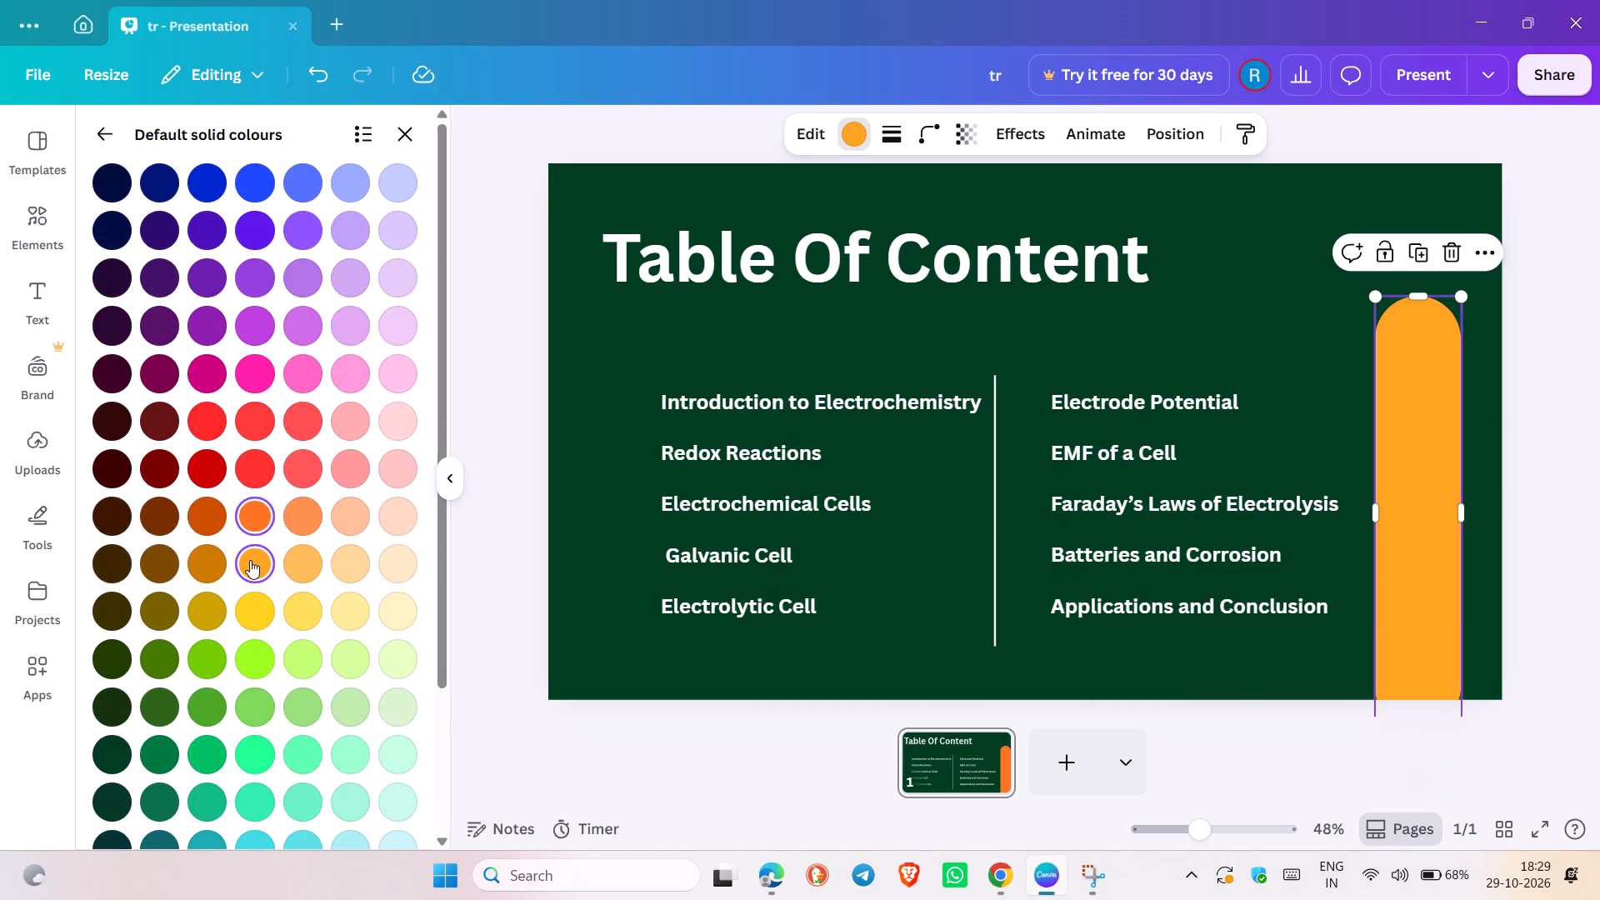
click(291, 602)
click(352, 609)
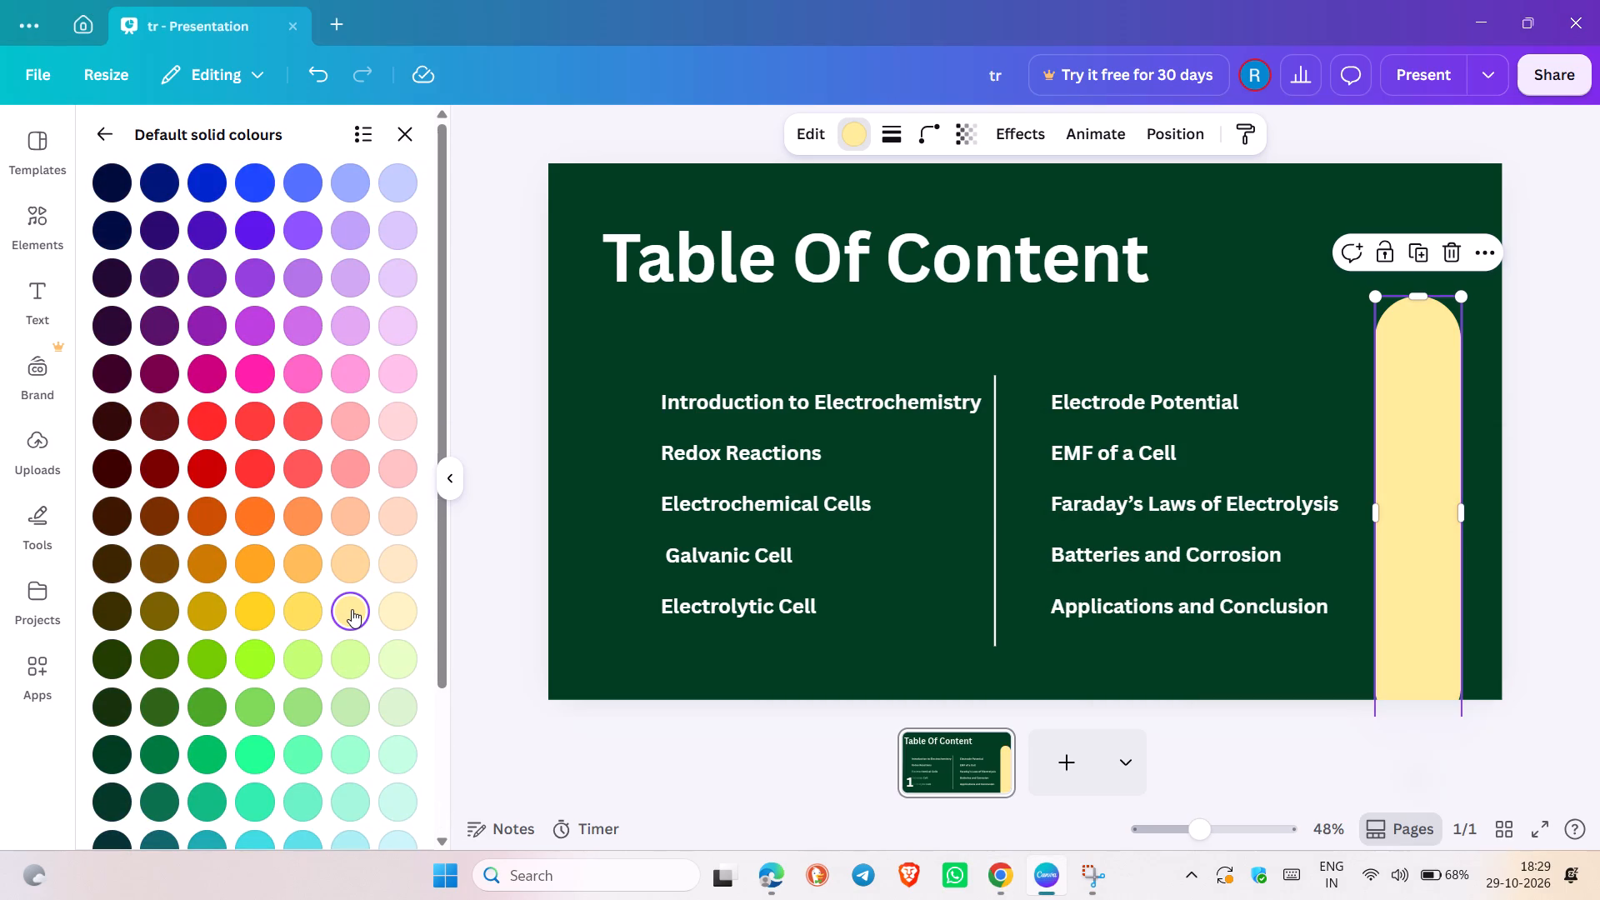
click(394, 608)
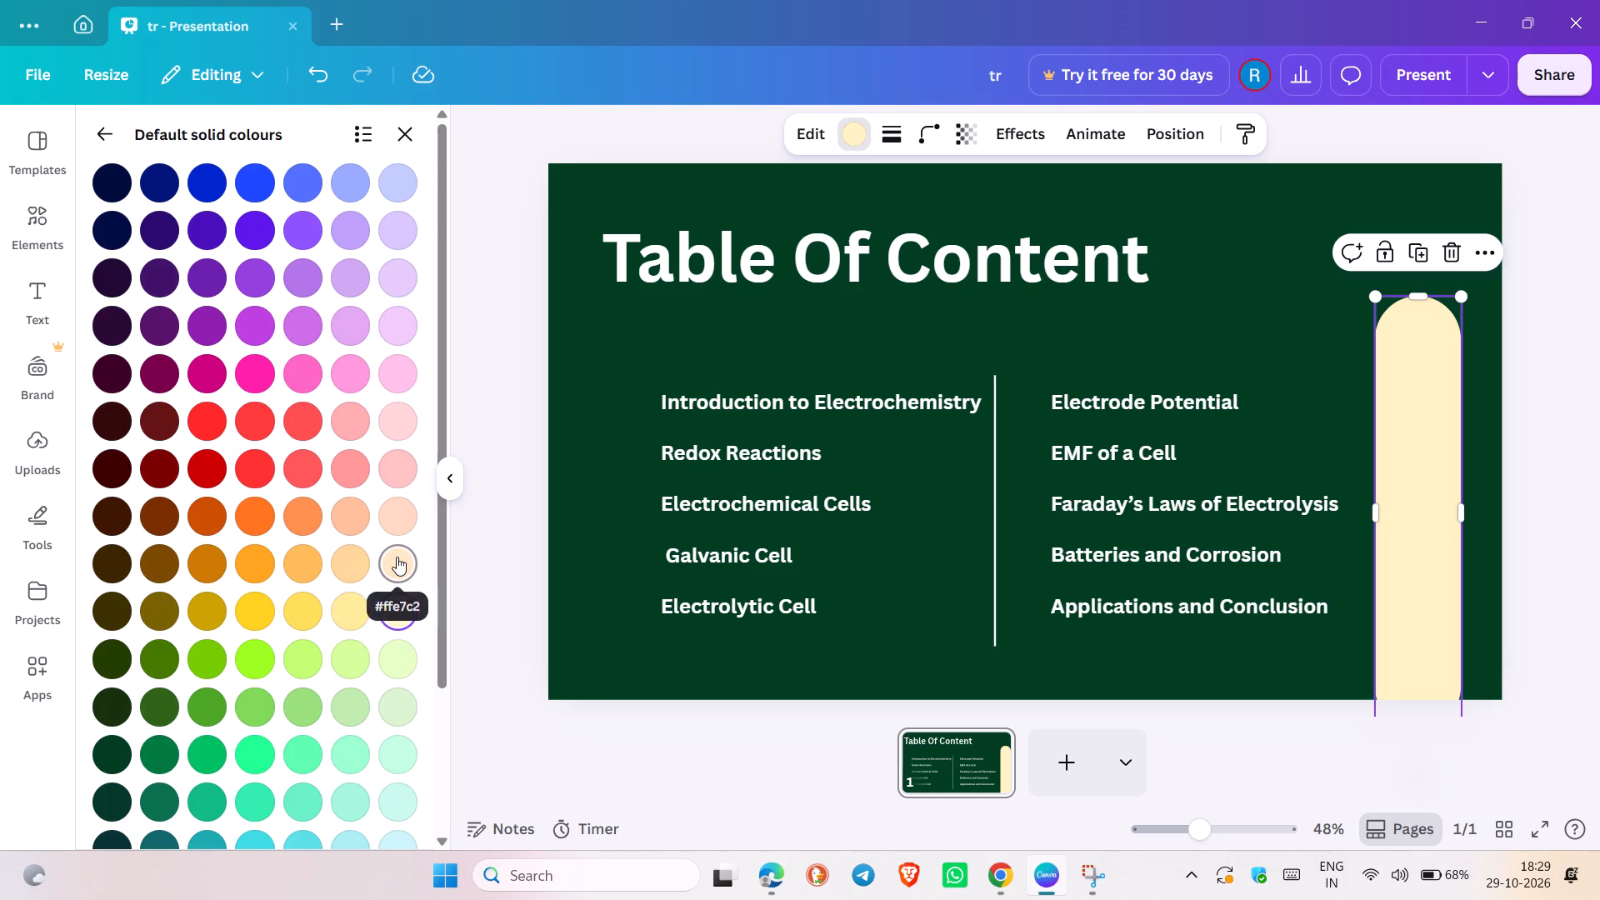
click(397, 557)
click(400, 605)
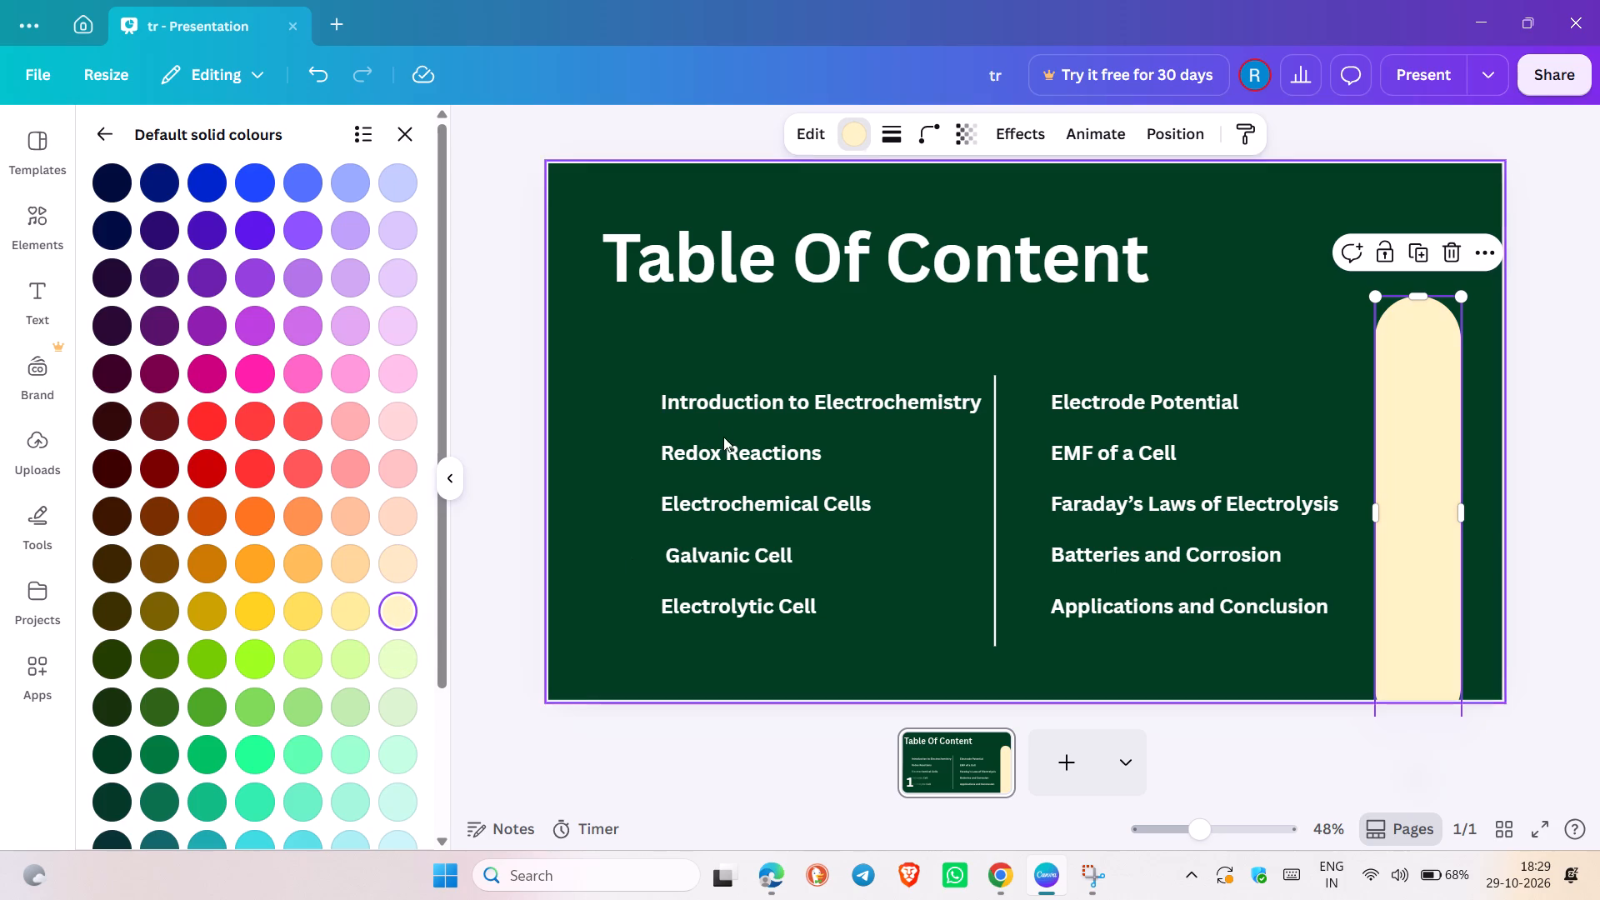
click(651, 323)
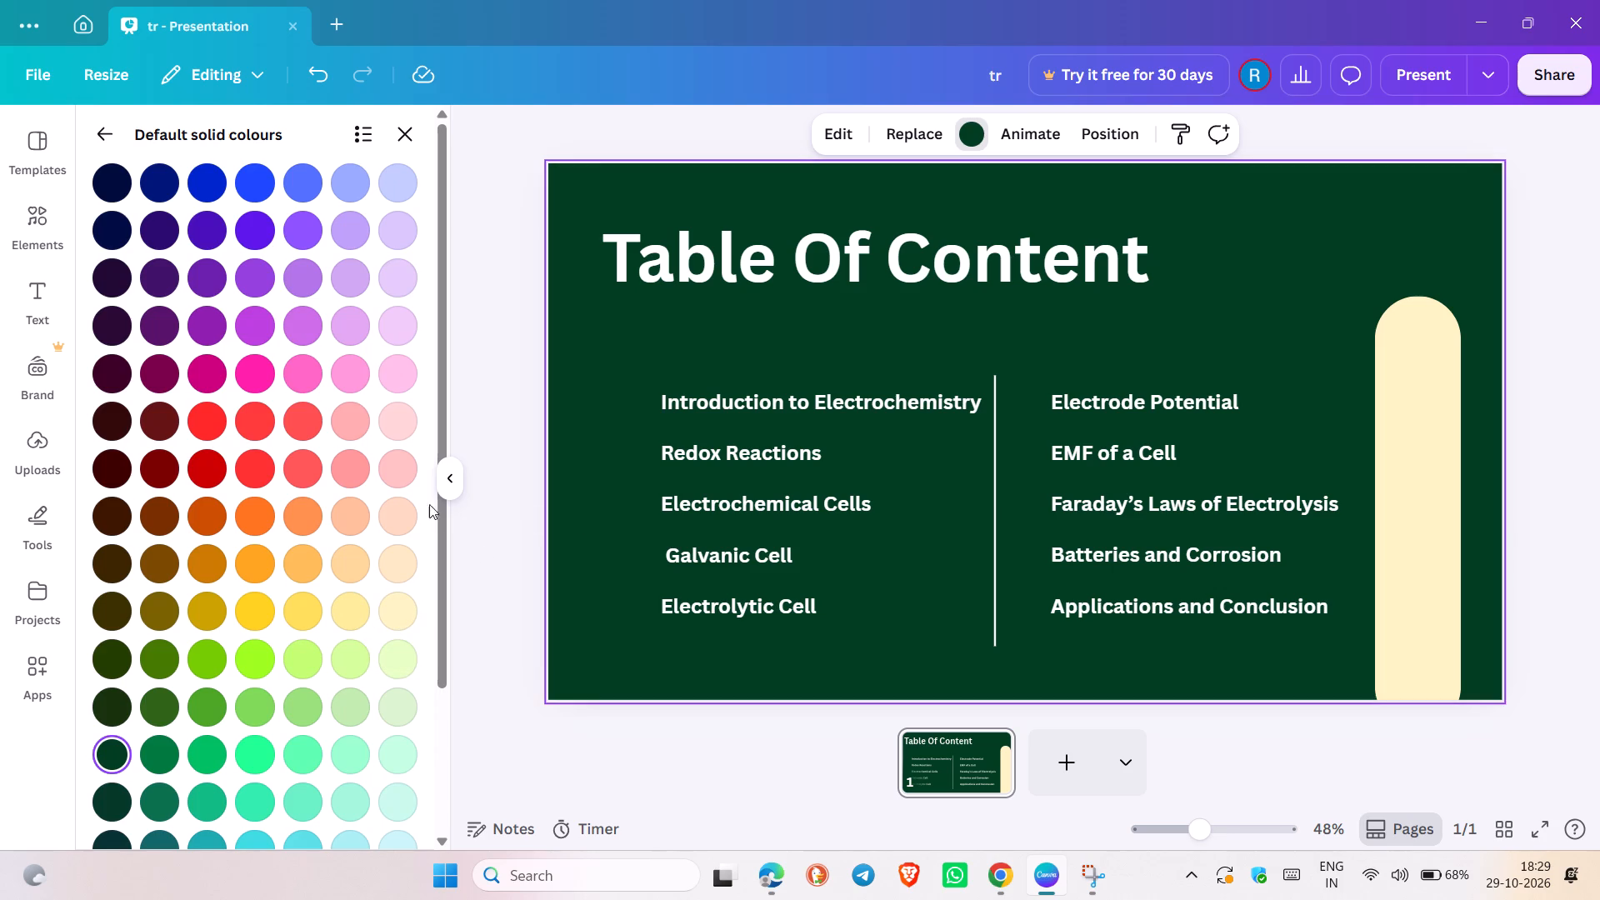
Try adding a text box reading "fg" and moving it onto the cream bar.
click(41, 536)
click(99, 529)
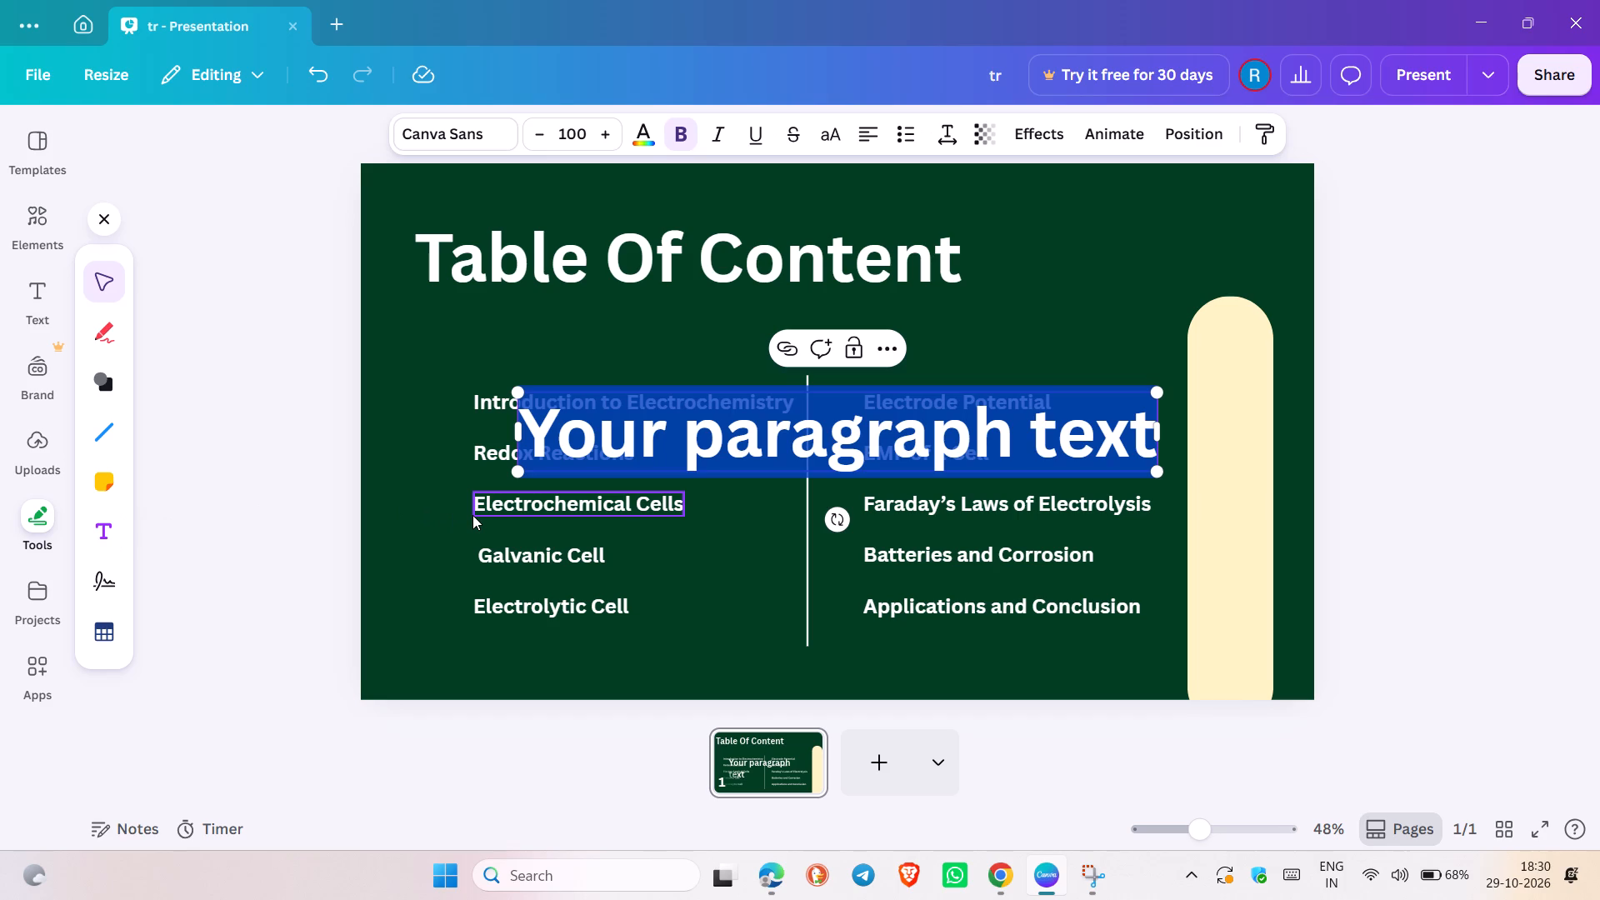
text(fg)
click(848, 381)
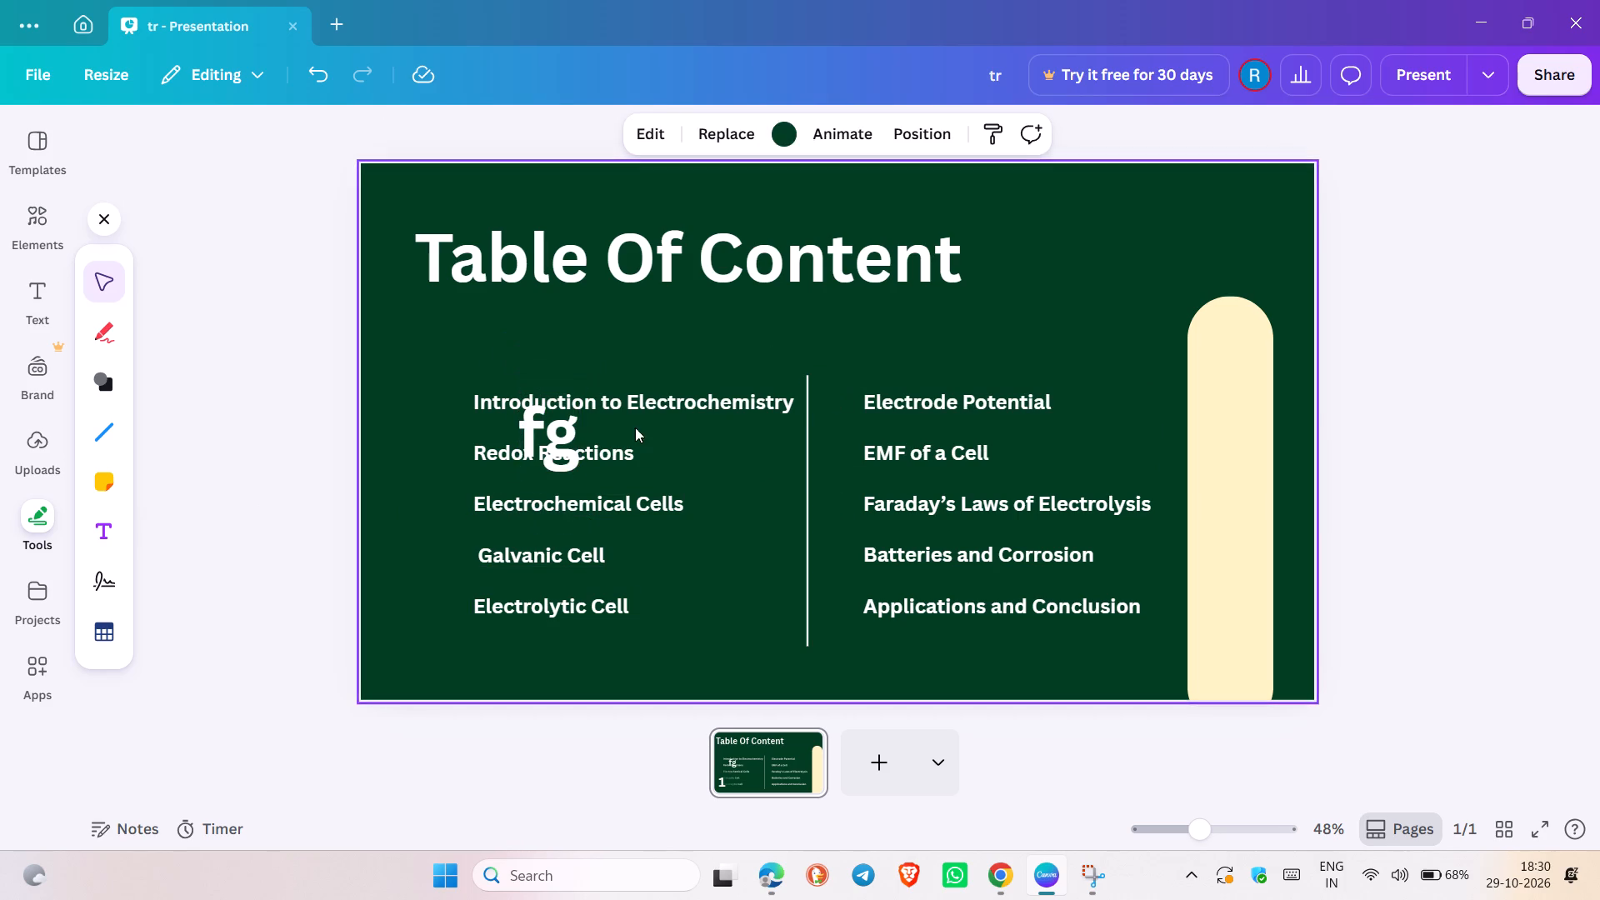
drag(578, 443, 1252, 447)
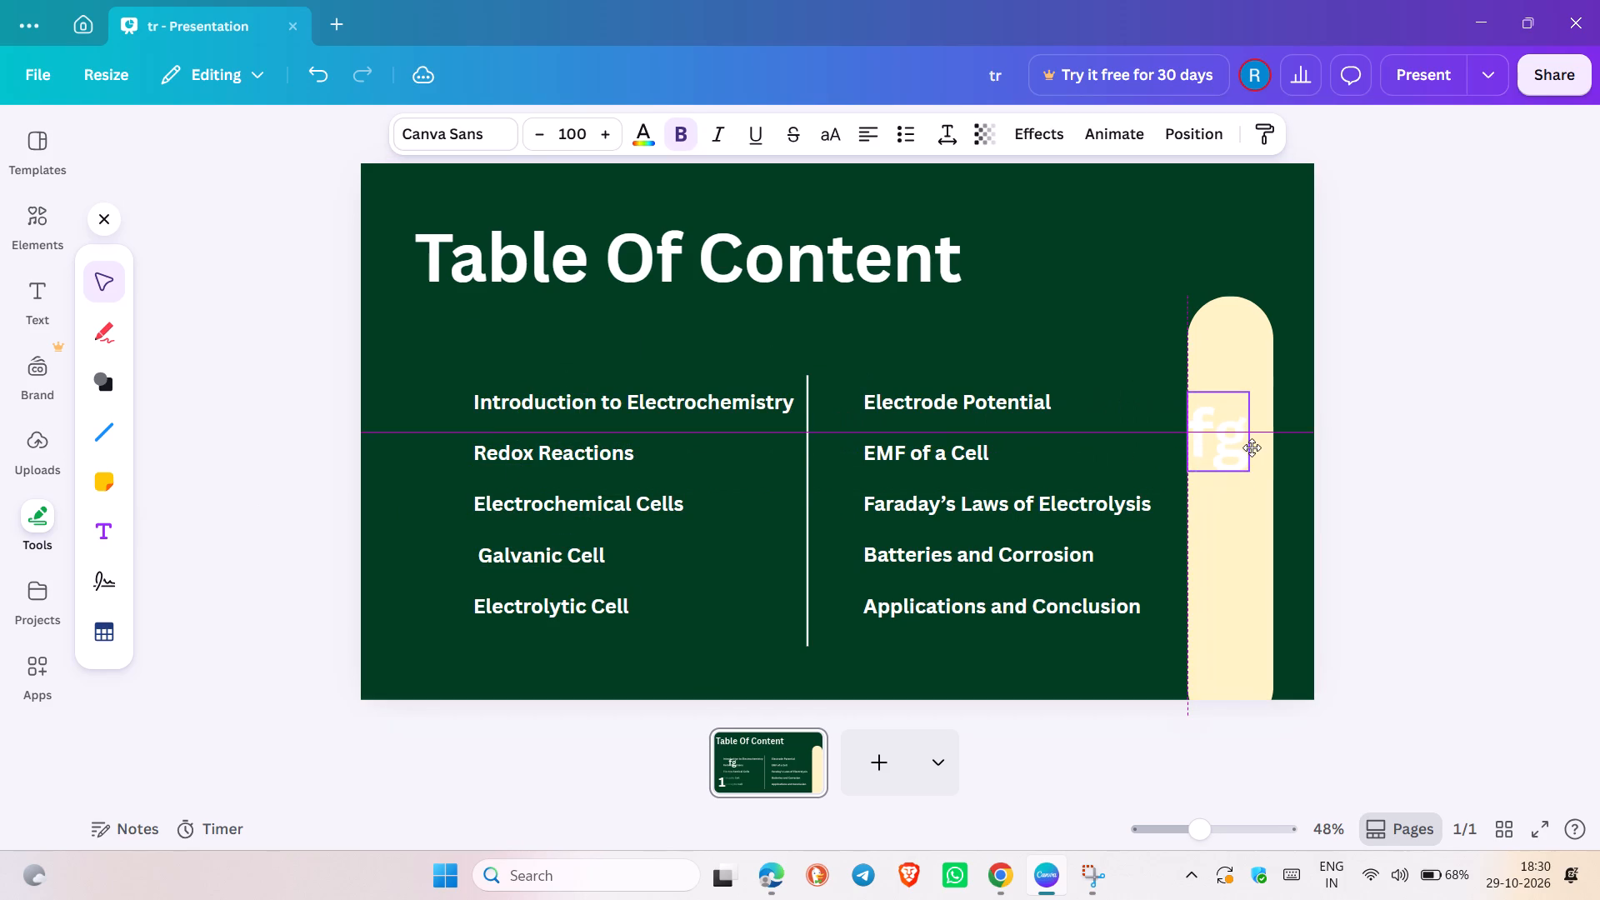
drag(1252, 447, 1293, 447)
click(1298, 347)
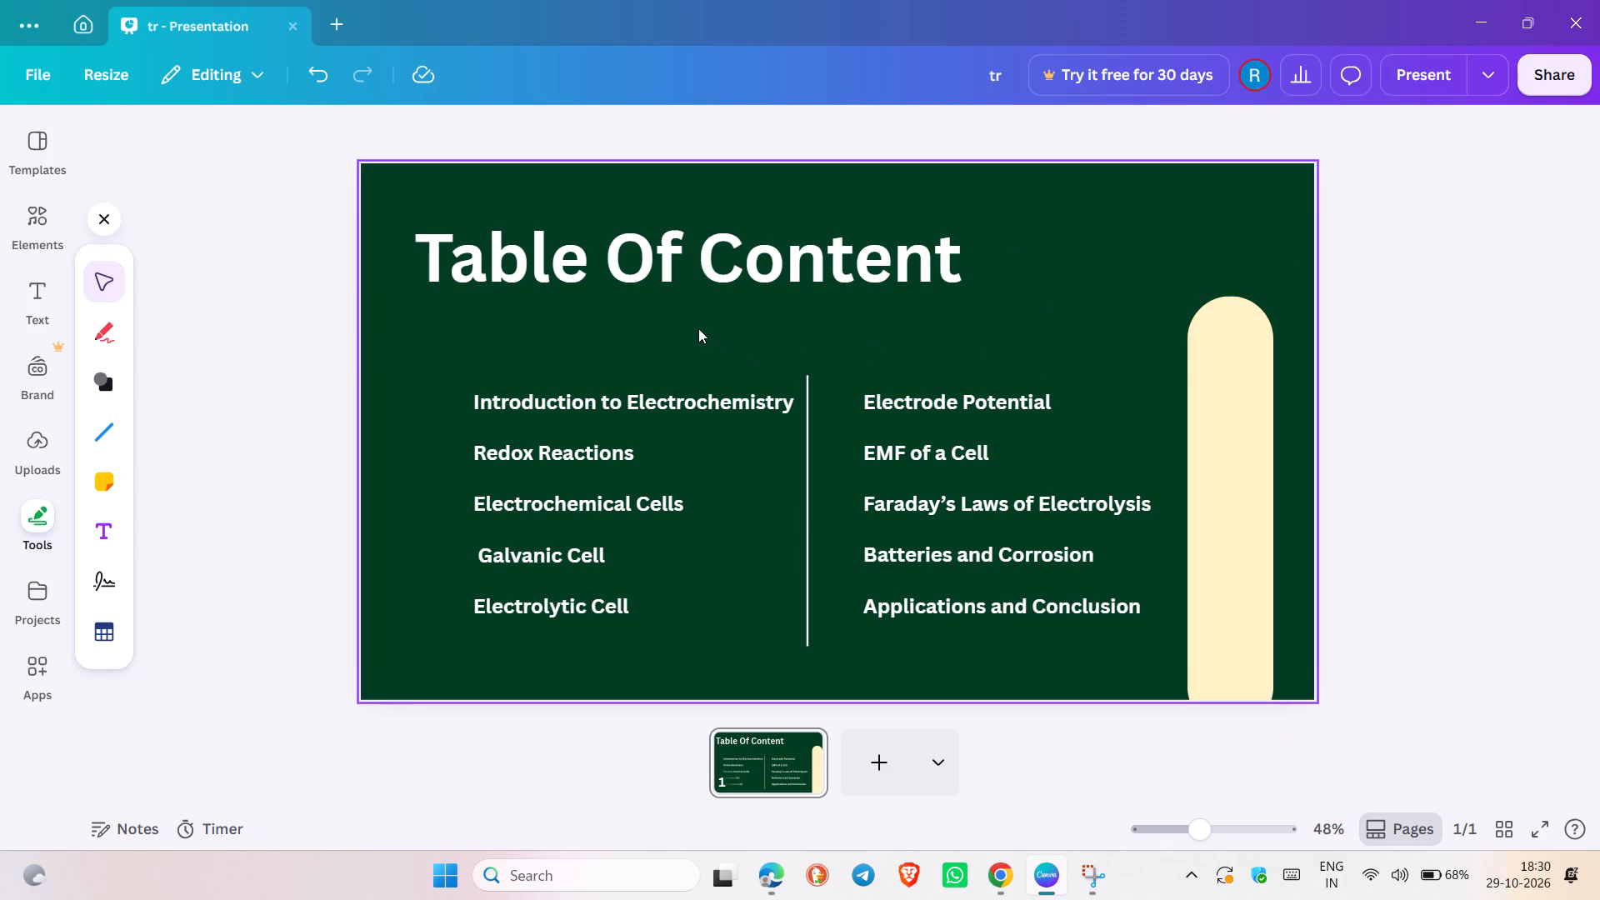
Search the elements library for "finger", browse its graphics and add the white cartoon hand pointing sideways to the slide.
click(50, 223)
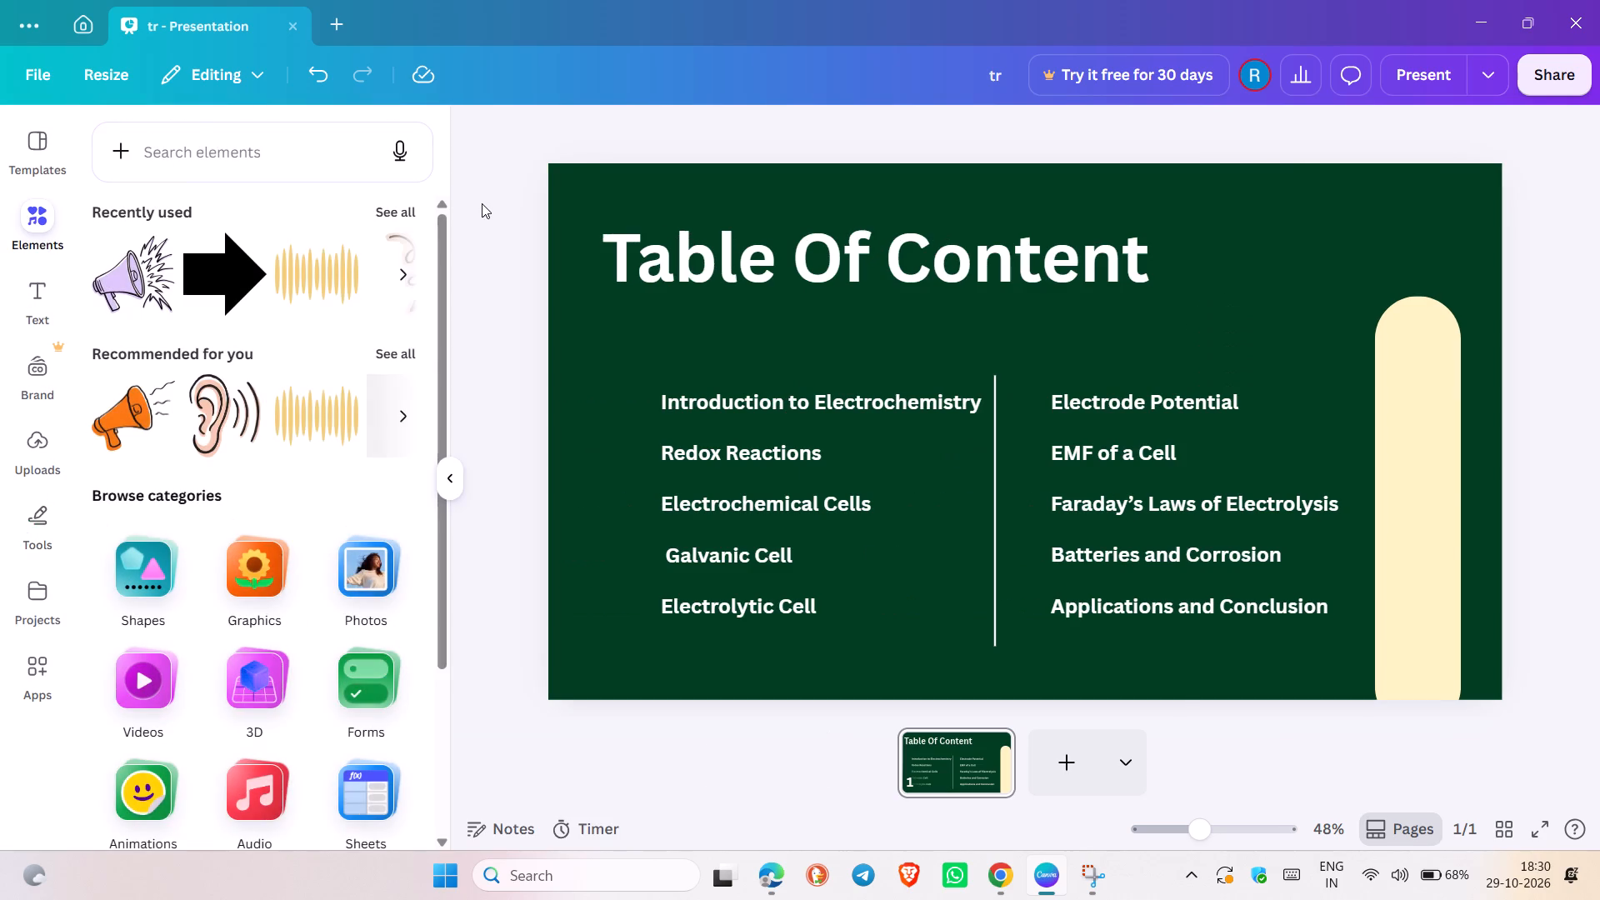
click(355, 161)
text(finger)
key(Return)
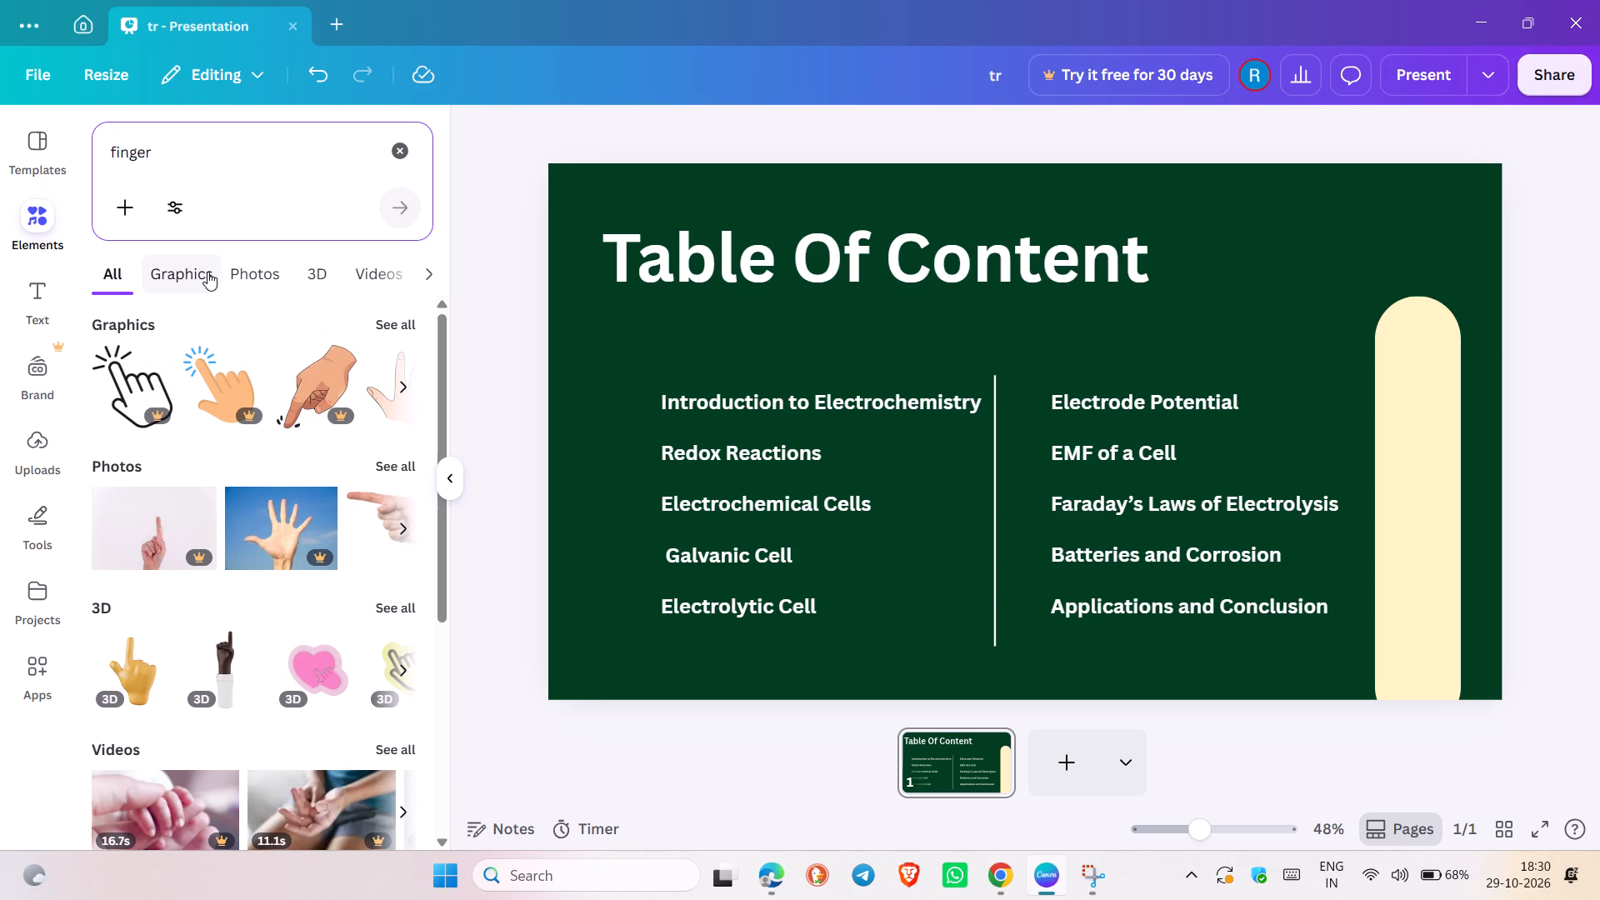
click(177, 285)
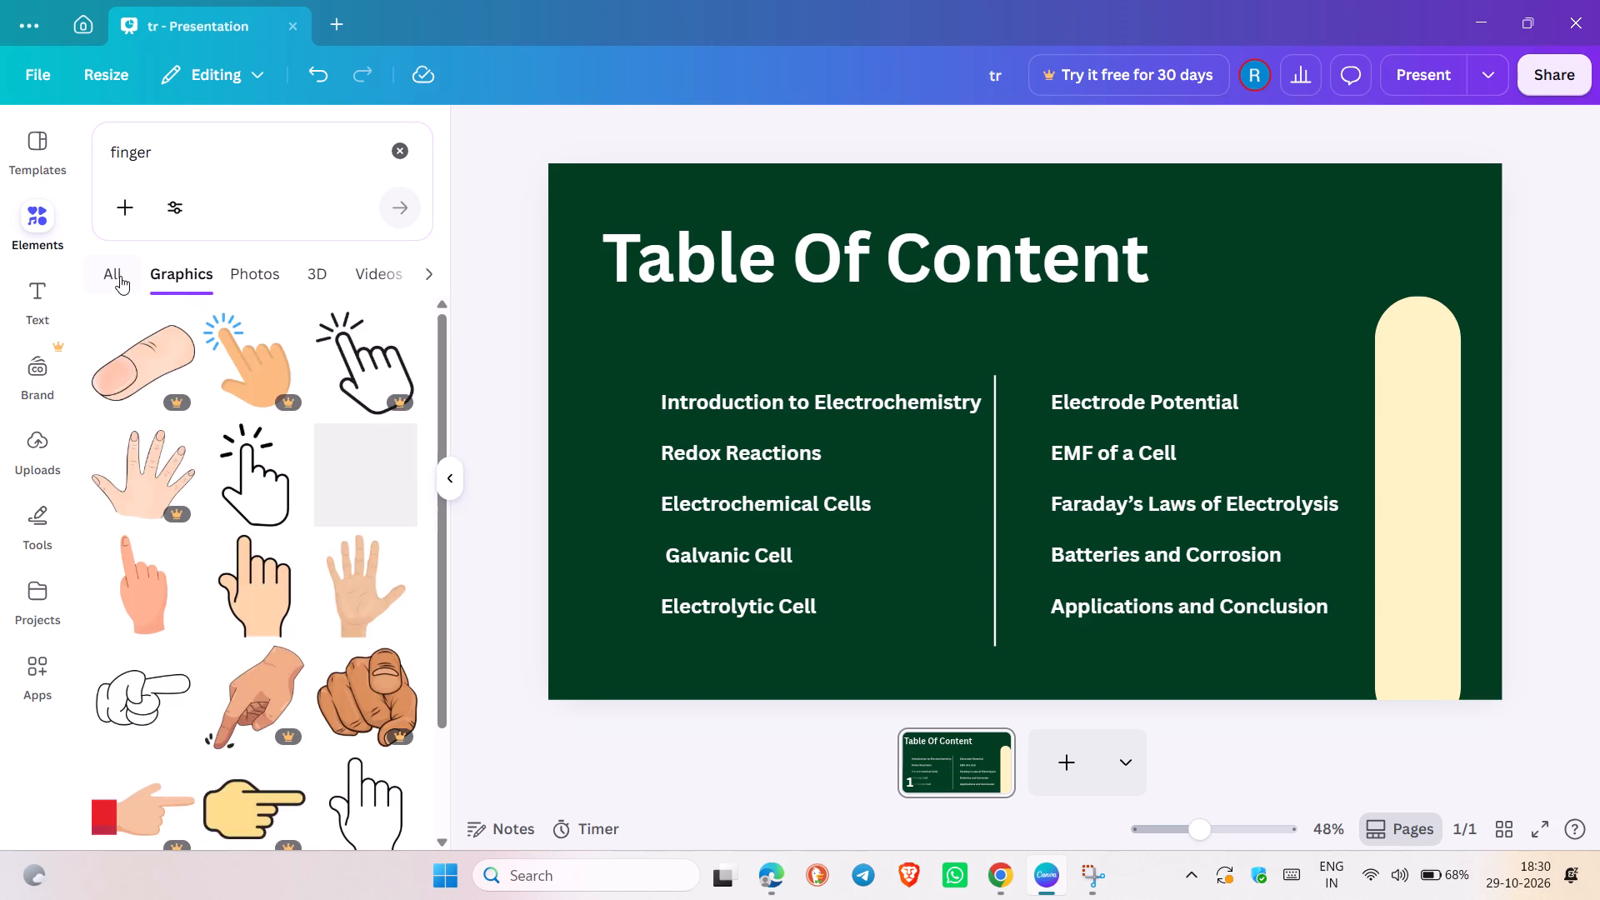
click(120, 276)
scroll(265, 440, down, 4)
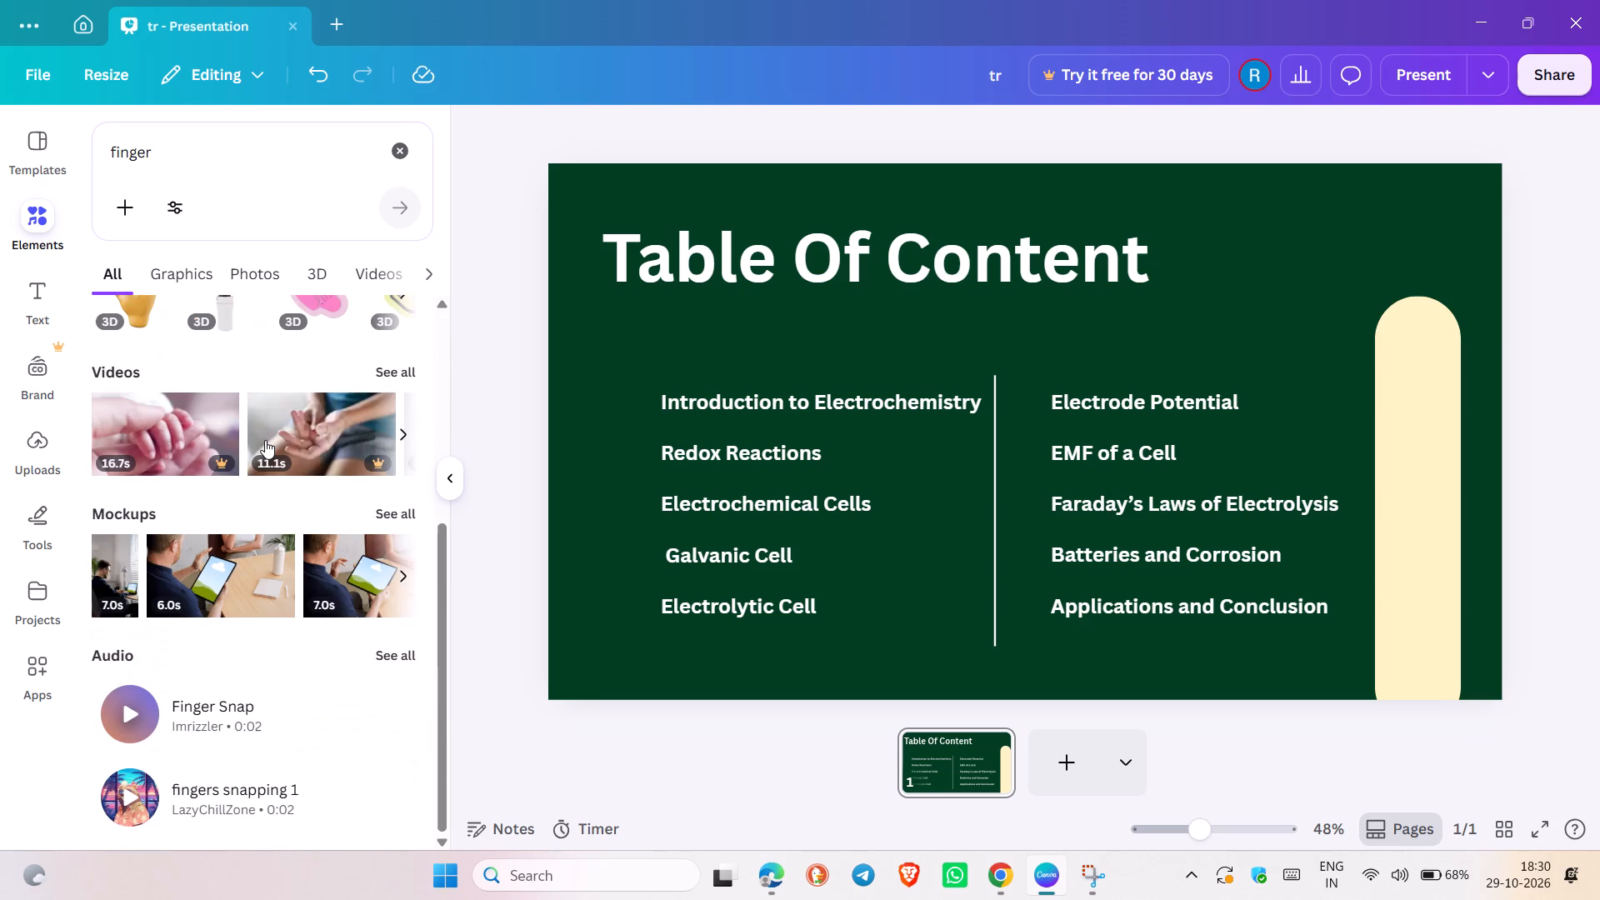
scroll(265, 440, down, 2)
scroll(193, 393, up, 5)
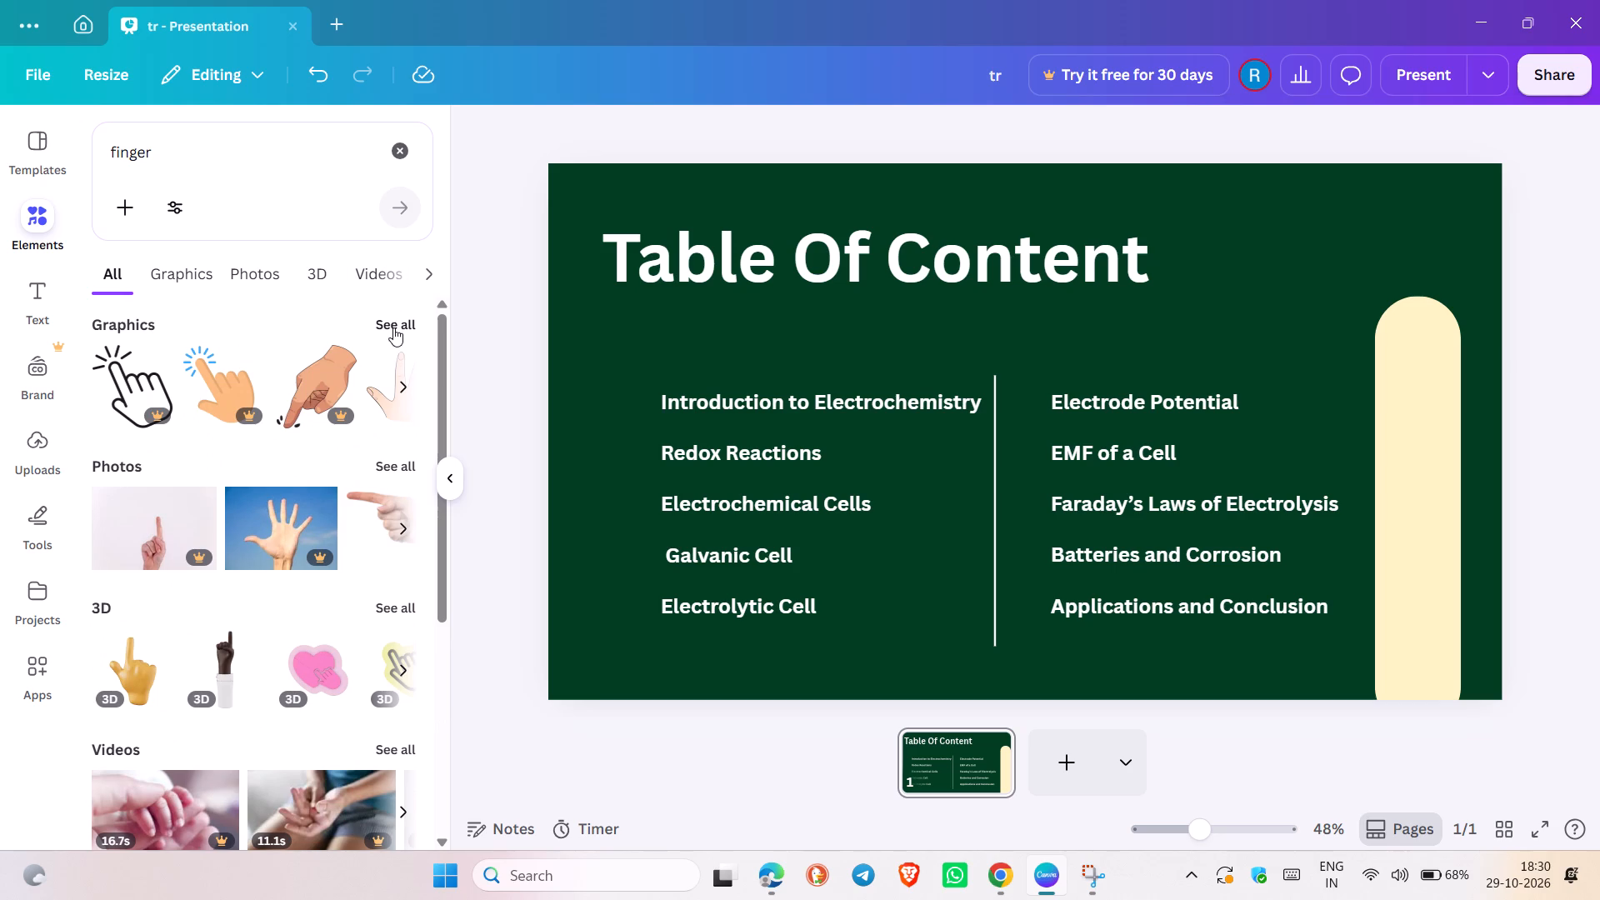
click(393, 327)
scroll(266, 552, down, 1)
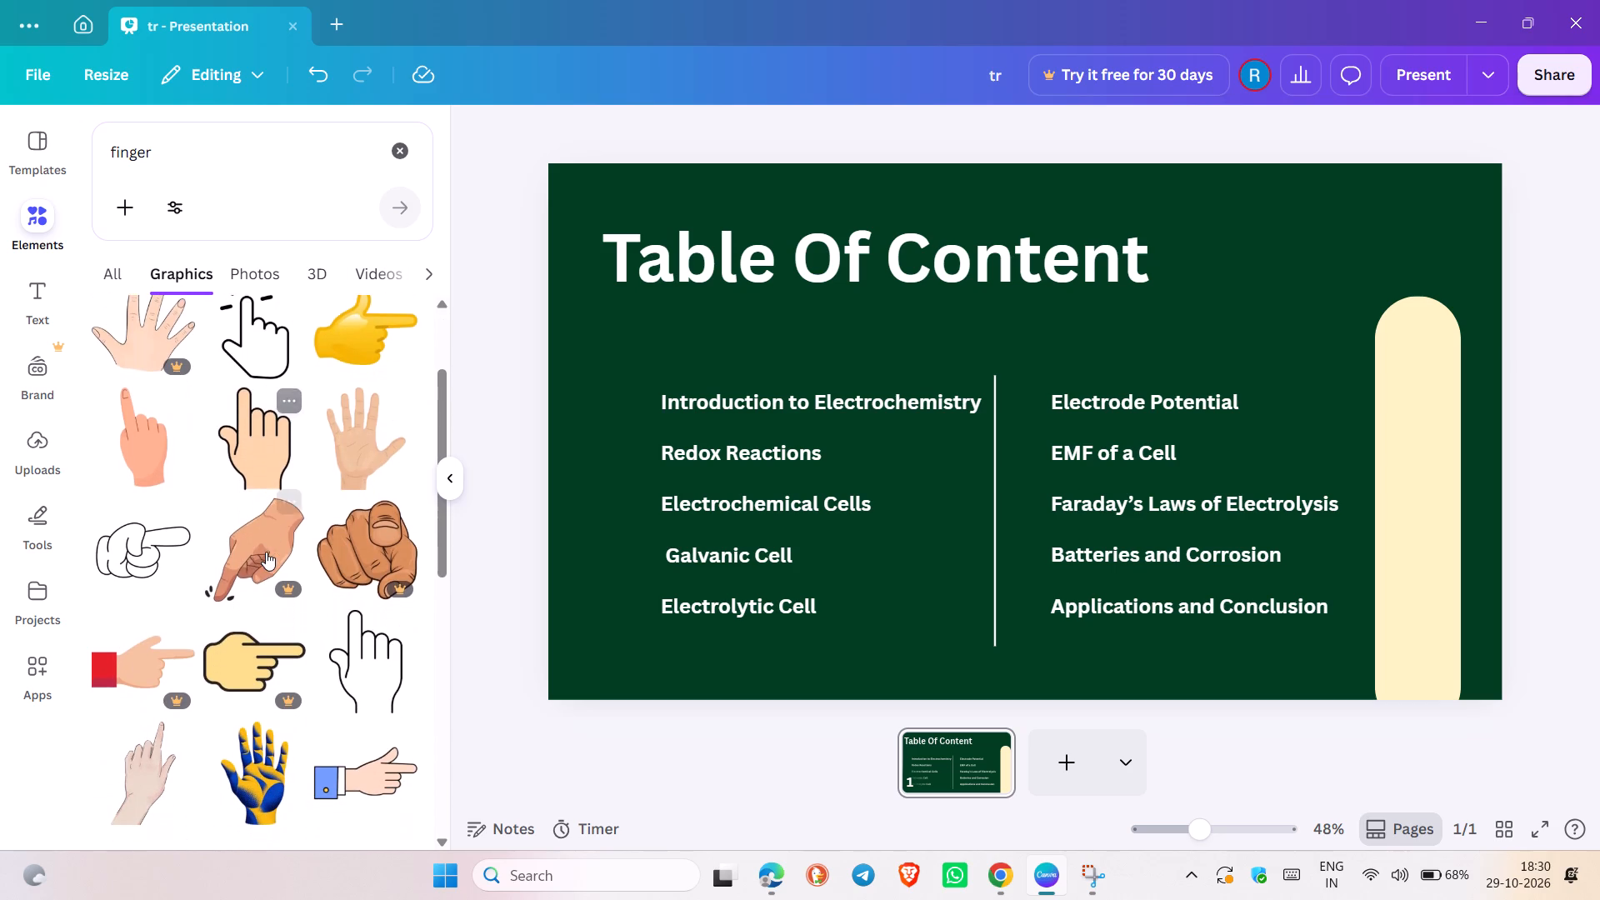
scroll(266, 552, down, 1)
click(125, 544)
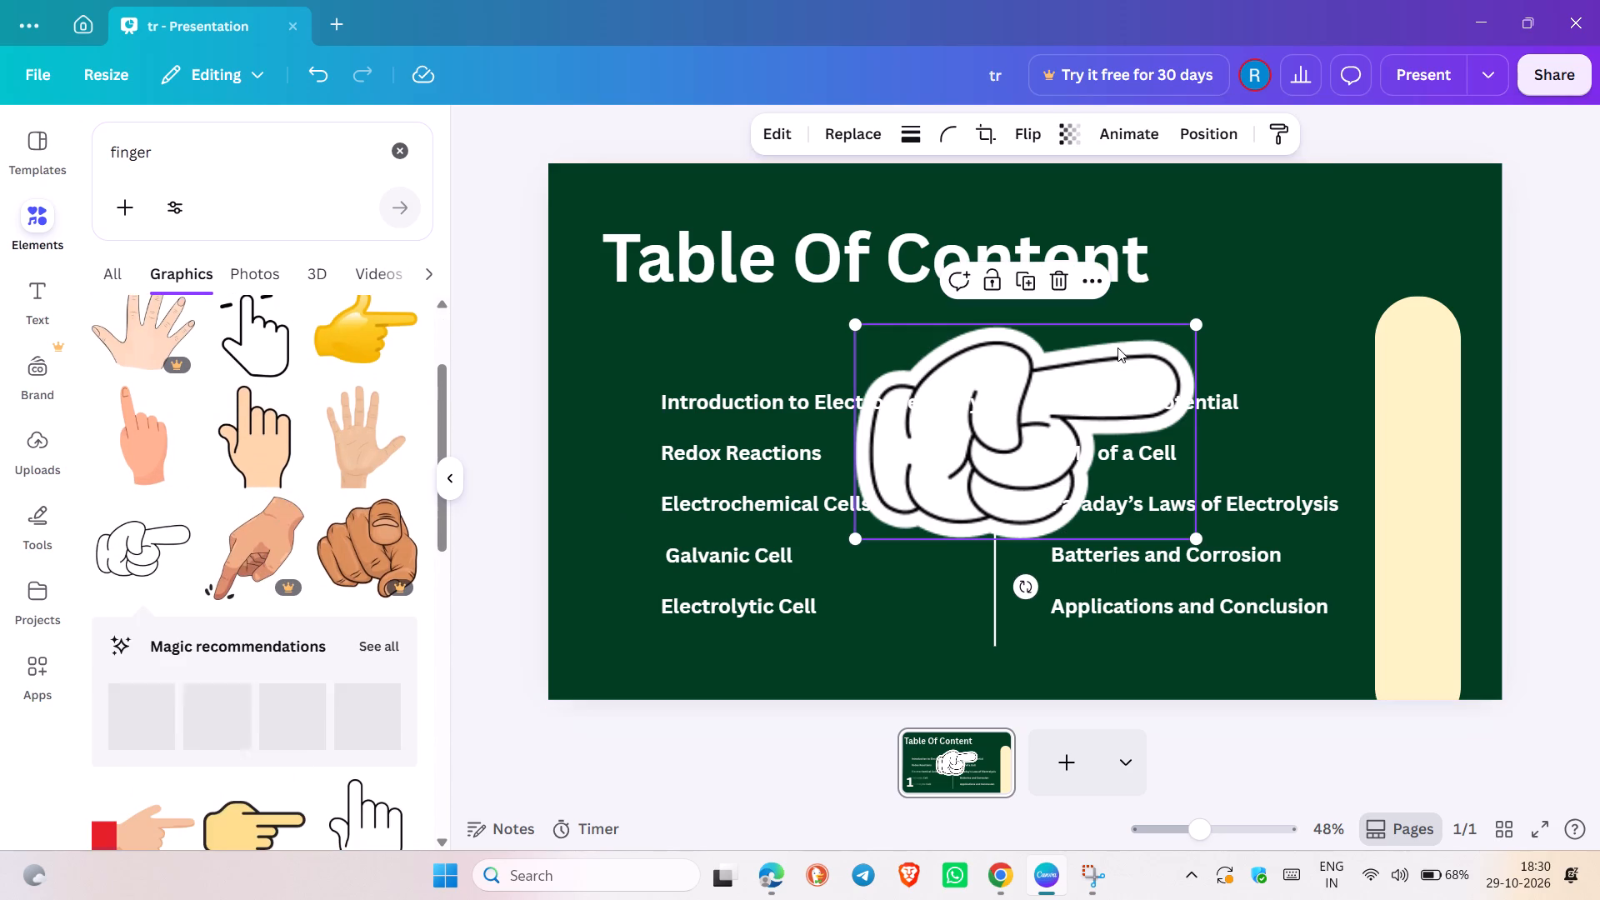
Shrink the pointing-hand graphic to bullet size and place it just before "Introduction to Electrochemistry".
drag(1197, 324, 890, 455)
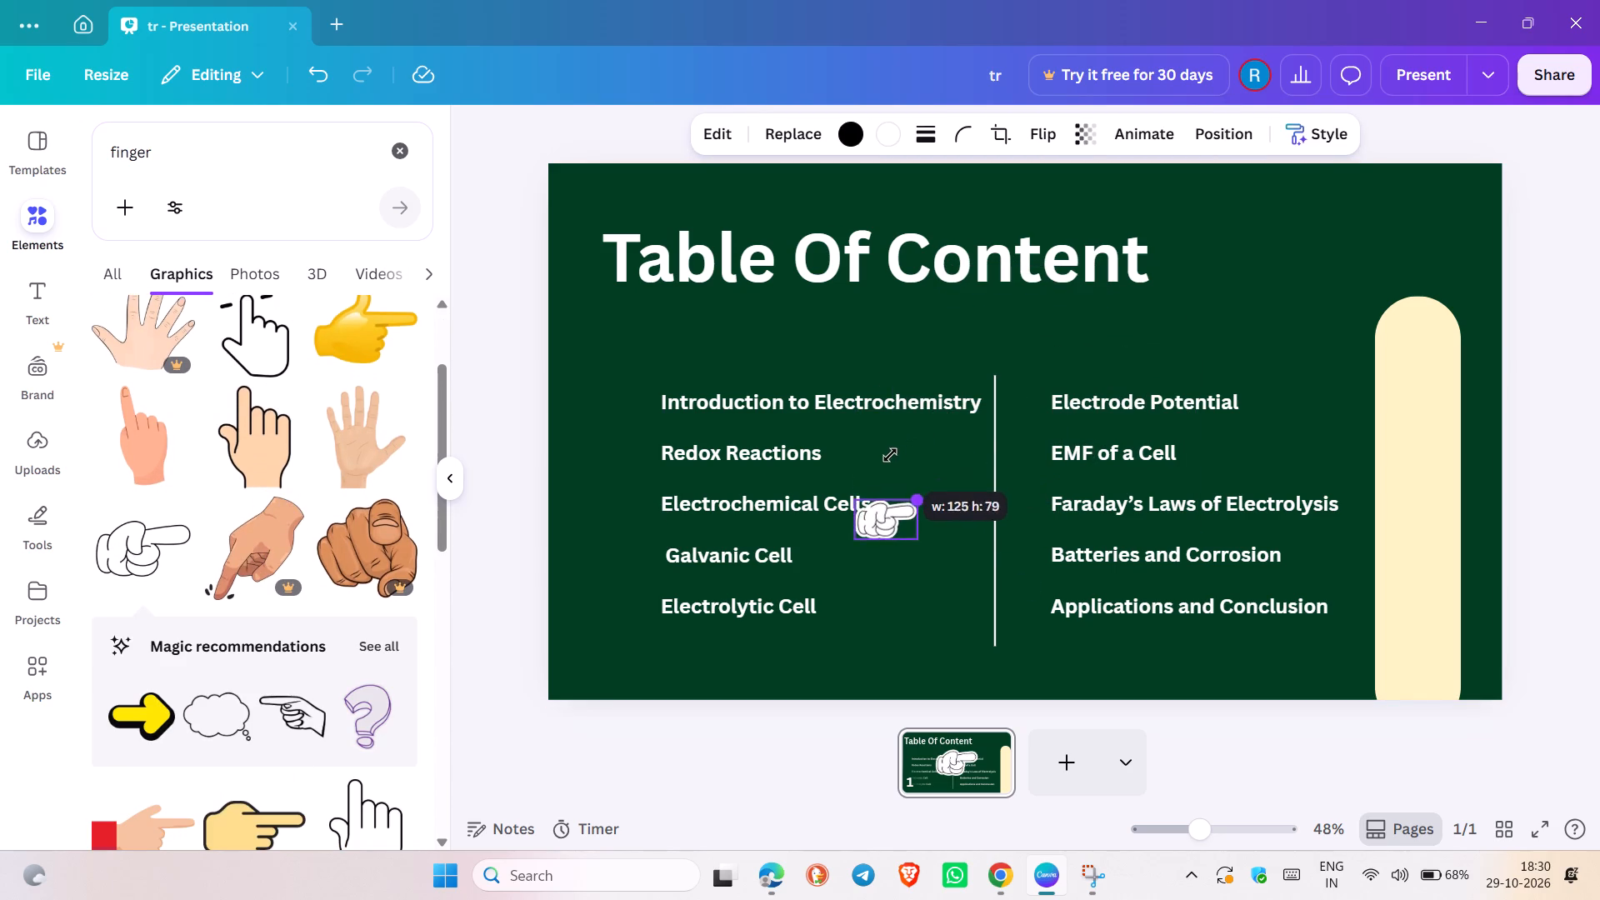
drag(890, 455, 839, 454)
click(892, 552)
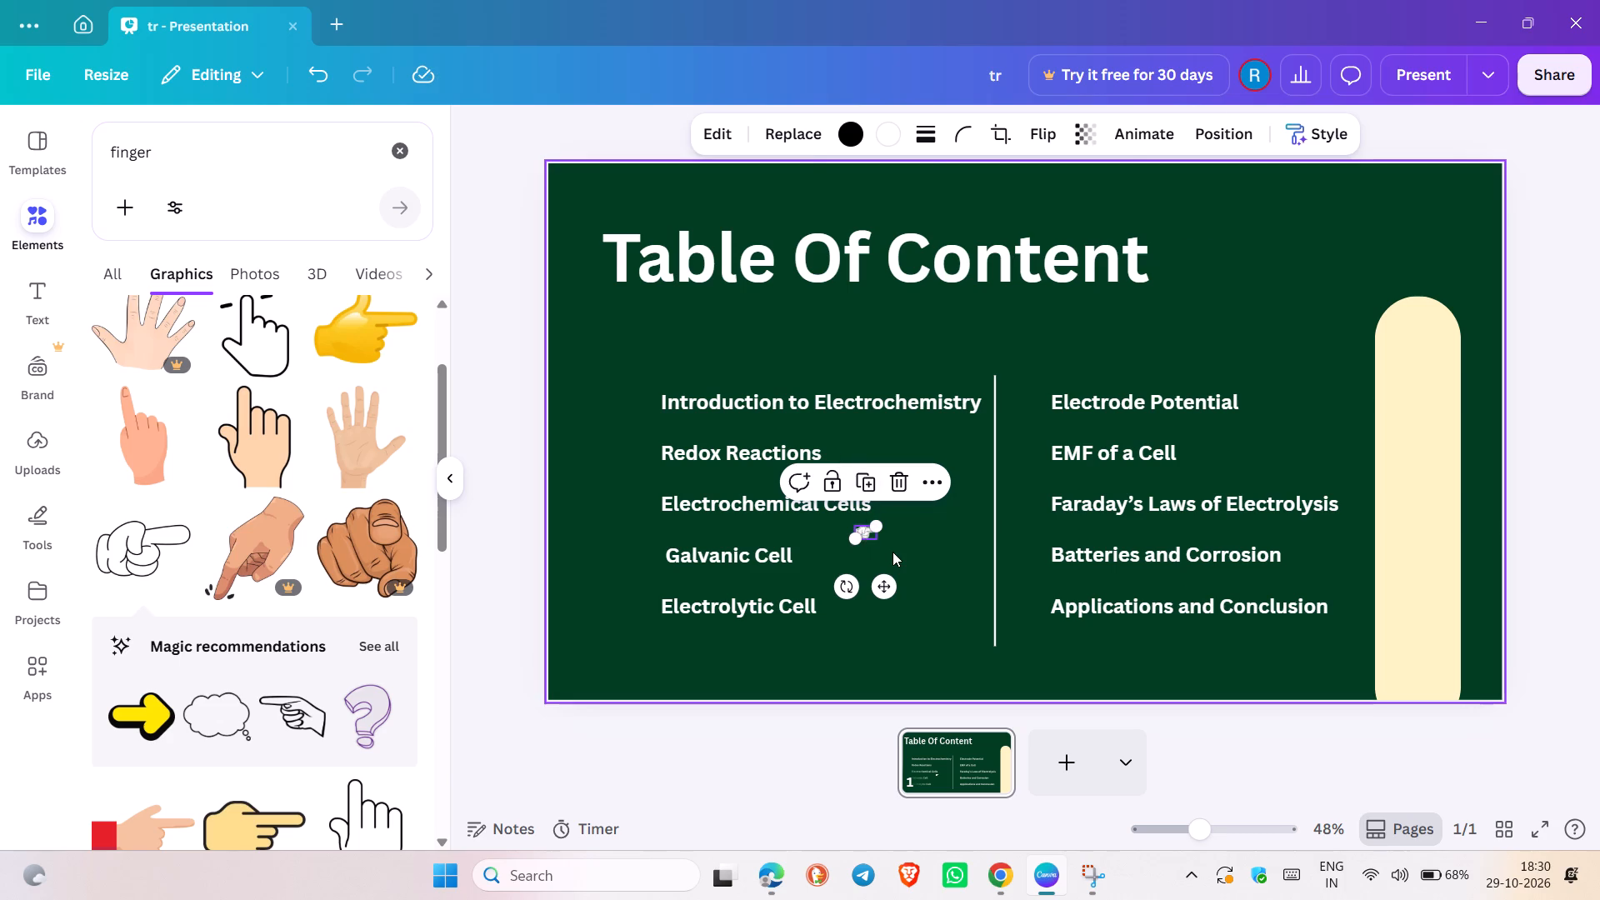
drag(865, 529, 629, 409)
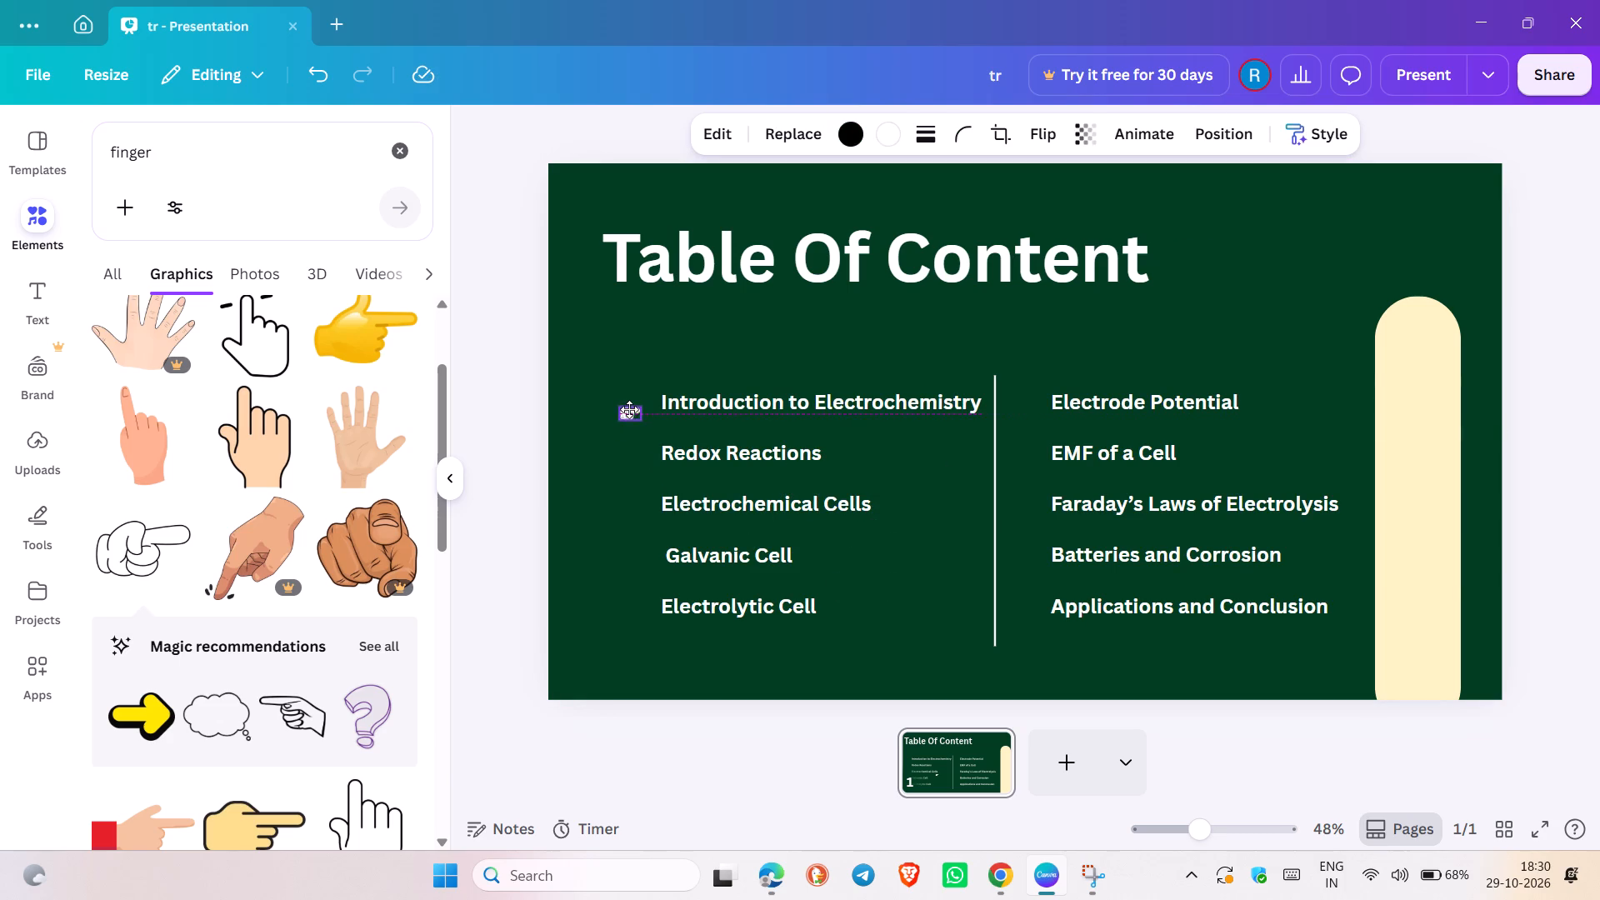
drag(629, 409, 620, 401)
click(620, 589)
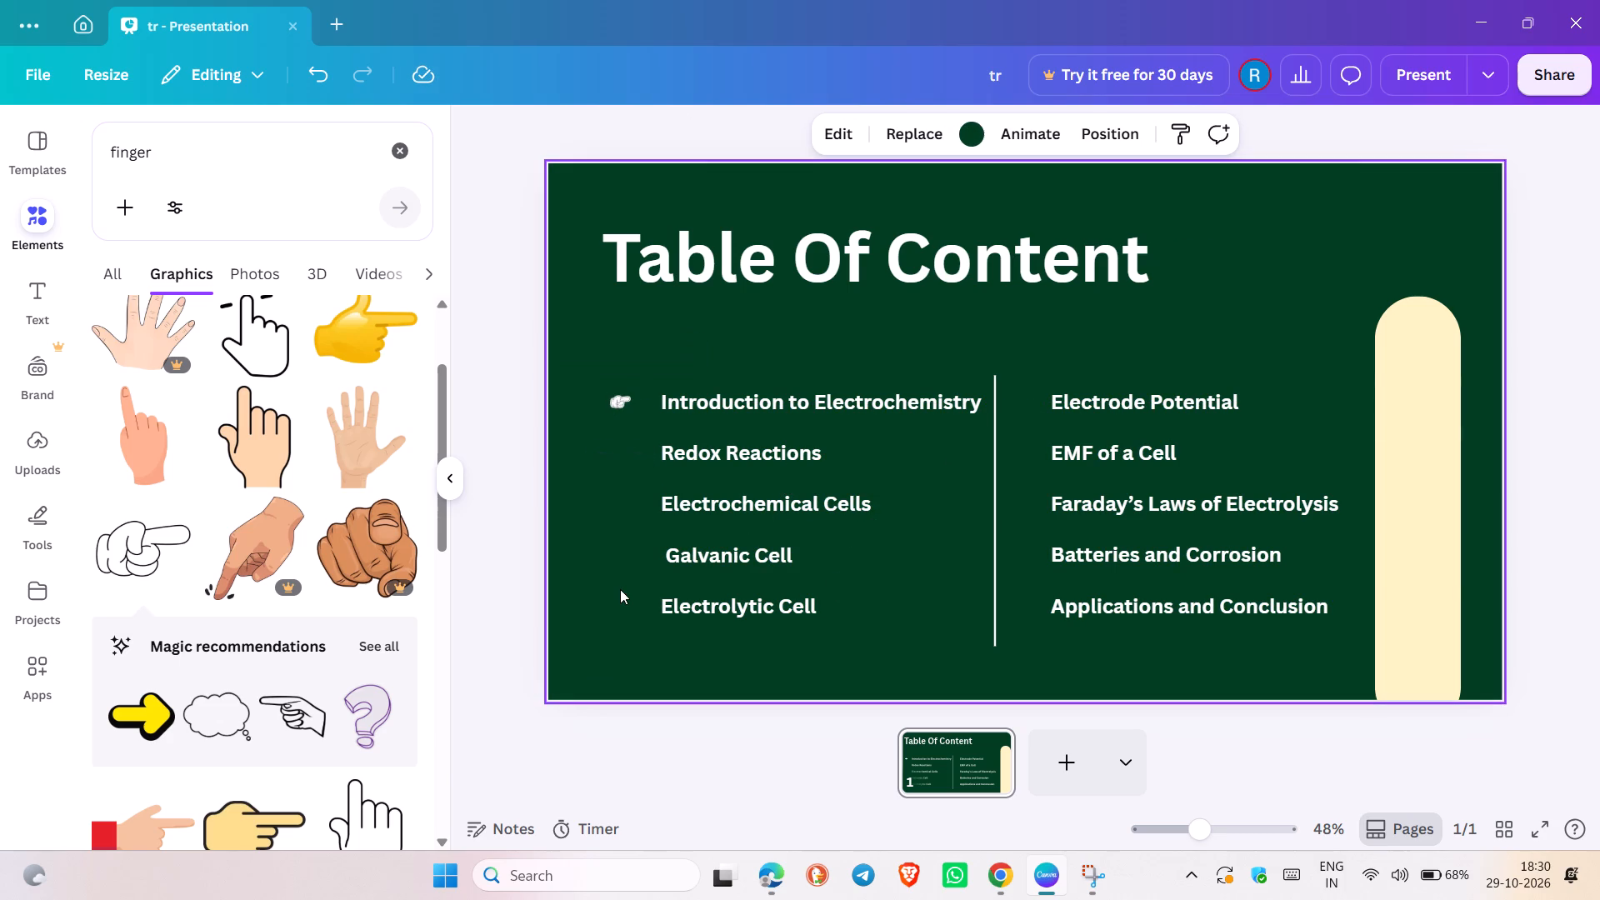
Copy the small pointing hand beside "Introduction to Electrochemistry" and paste eight copies onto the slide.
click(612, 403)
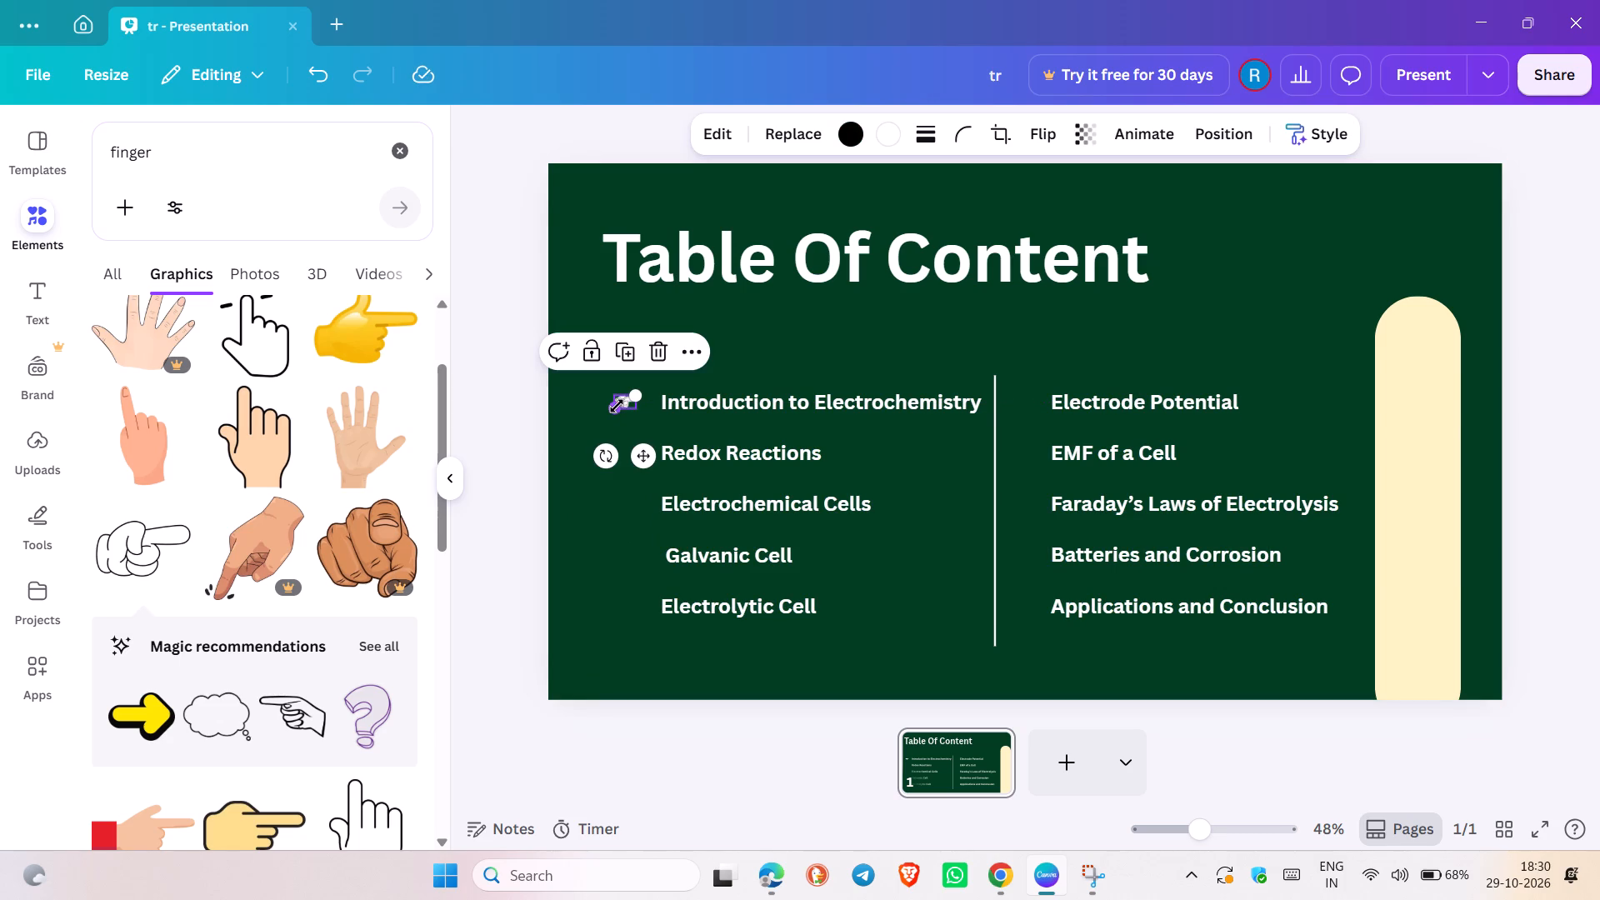
drag(582, 460, 600, 452)
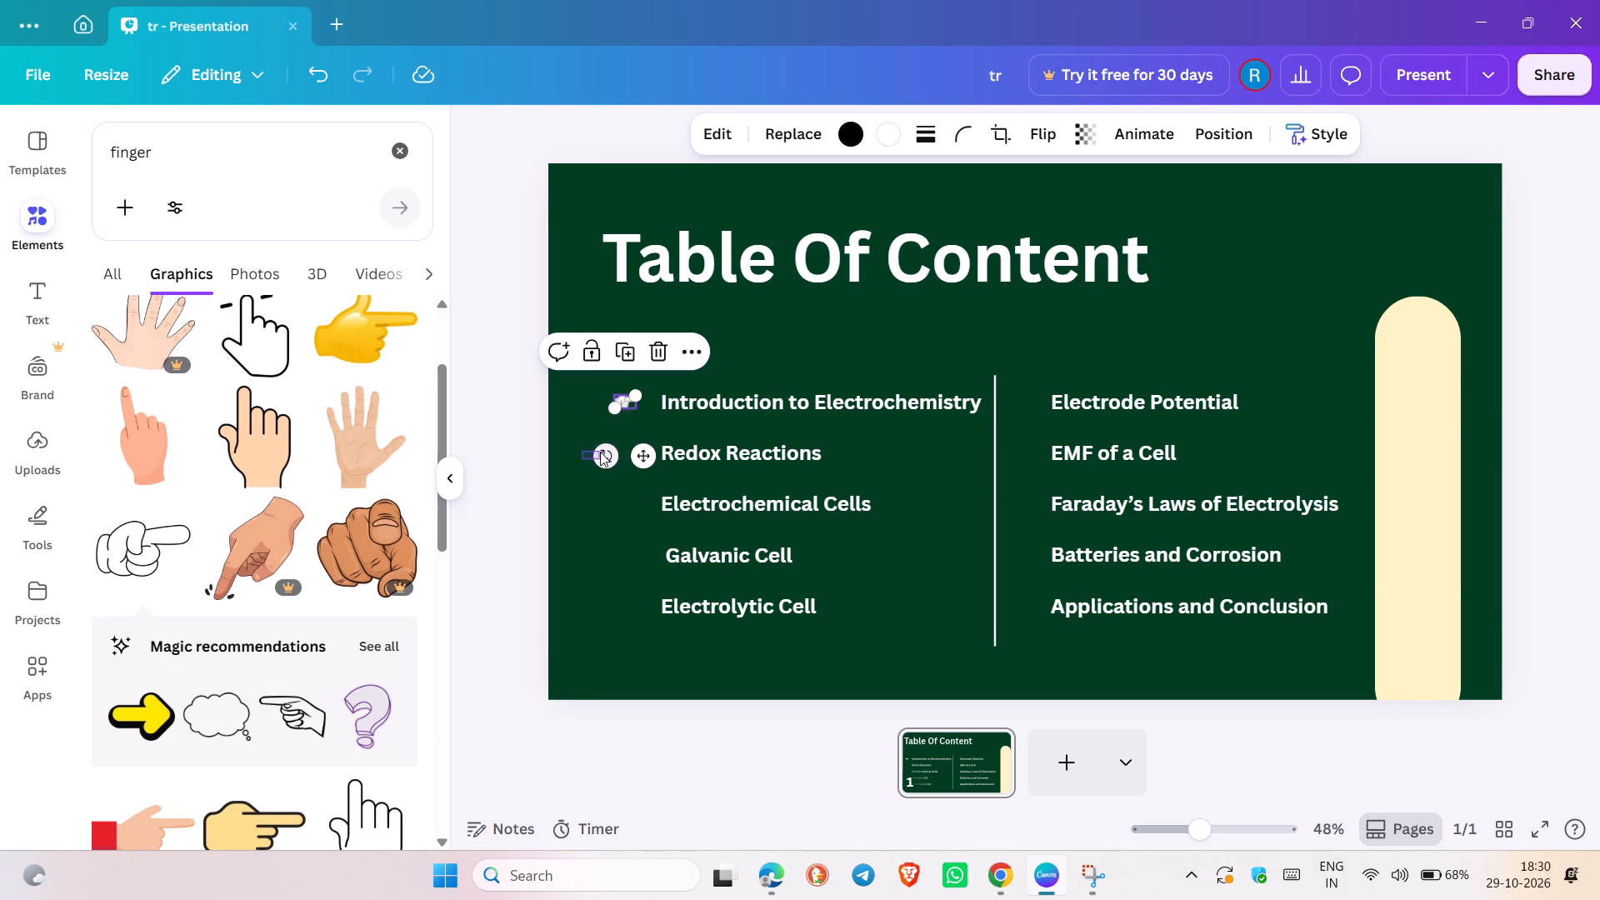
click(600, 452)
click(622, 406)
click(690, 357)
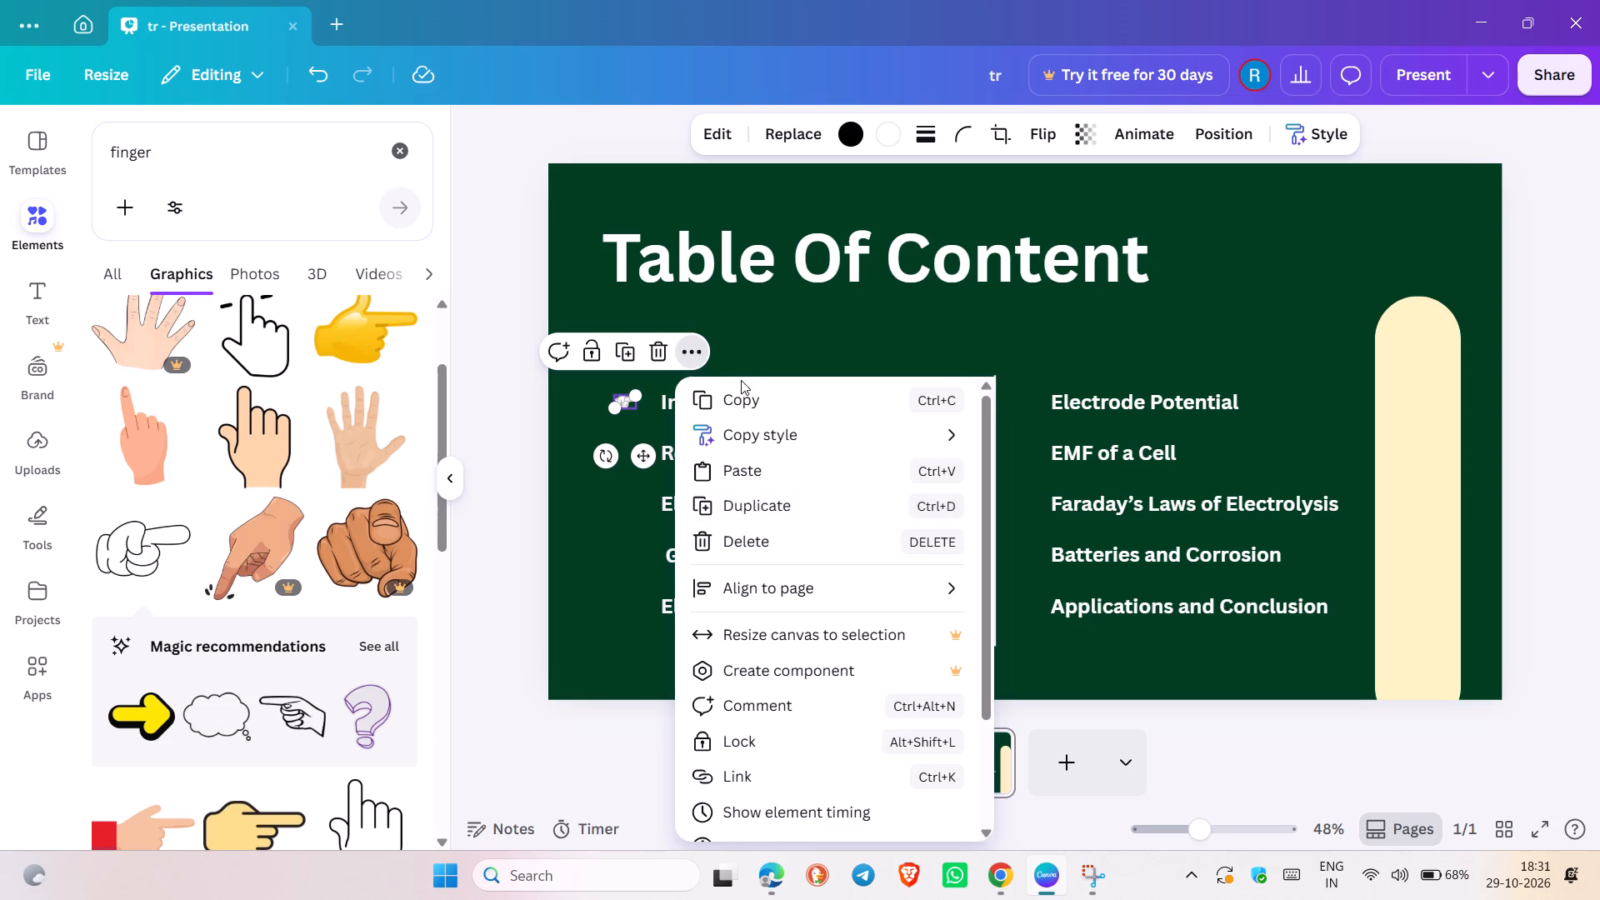
click(743, 387)
click(596, 507)
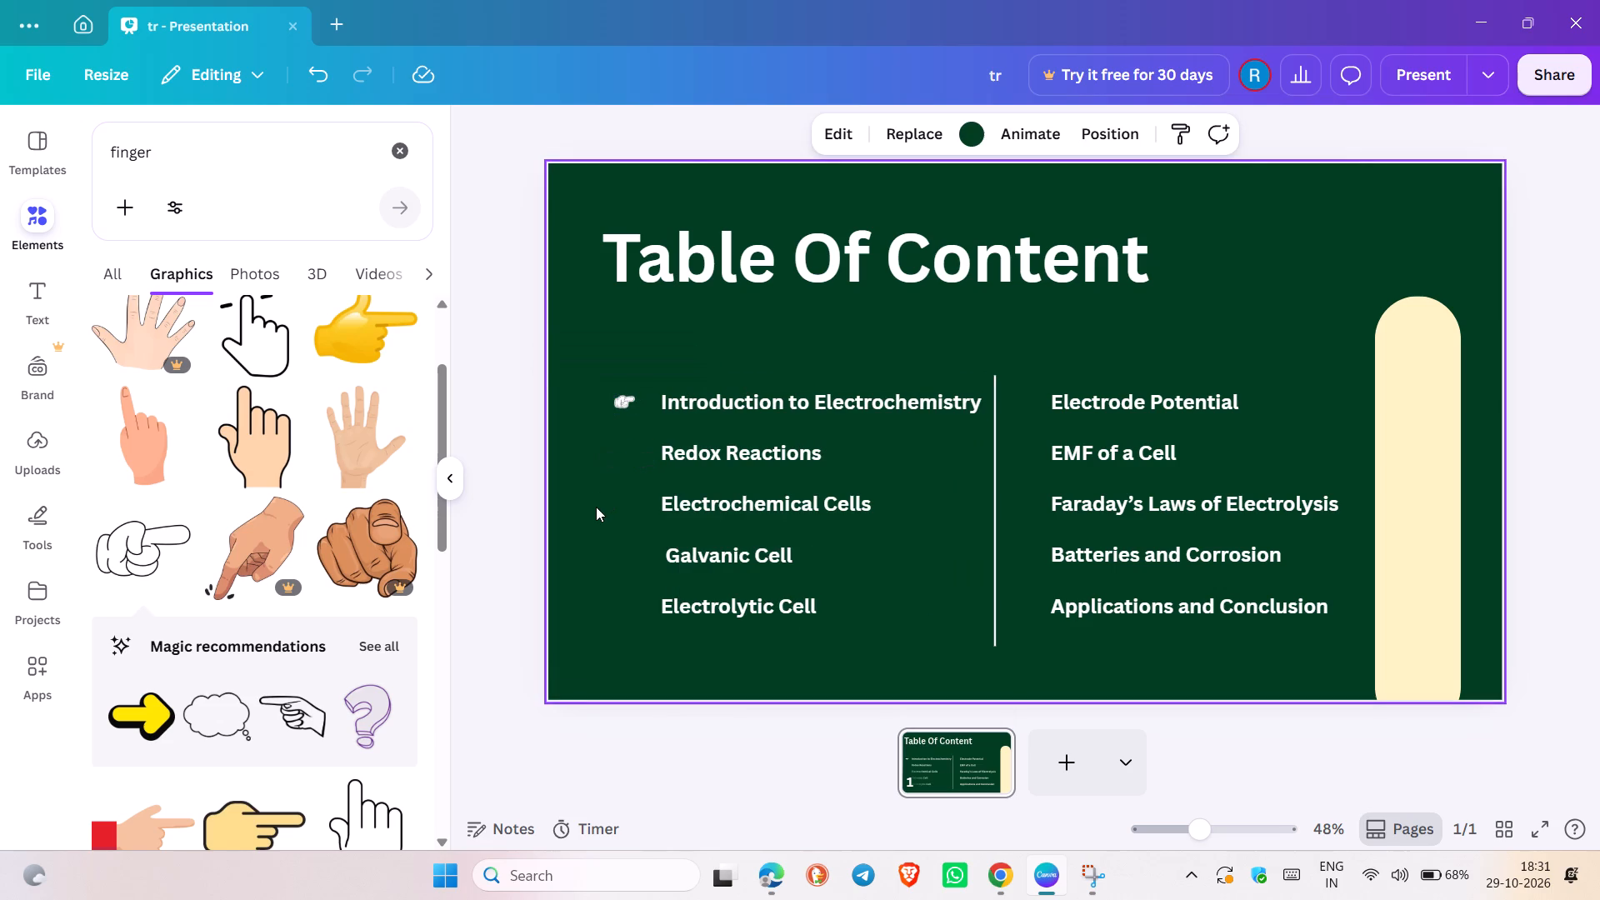
key(ctrl+v)
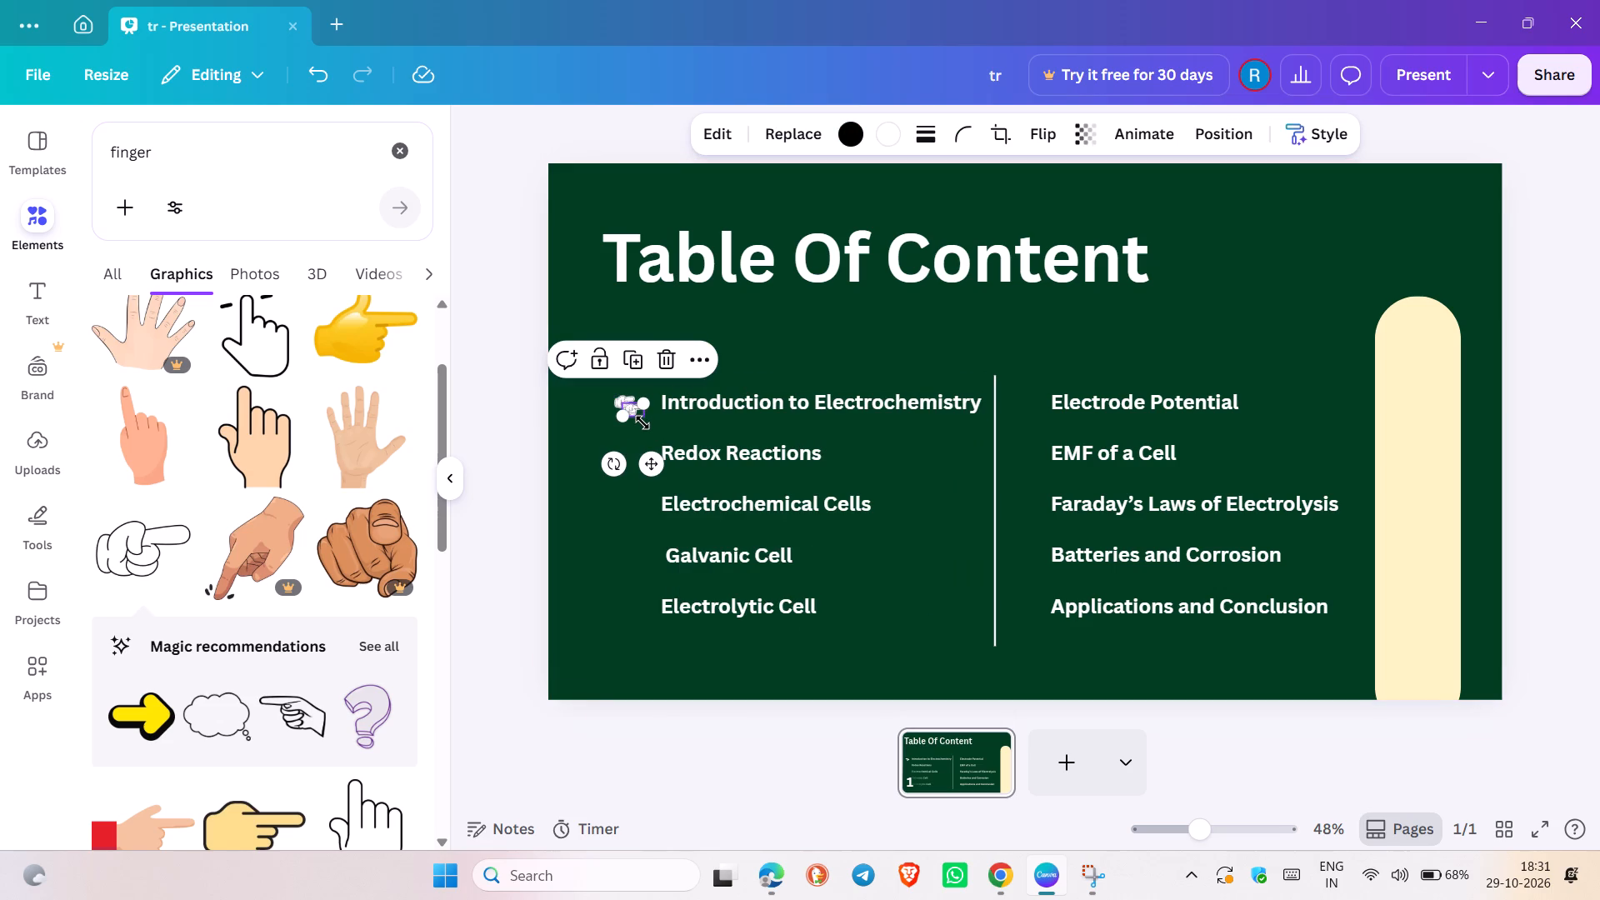
key(ctrl+v)
key(ctrl+v)
key(ctrl+v)
key(ctrl+v)
key(ctrl+v)
key(ctrl+v)
key(ctrl+v)
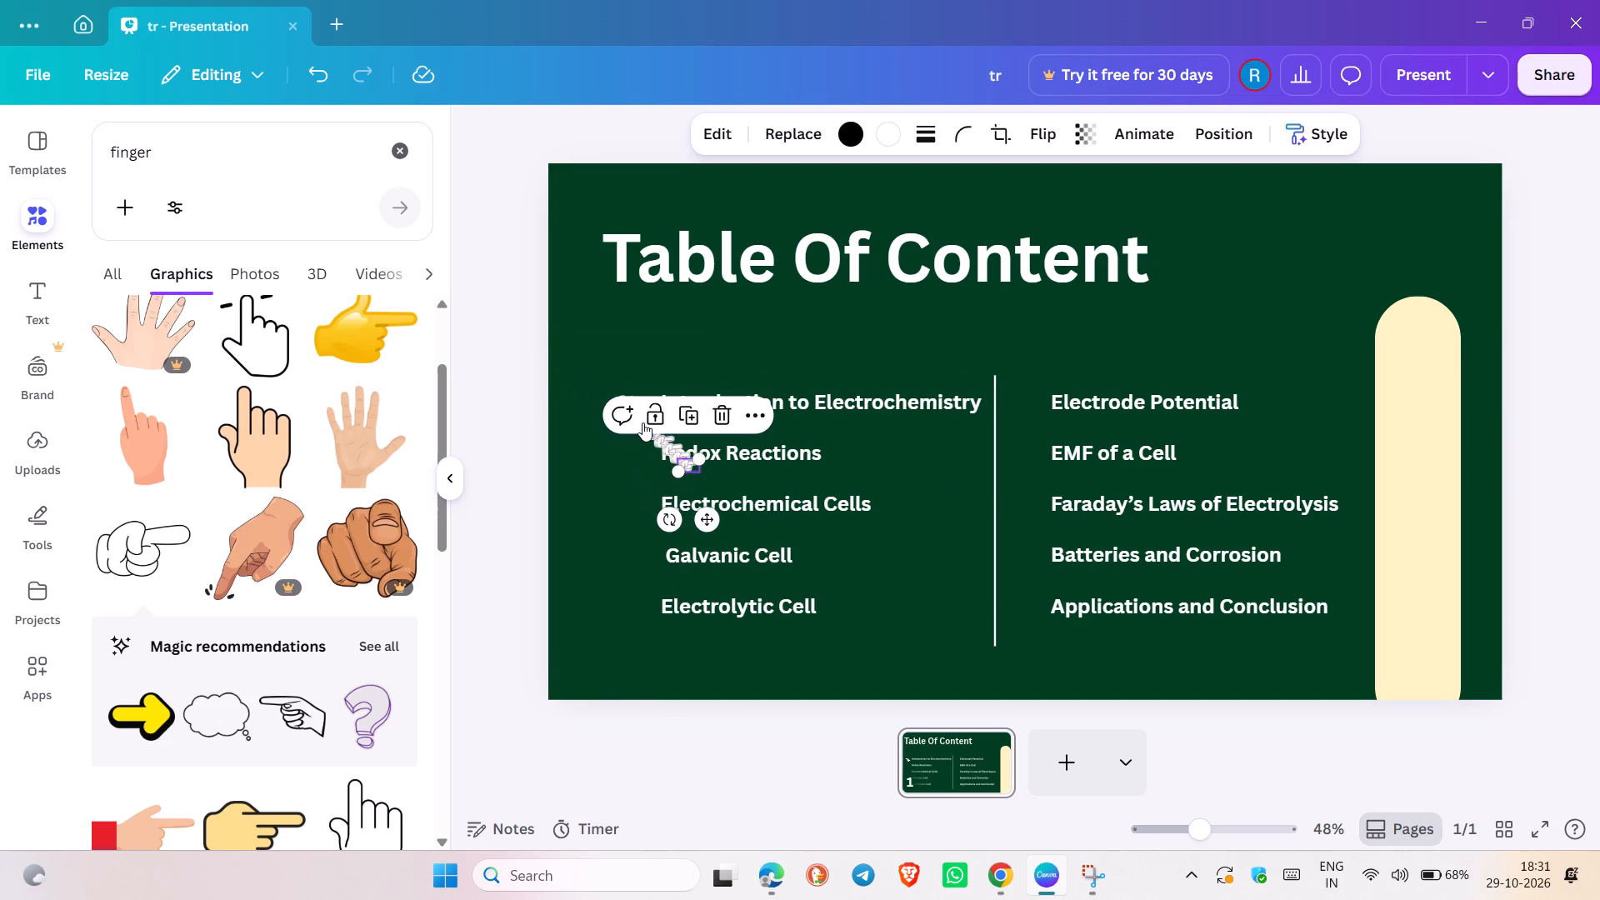
click(608, 524)
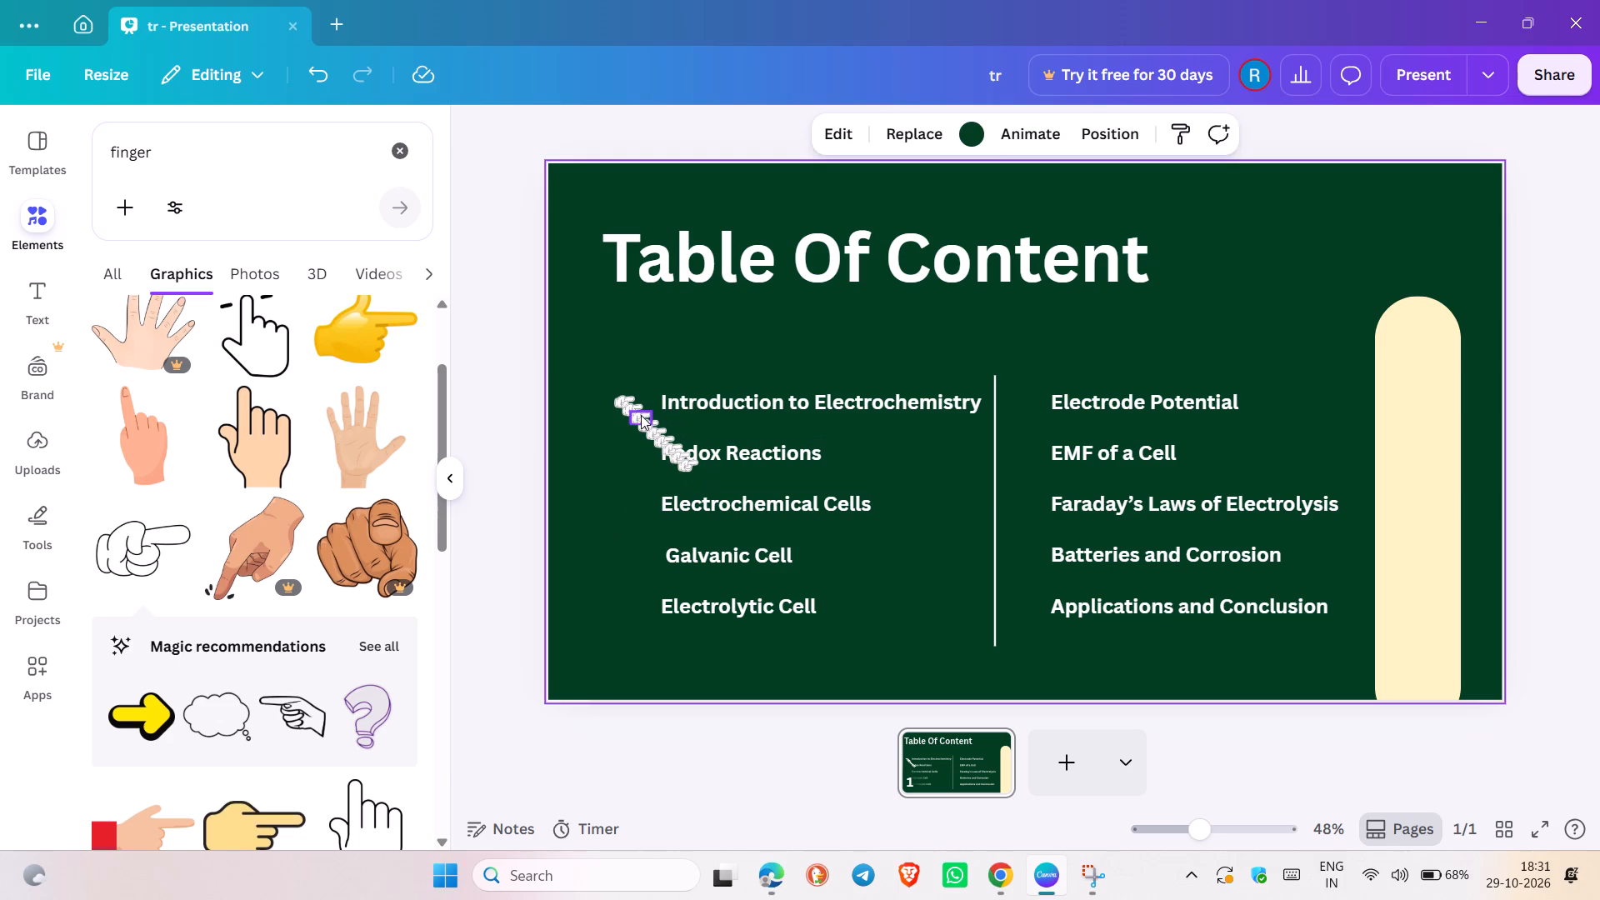
Place one hand copy before each of Electrolytic Cell, Galvanic Cell, Electrochemical Cells and Redox Reactions.
drag(641, 416, 631, 608)
drag(625, 411, 627, 540)
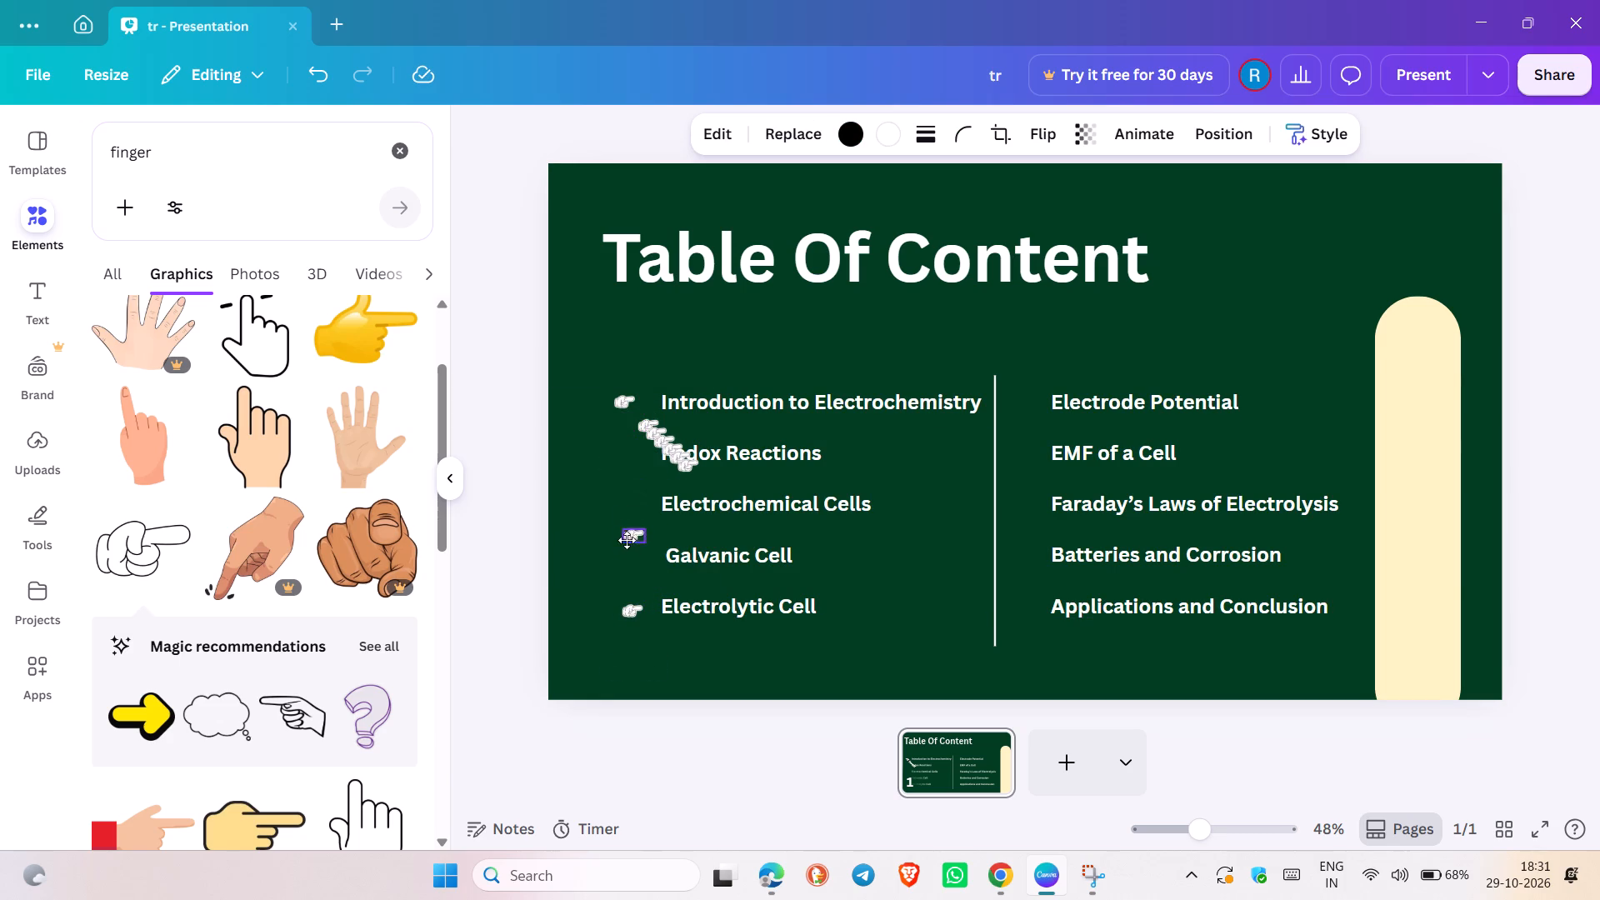
drag(627, 540, 617, 560)
drag(658, 436, 642, 450)
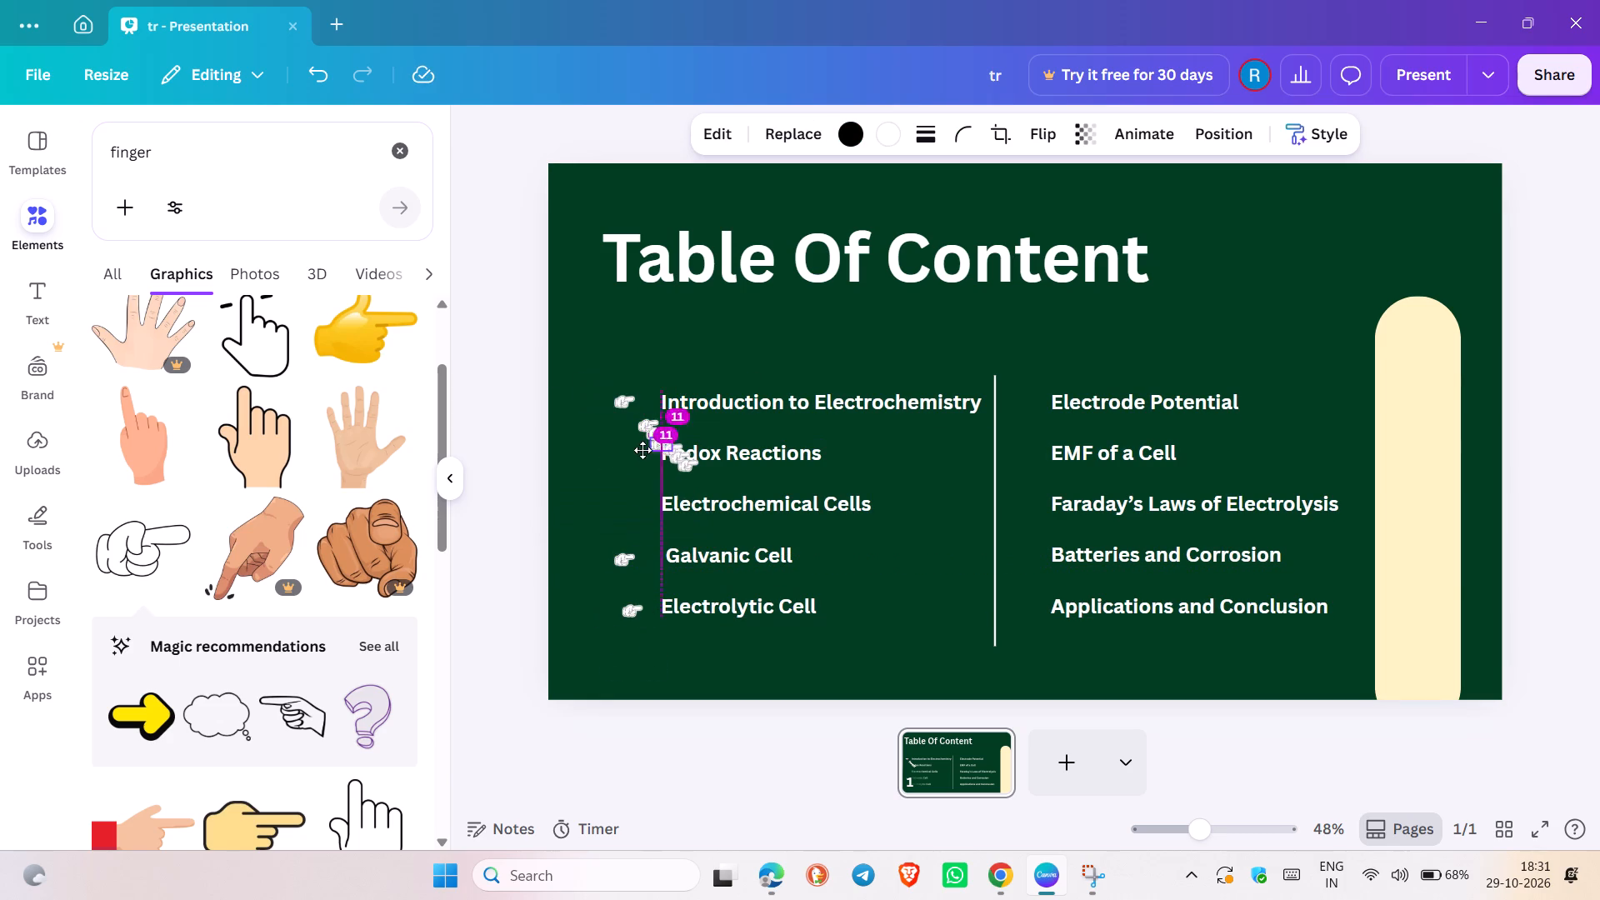
drag(642, 450, 617, 504)
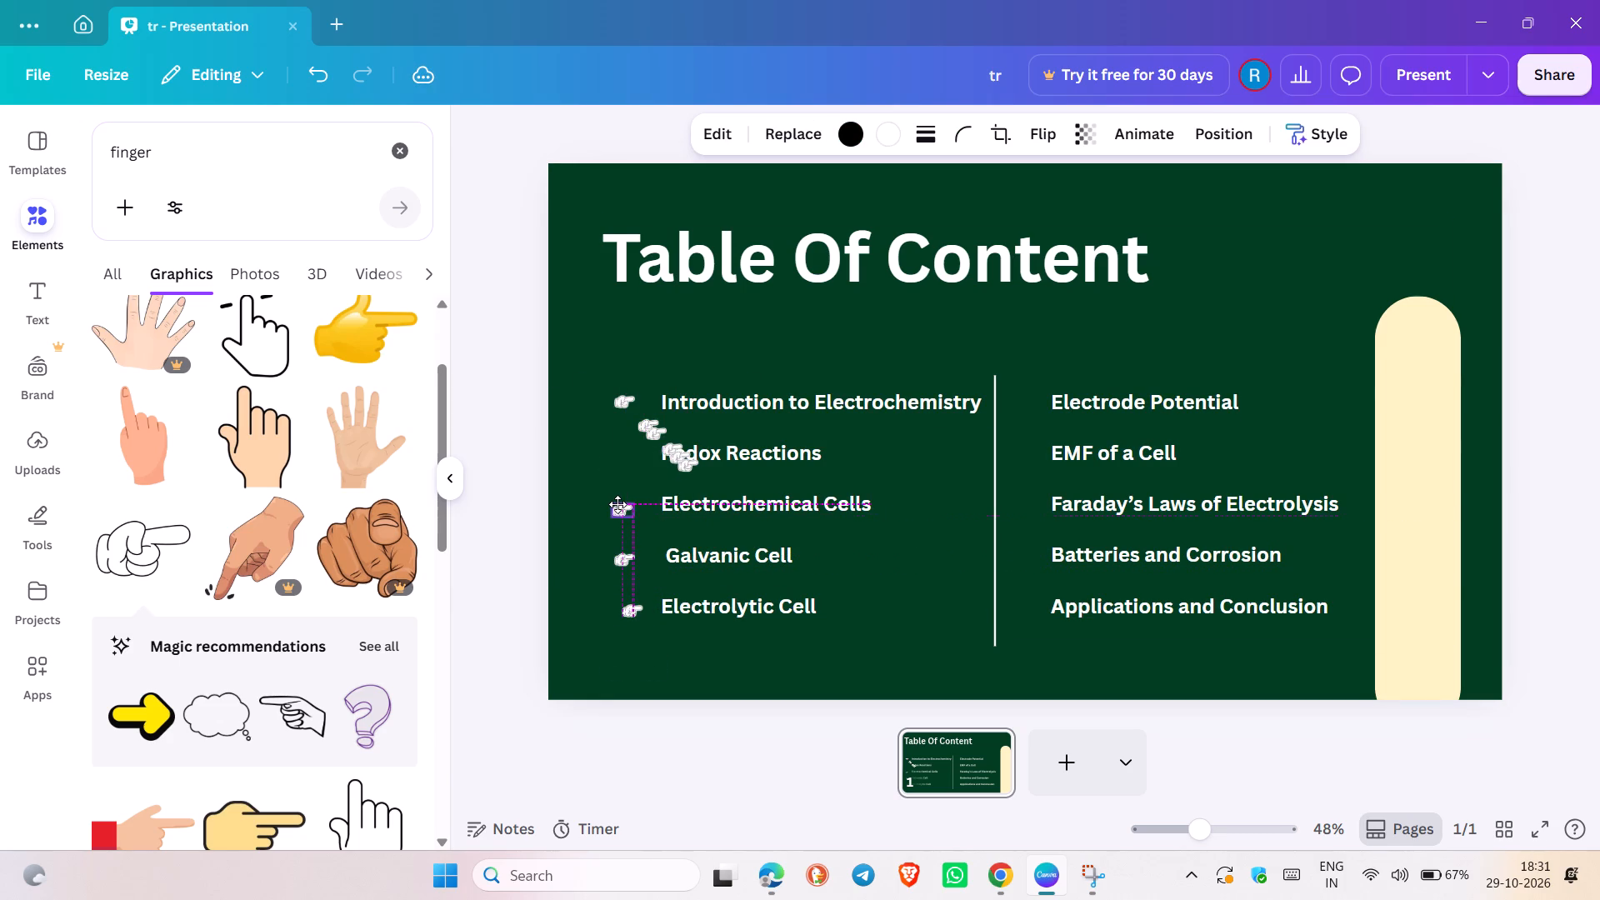
drag(617, 504, 617, 502)
drag(651, 427, 620, 458)
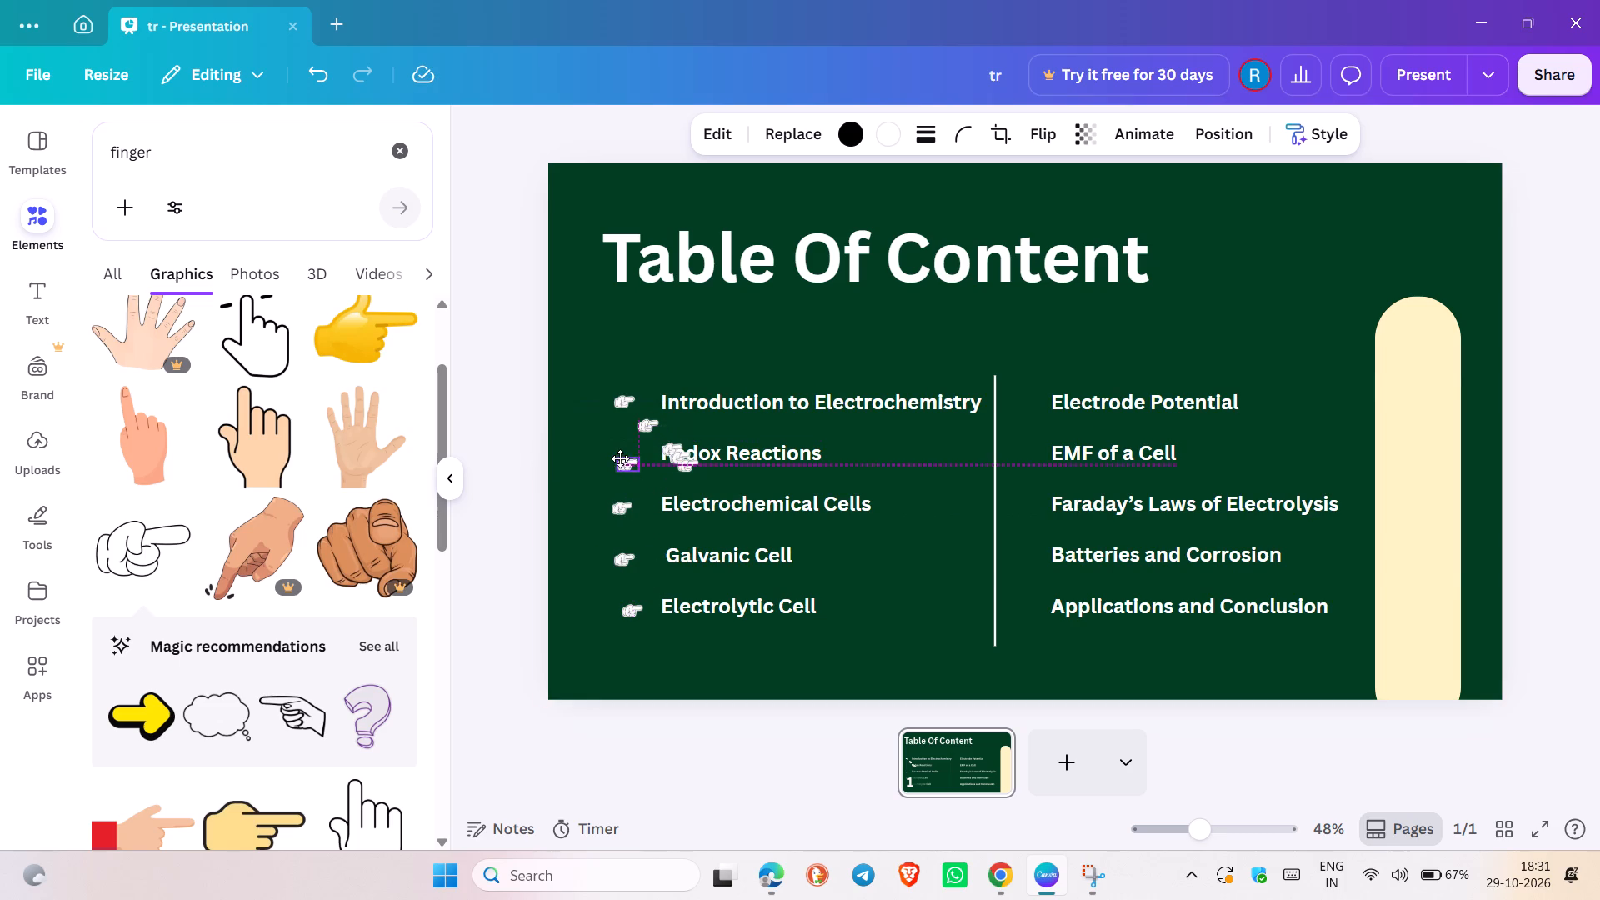
drag(620, 458, 618, 455)
Place the remaining hand copies before Electrode Potential, EMF of a Cell, Faraday's Laws of Electrolysis and Batteries and Corrosion.
drag(680, 457, 736, 457)
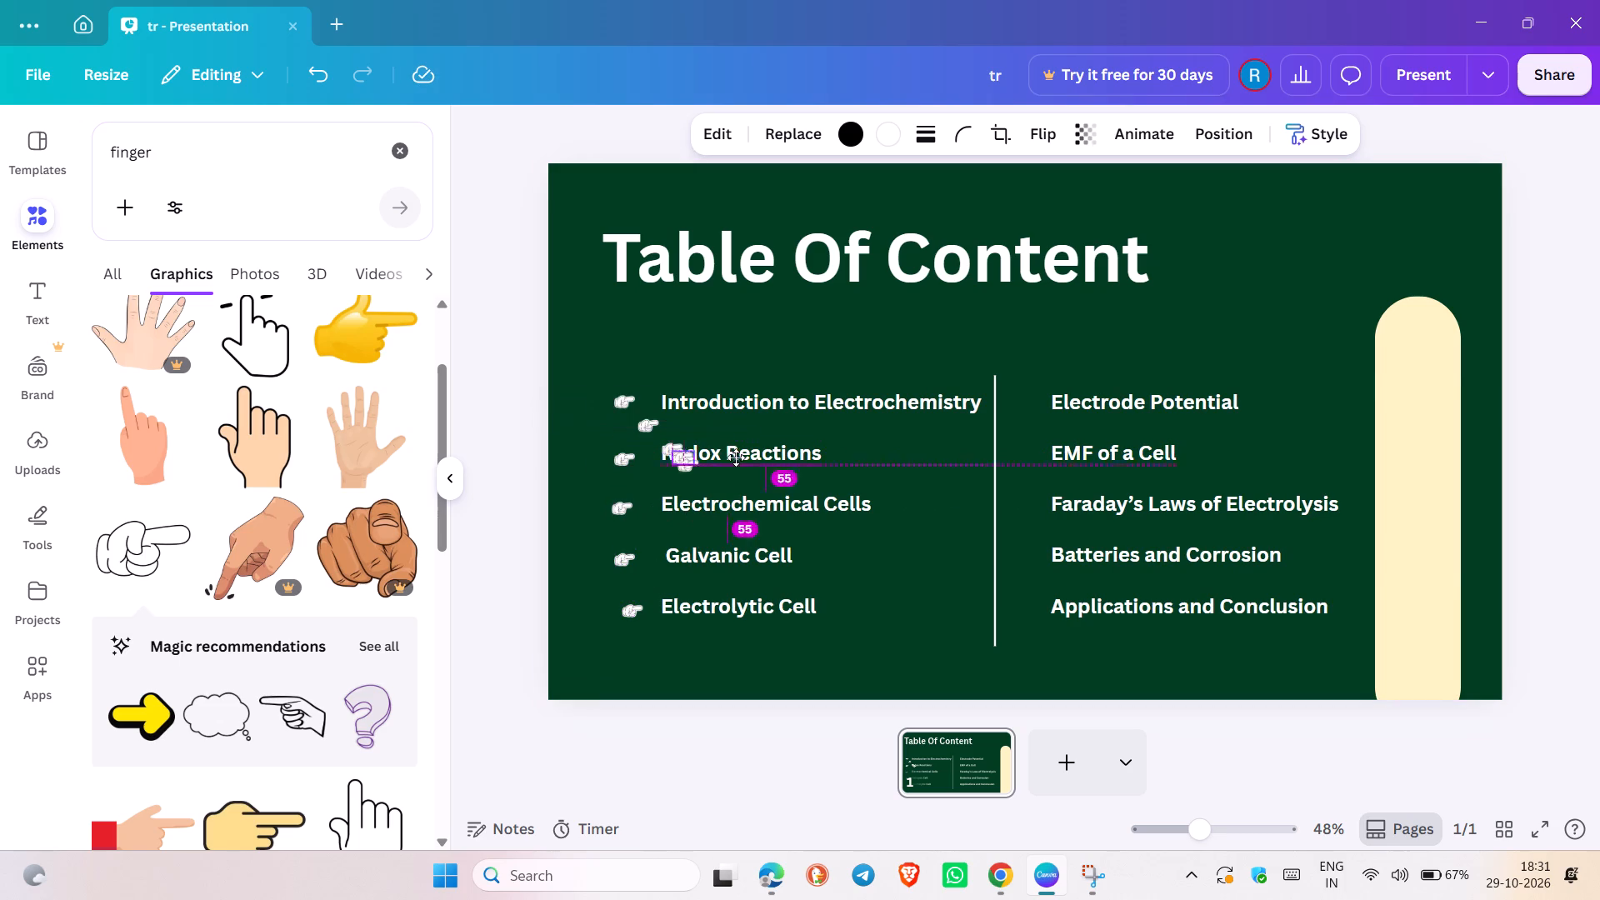
drag(736, 457, 1042, 398)
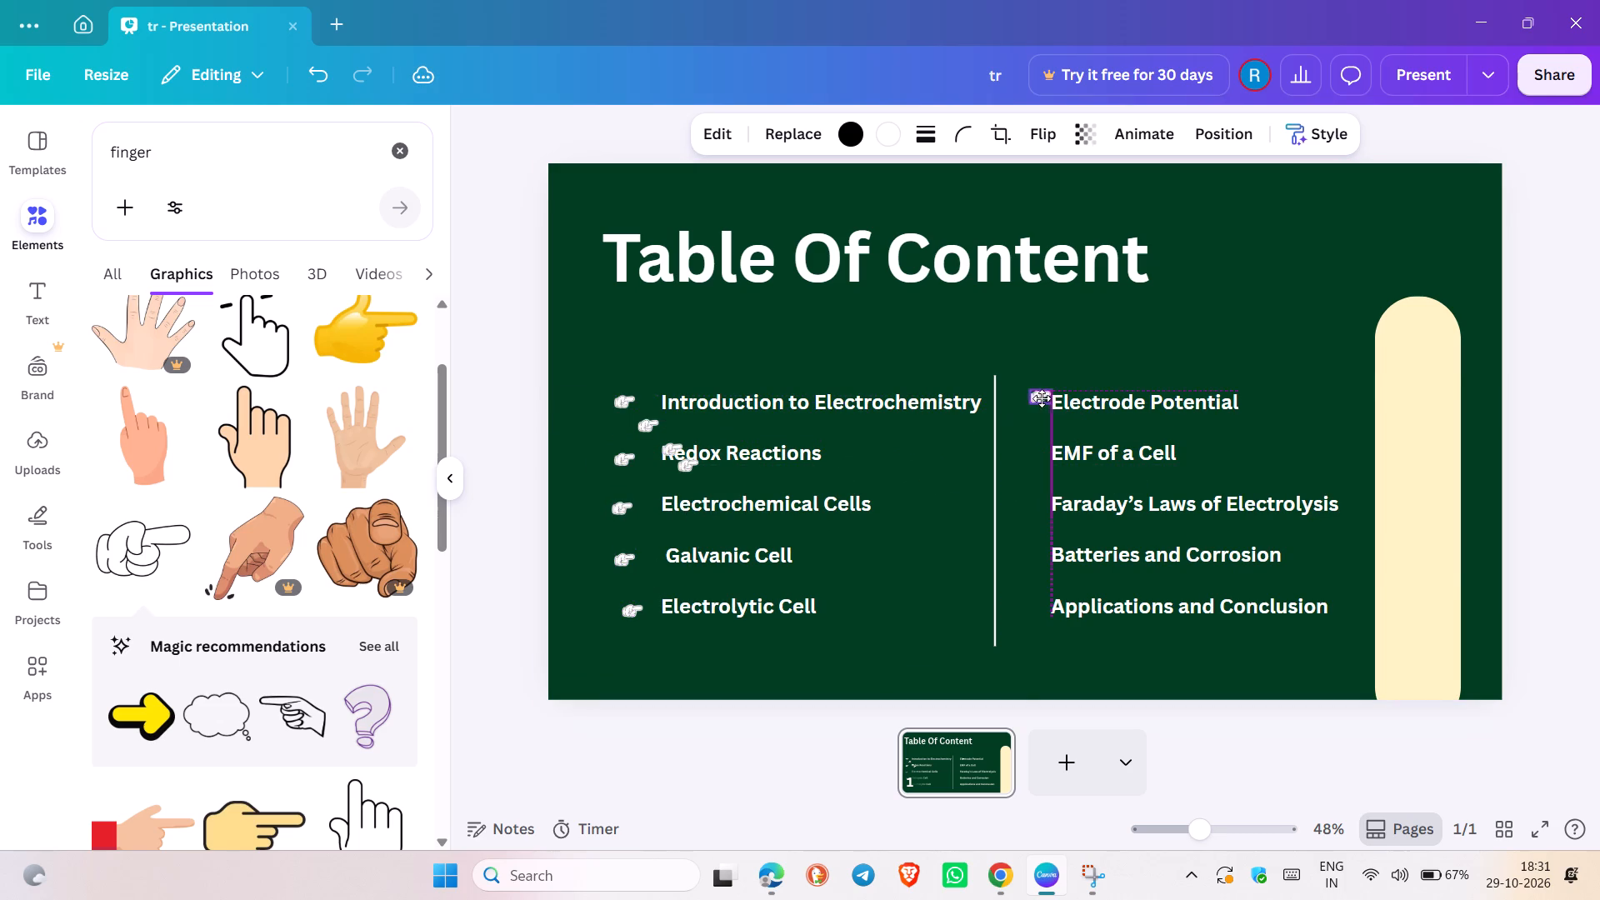
drag(1042, 398, 1024, 404)
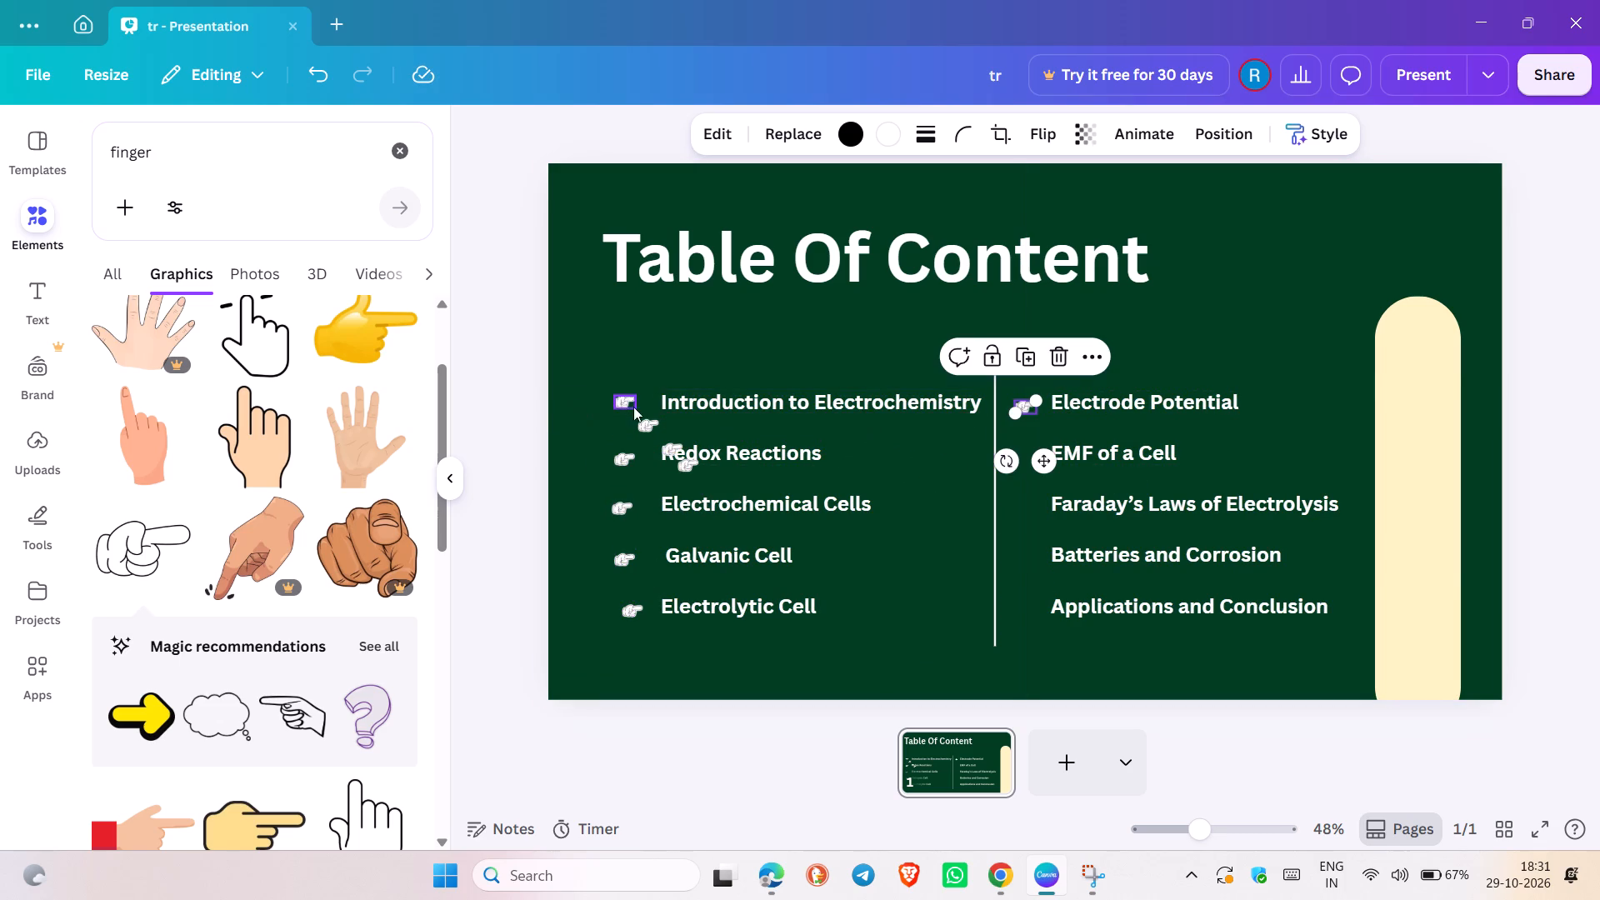
drag(646, 423, 1031, 452)
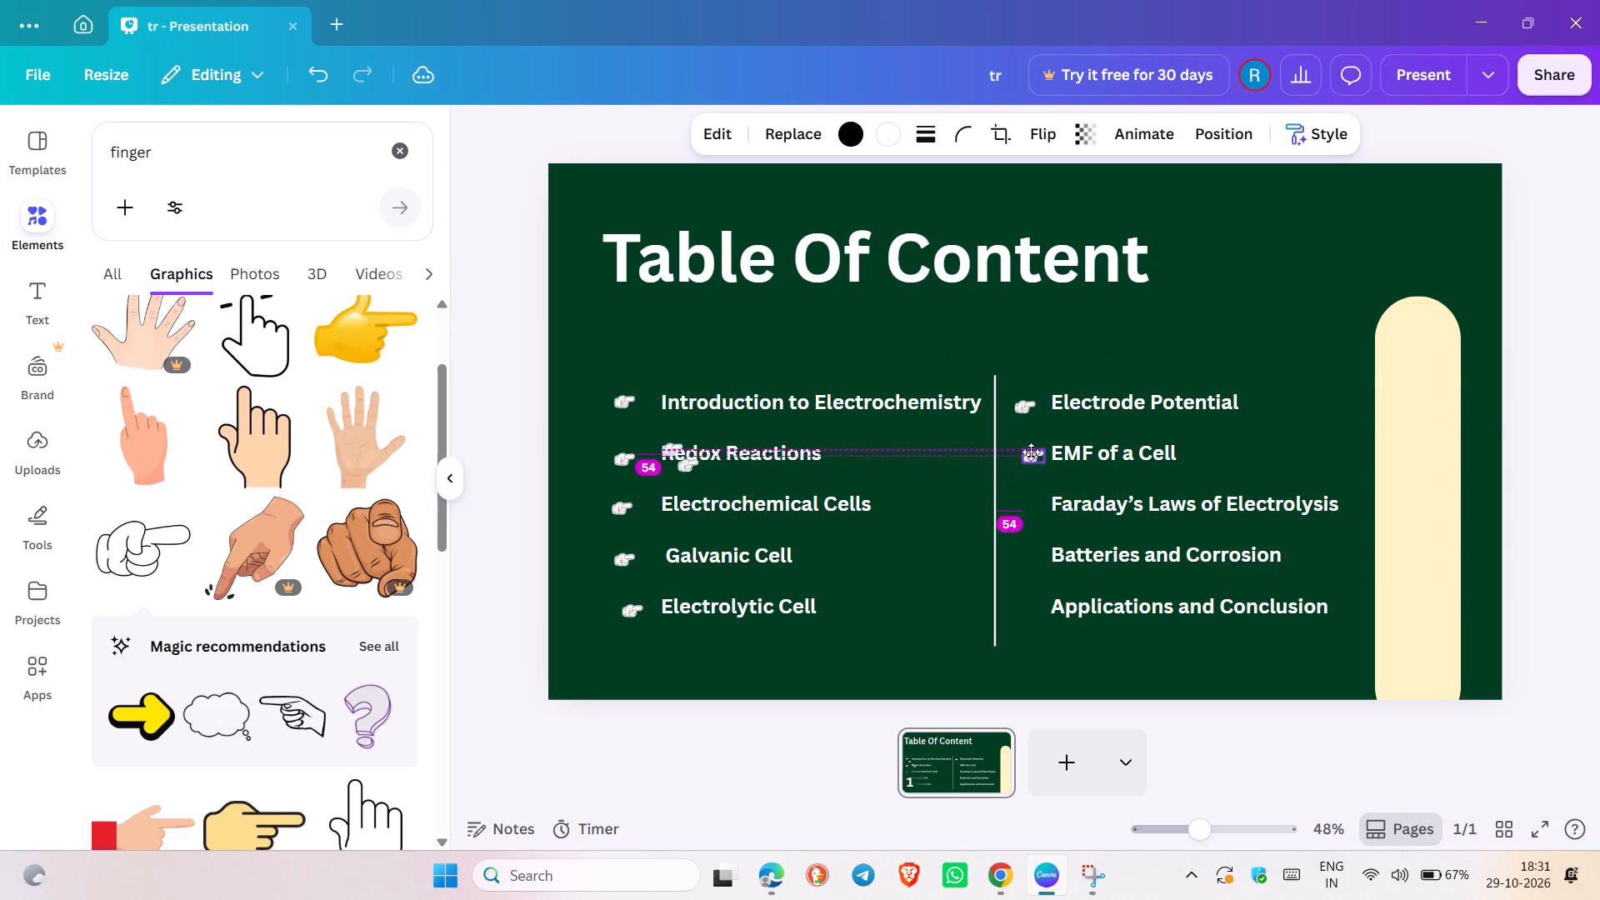
drag(1031, 452, 1022, 457)
drag(686, 471, 1019, 514)
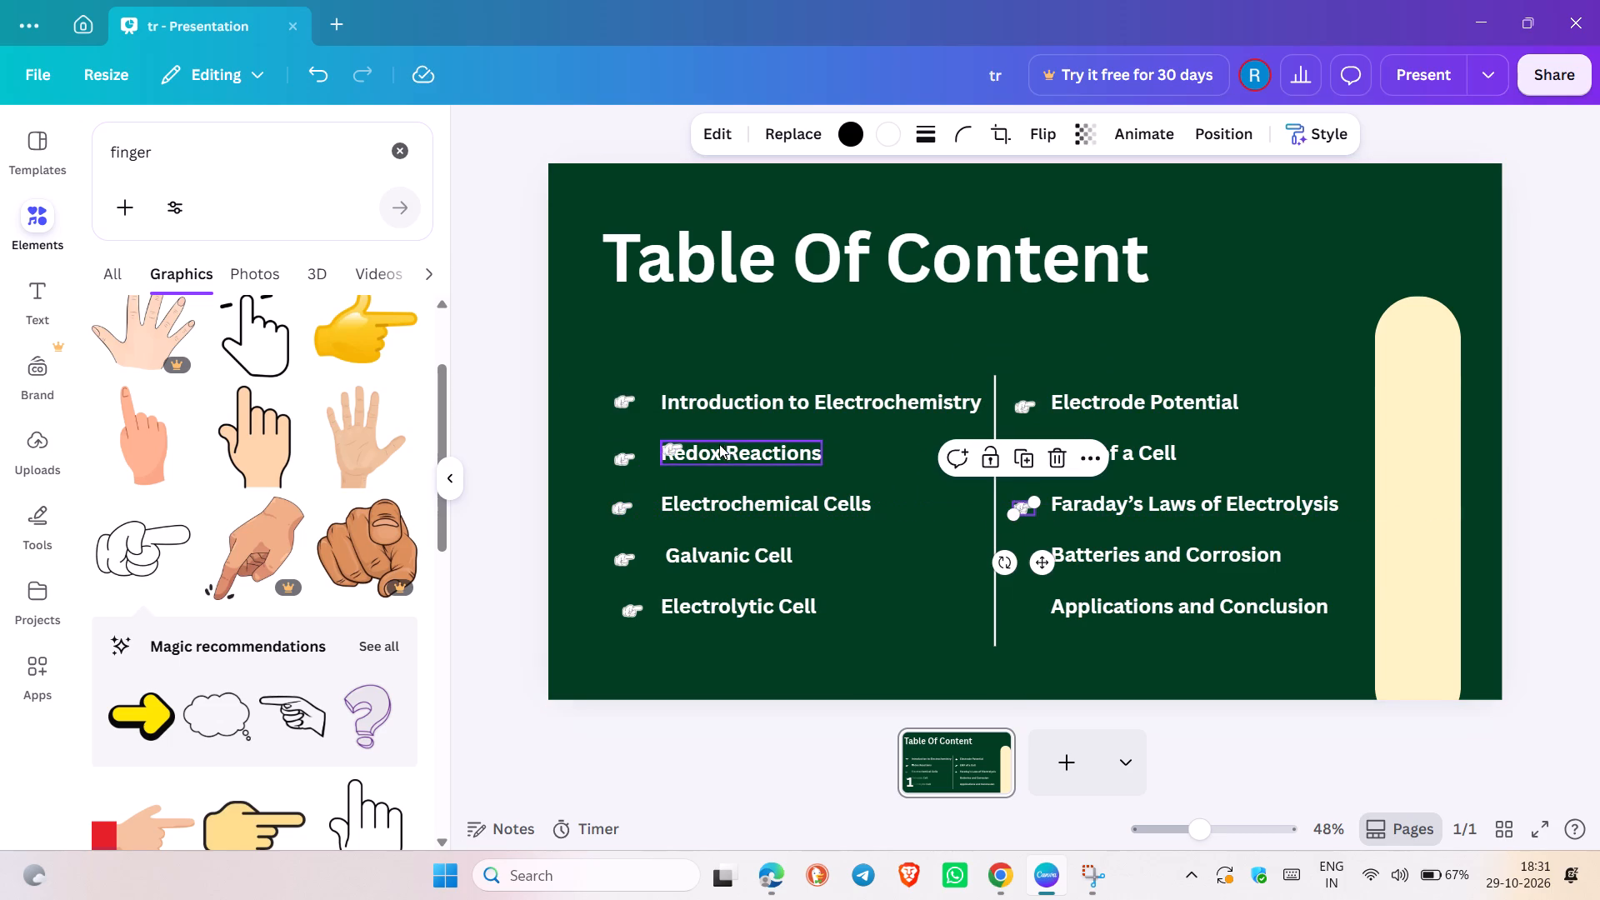
drag(672, 445, 1002, 555)
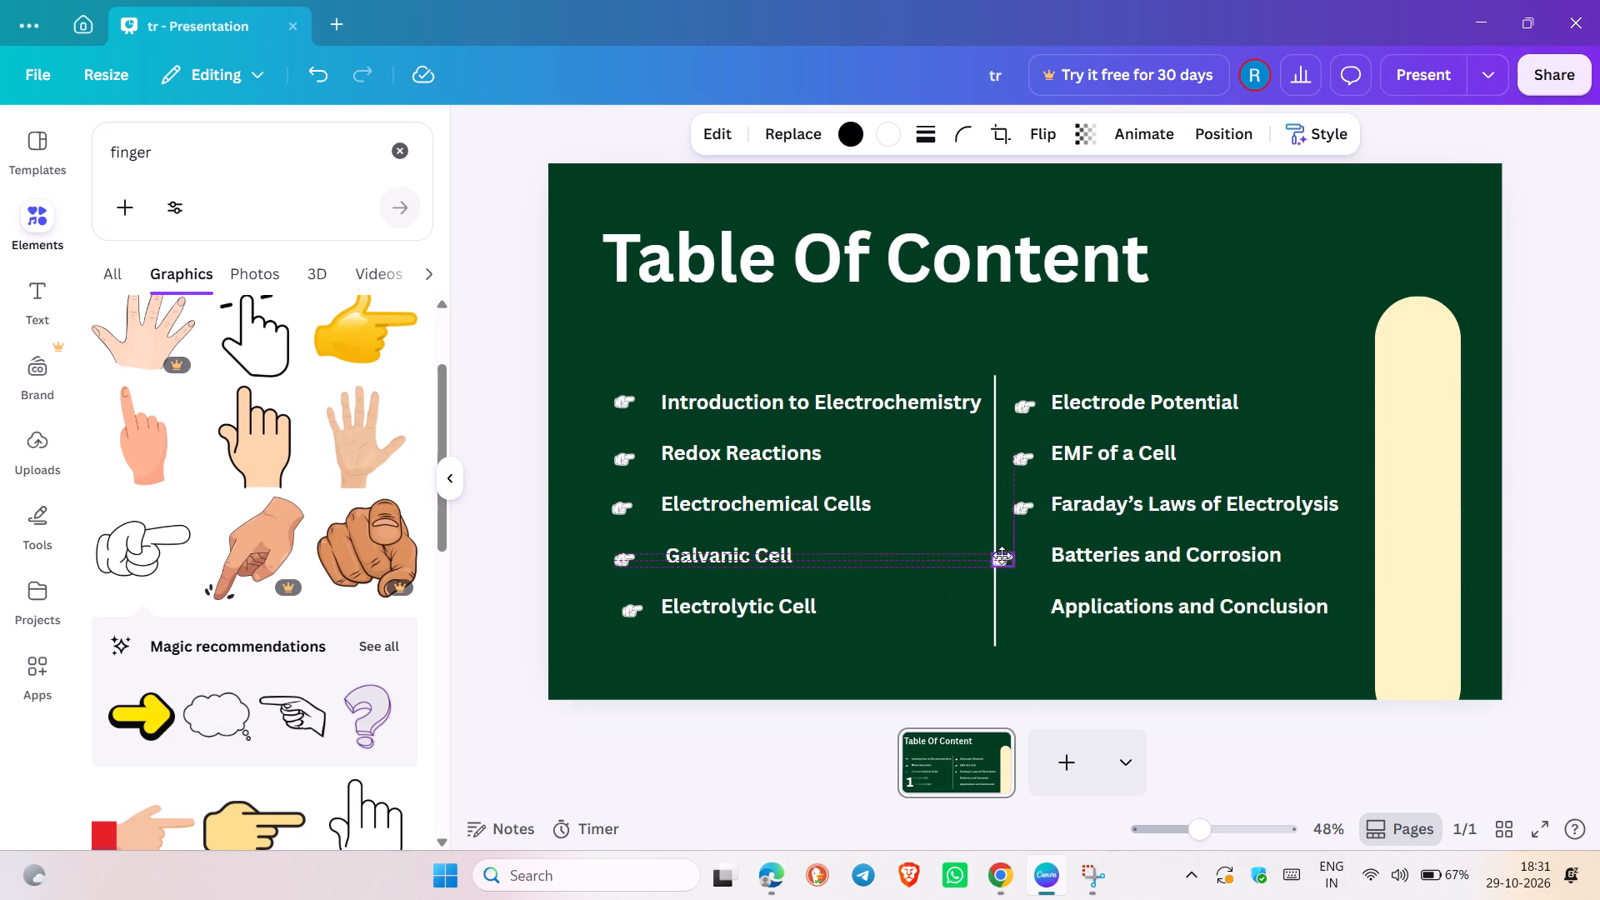
drag(1002, 555, 1020, 559)
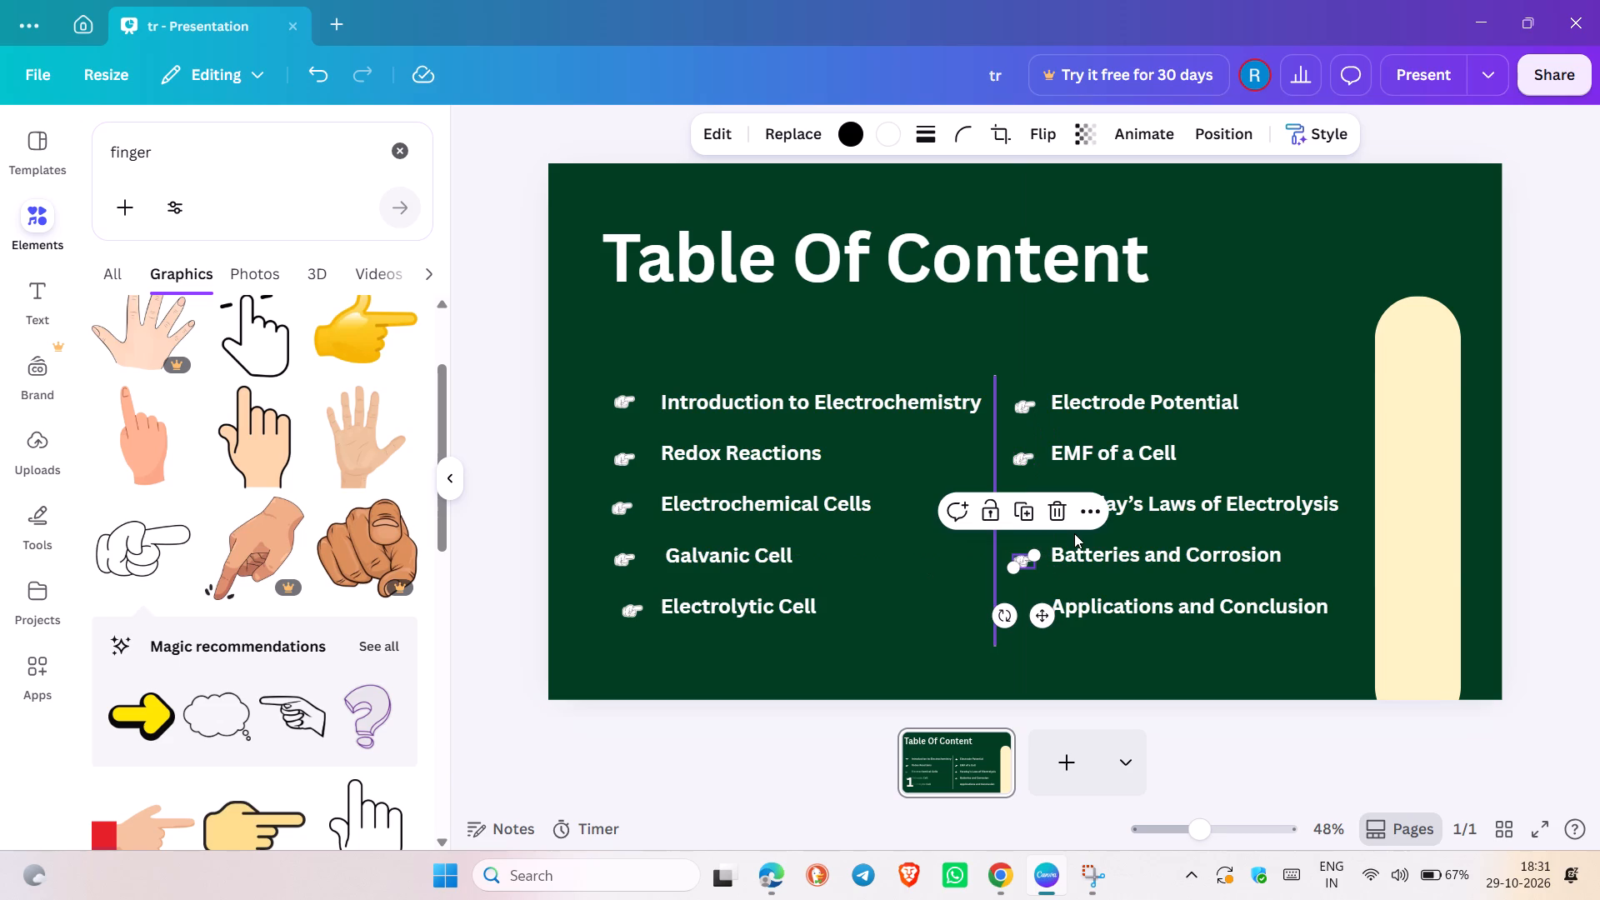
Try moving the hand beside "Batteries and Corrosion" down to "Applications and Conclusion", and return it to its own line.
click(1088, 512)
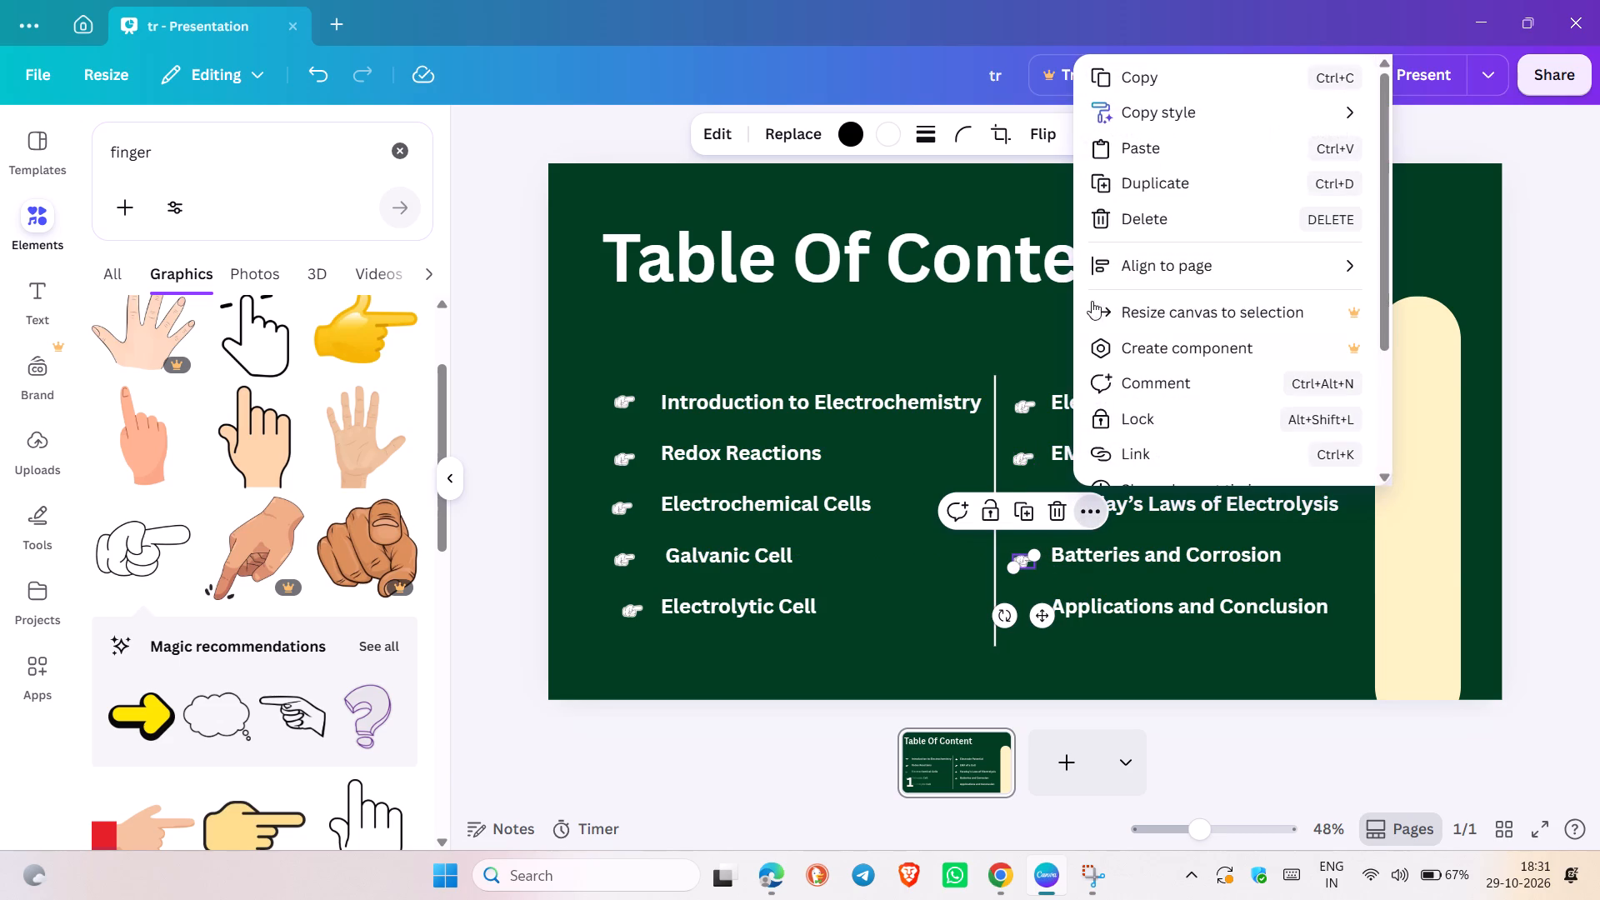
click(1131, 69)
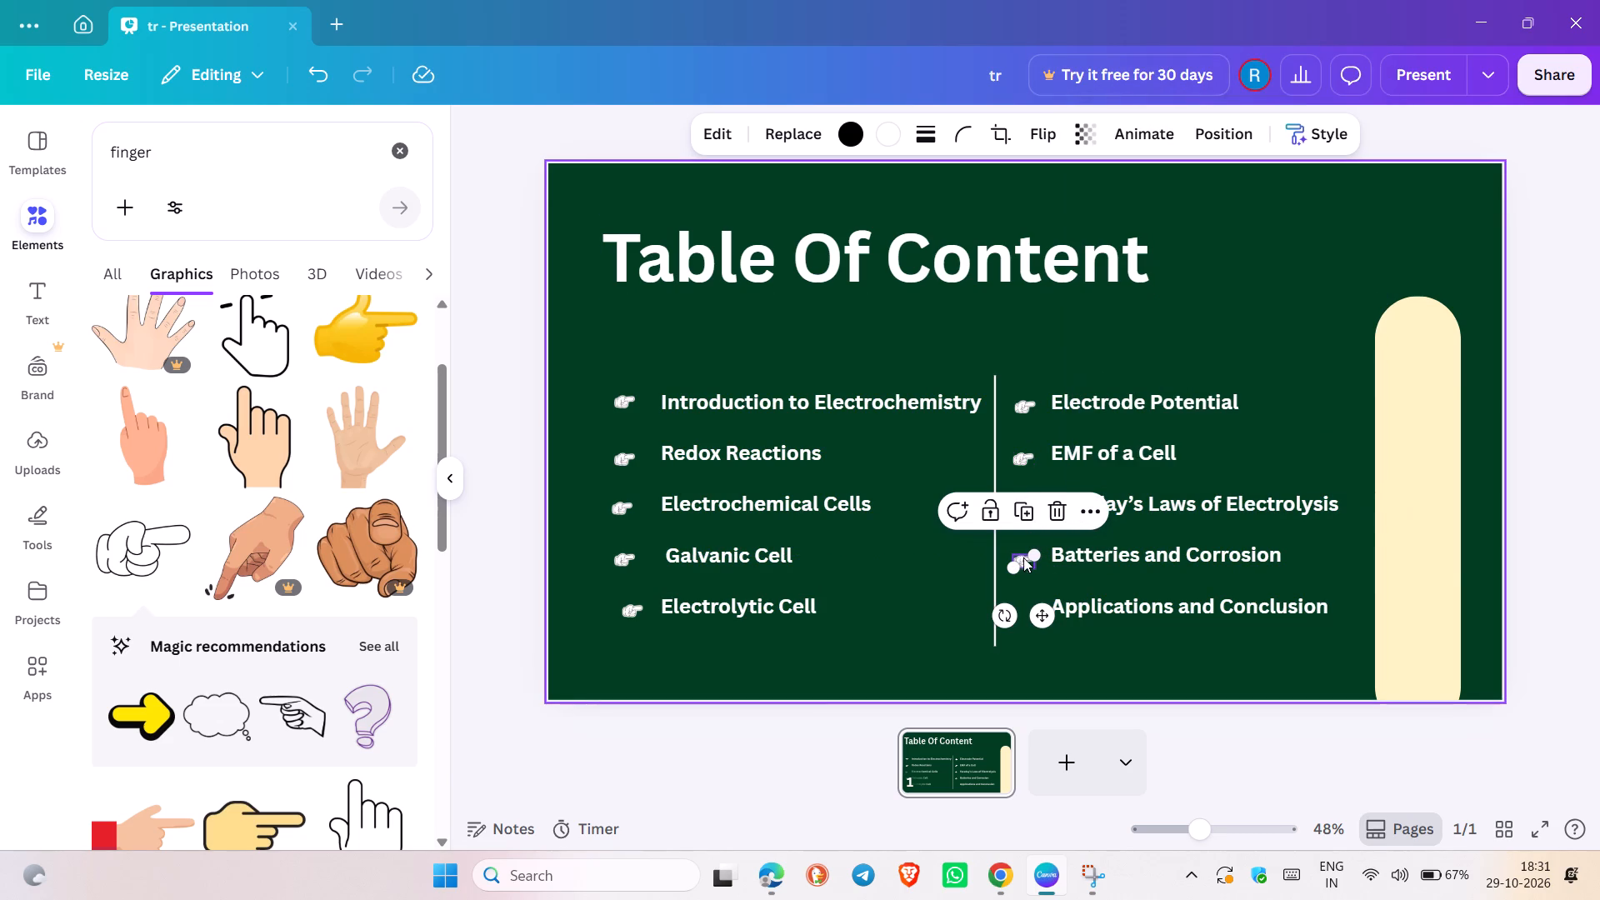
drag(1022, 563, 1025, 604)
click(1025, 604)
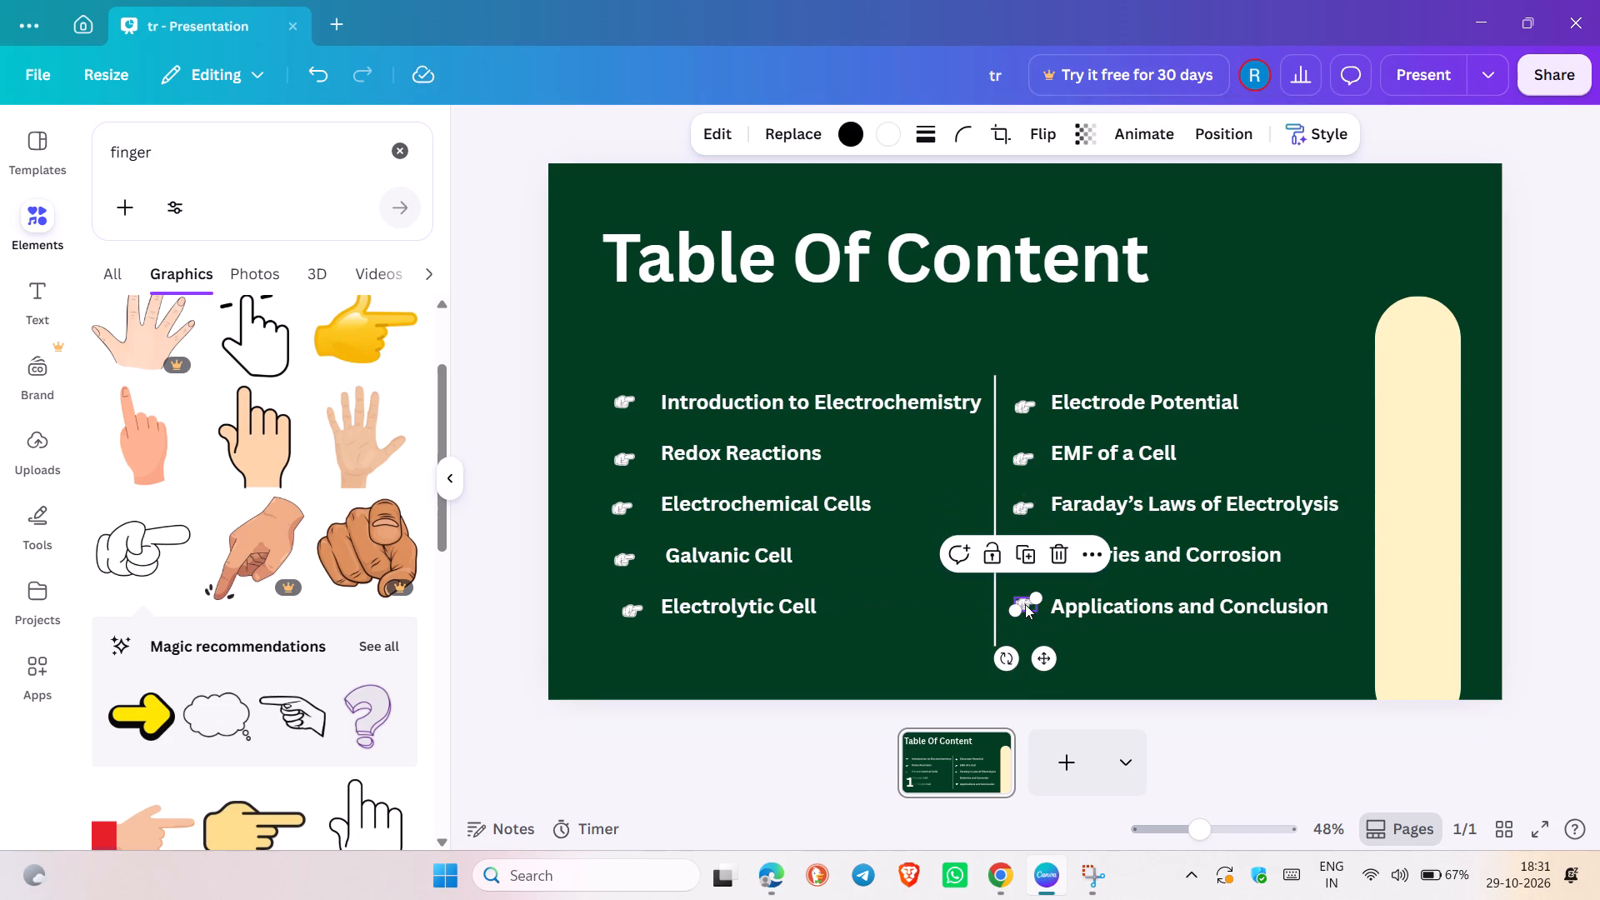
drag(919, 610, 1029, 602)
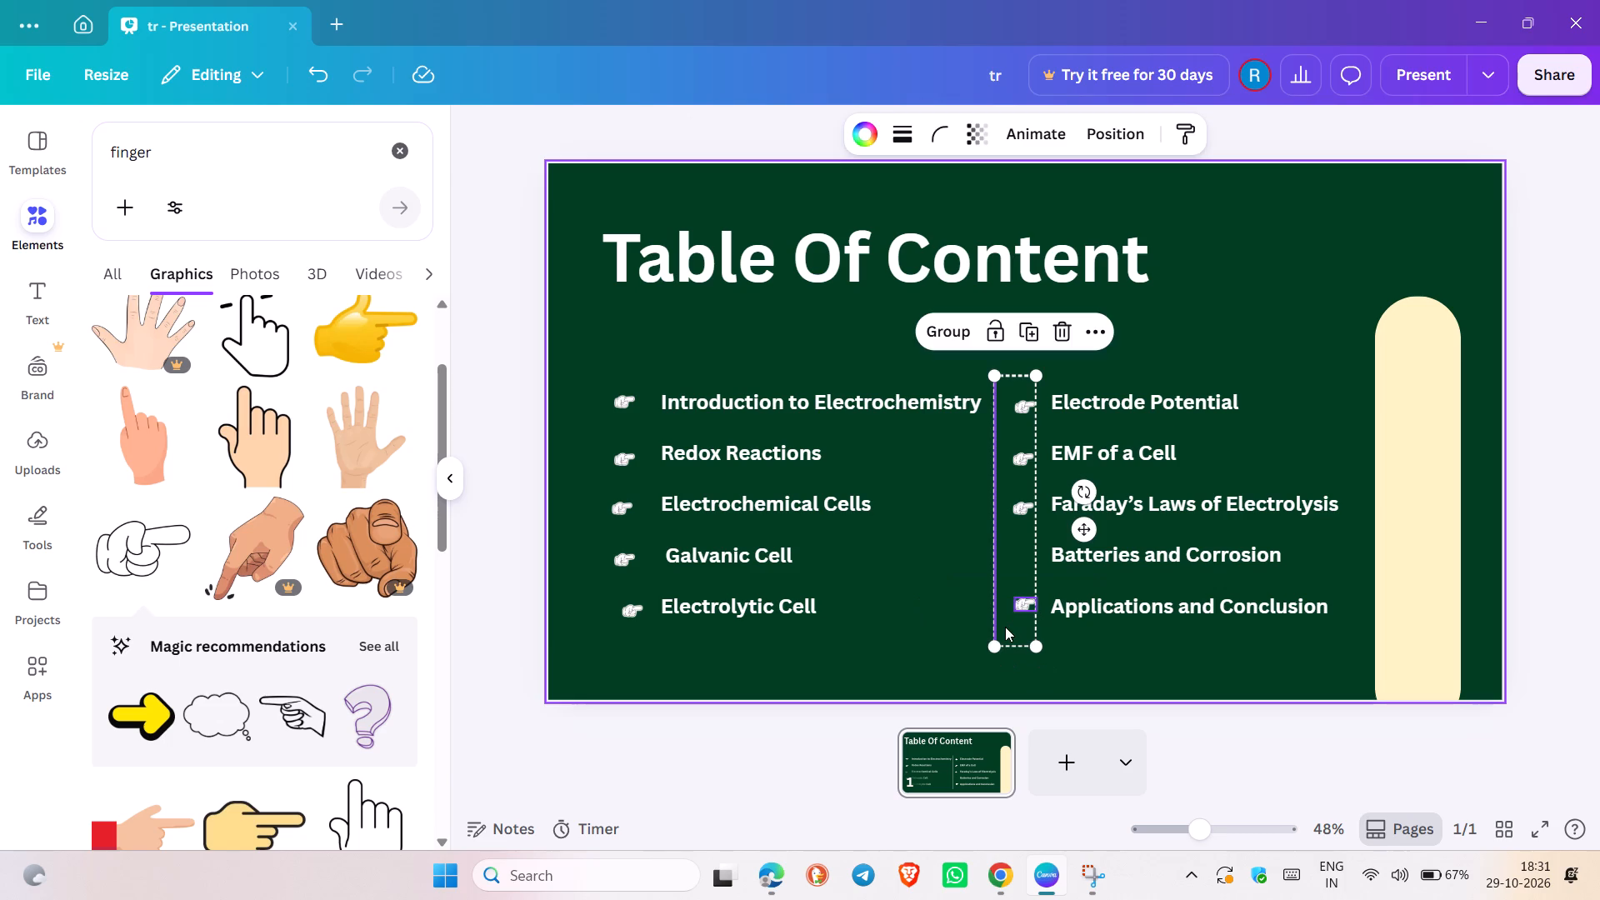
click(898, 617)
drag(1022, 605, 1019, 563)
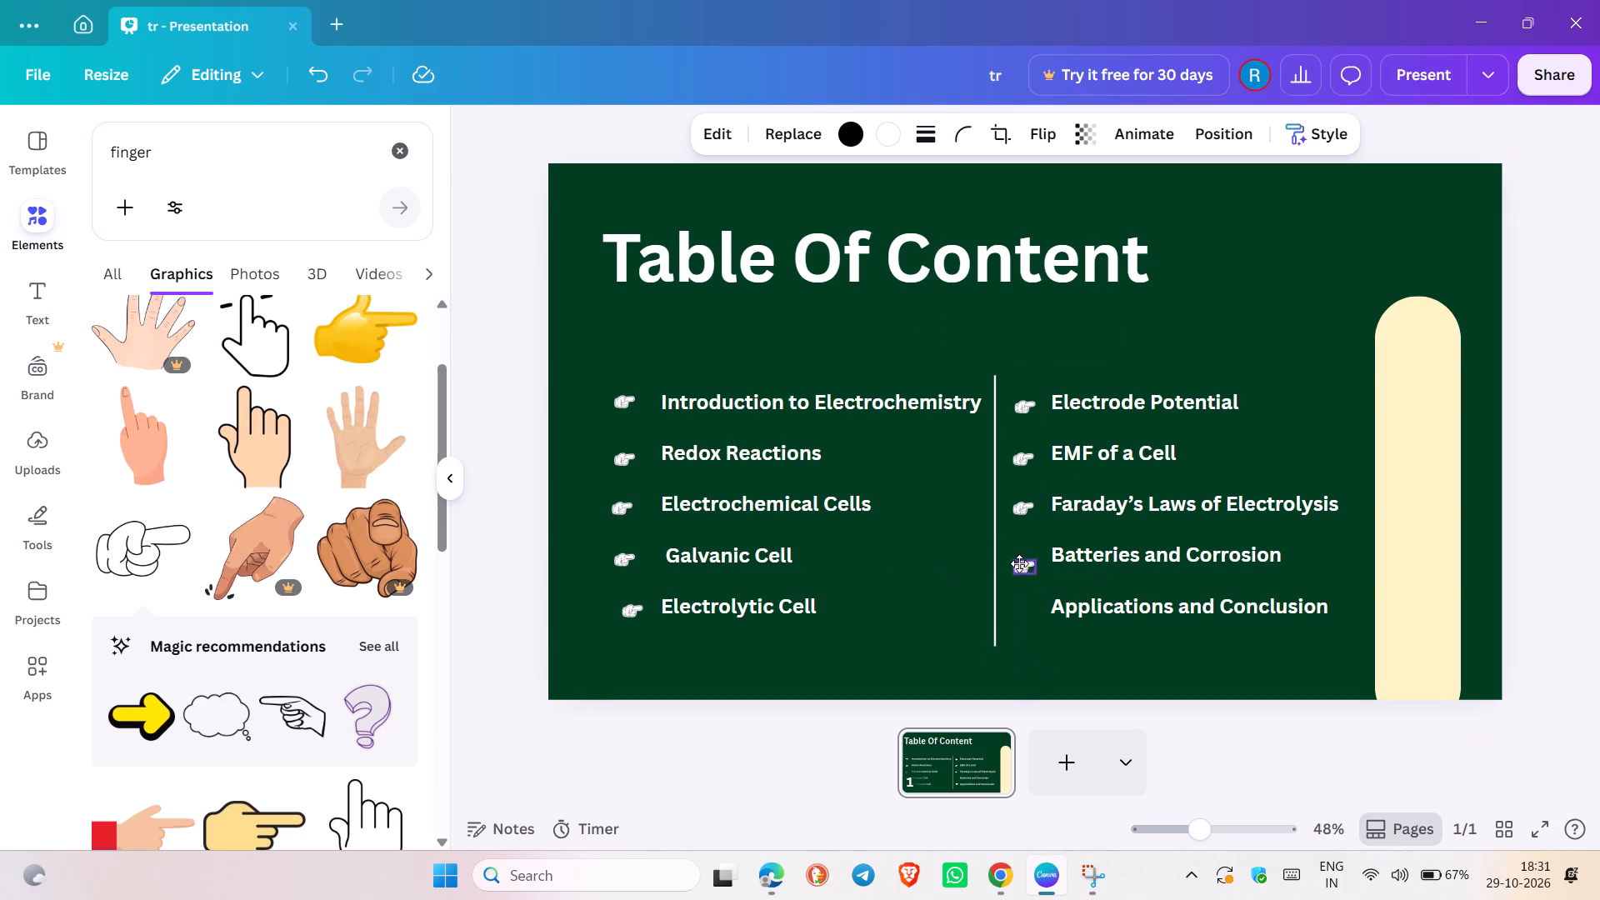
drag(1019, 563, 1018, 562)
Copy the hand beside "Batteries and Corrosion" and place the pasted copy just before "Applications and Conclusion".
double_click(1018, 562)
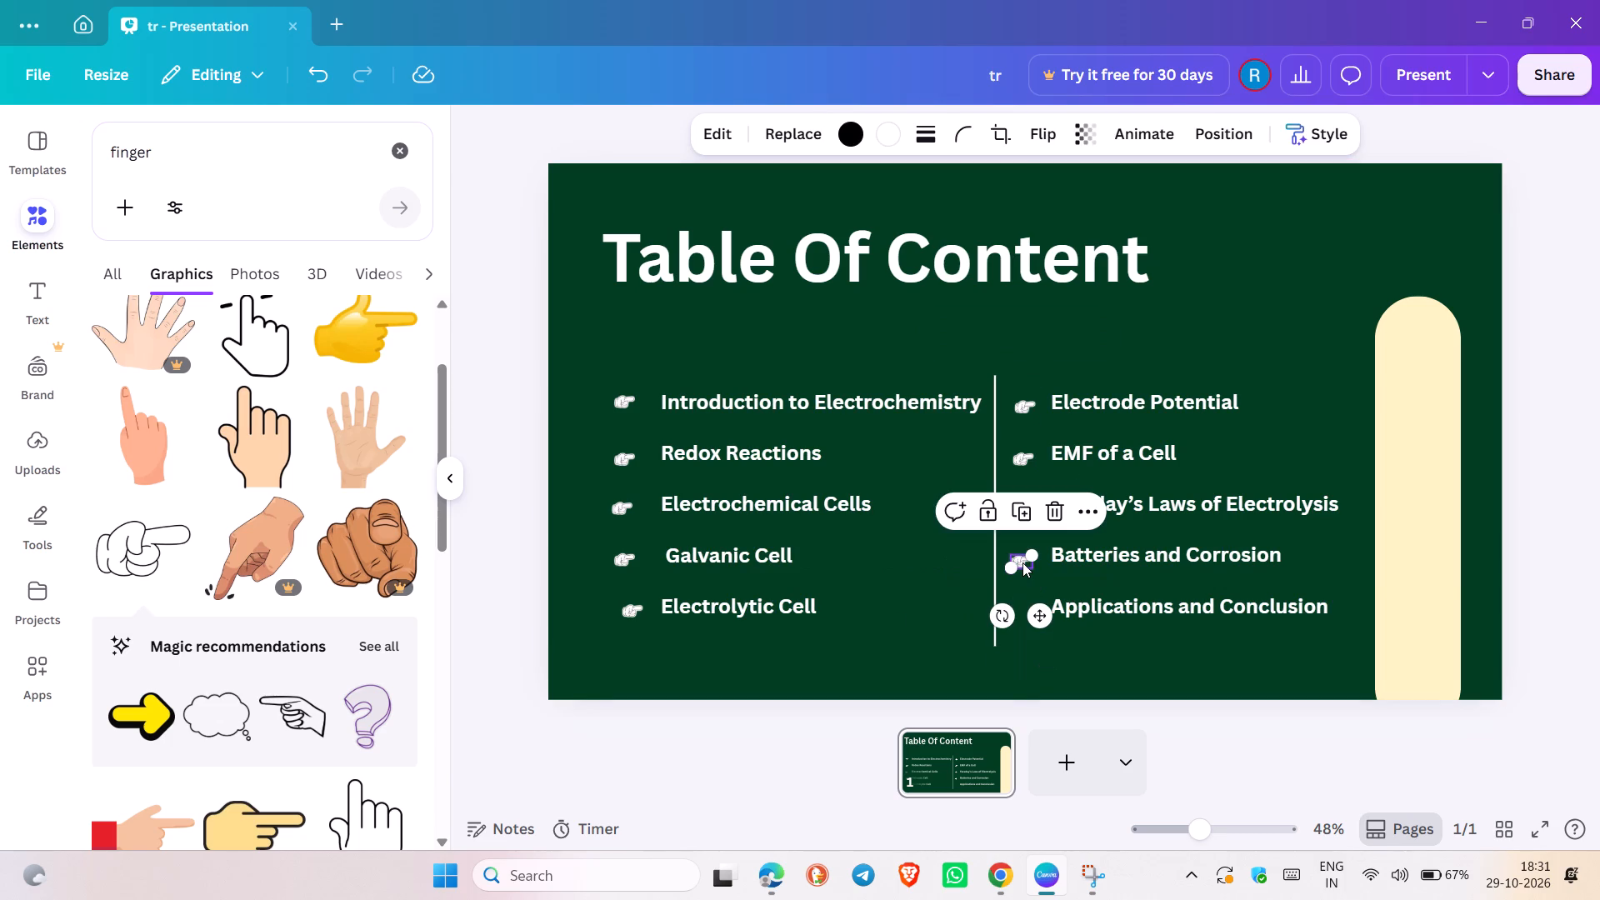
key(ctrl+c)
click(1027, 632)
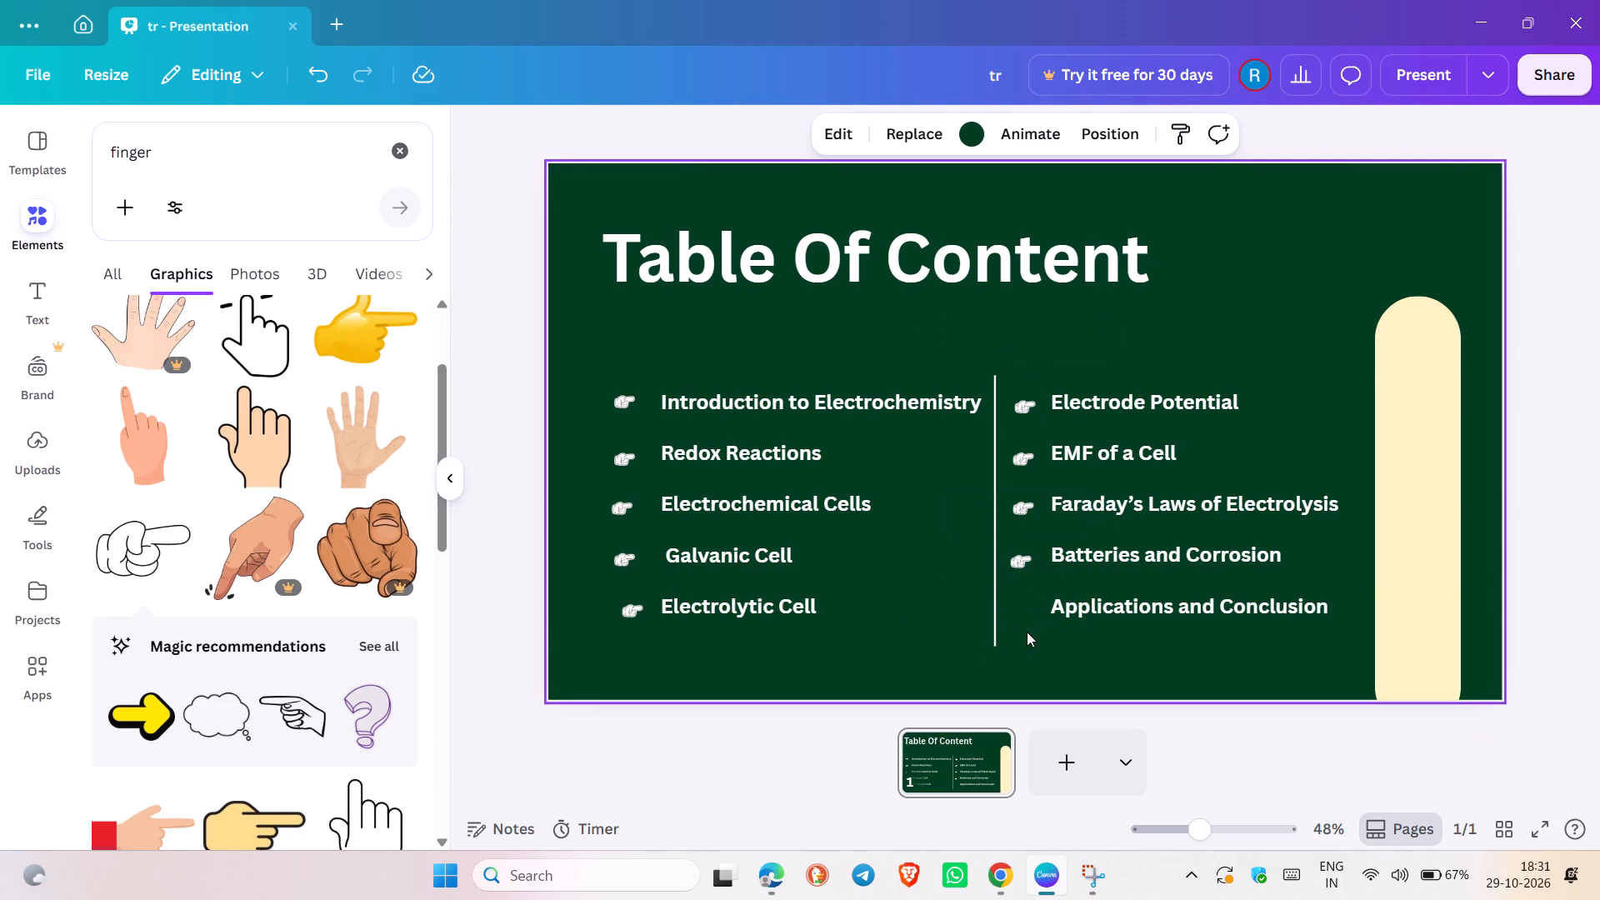
key(ctrl+v)
drag(1031, 569, 1029, 613)
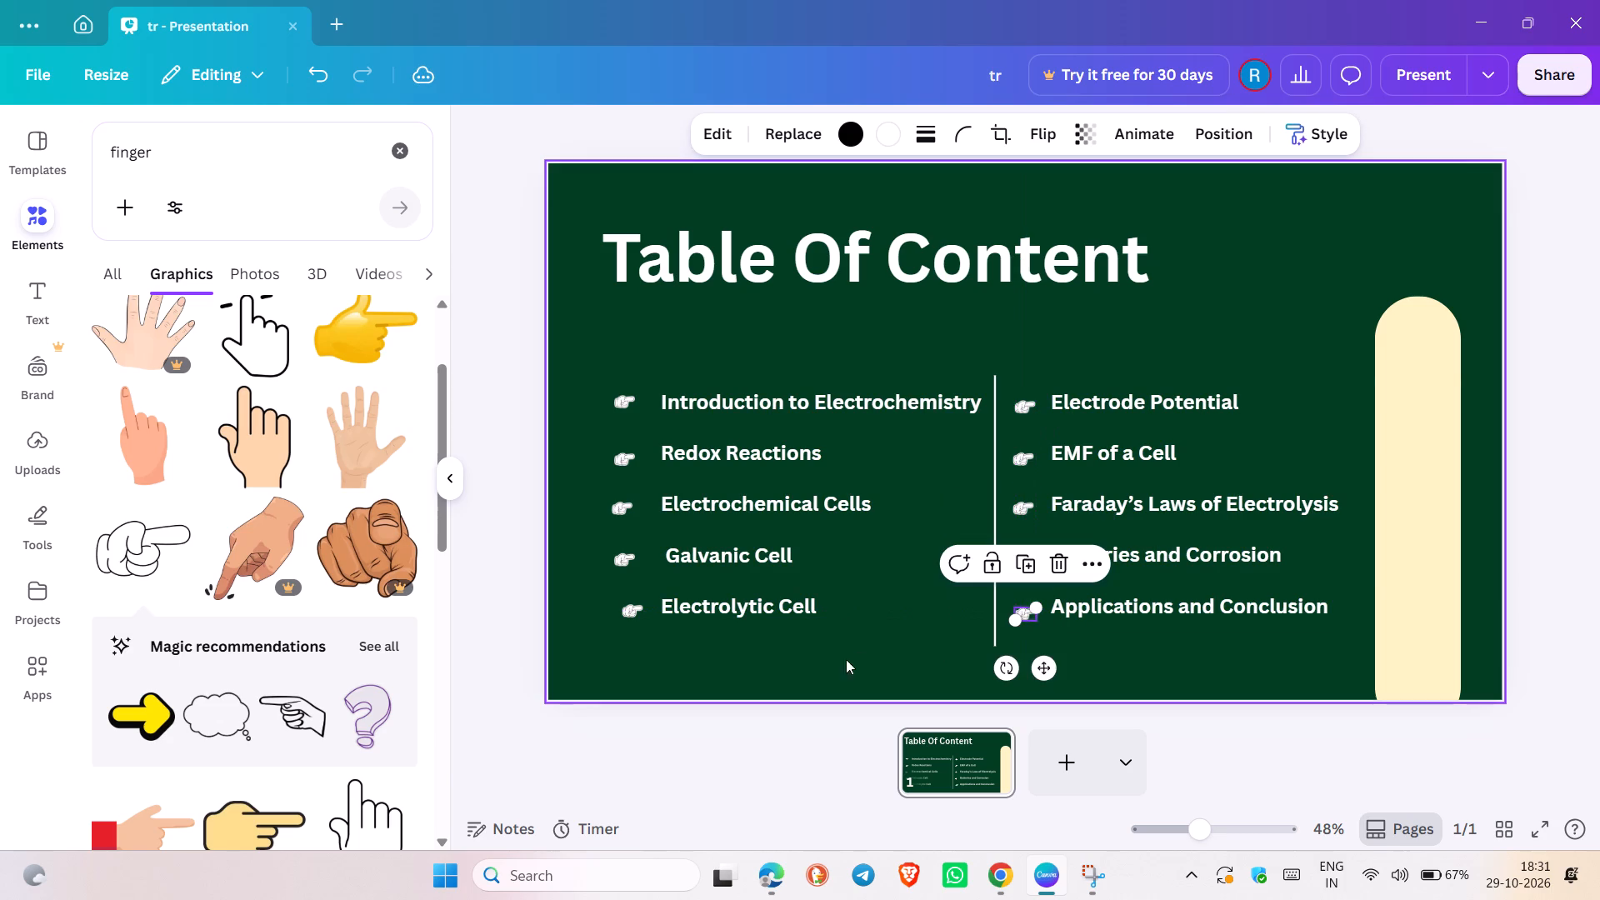
click(831, 657)
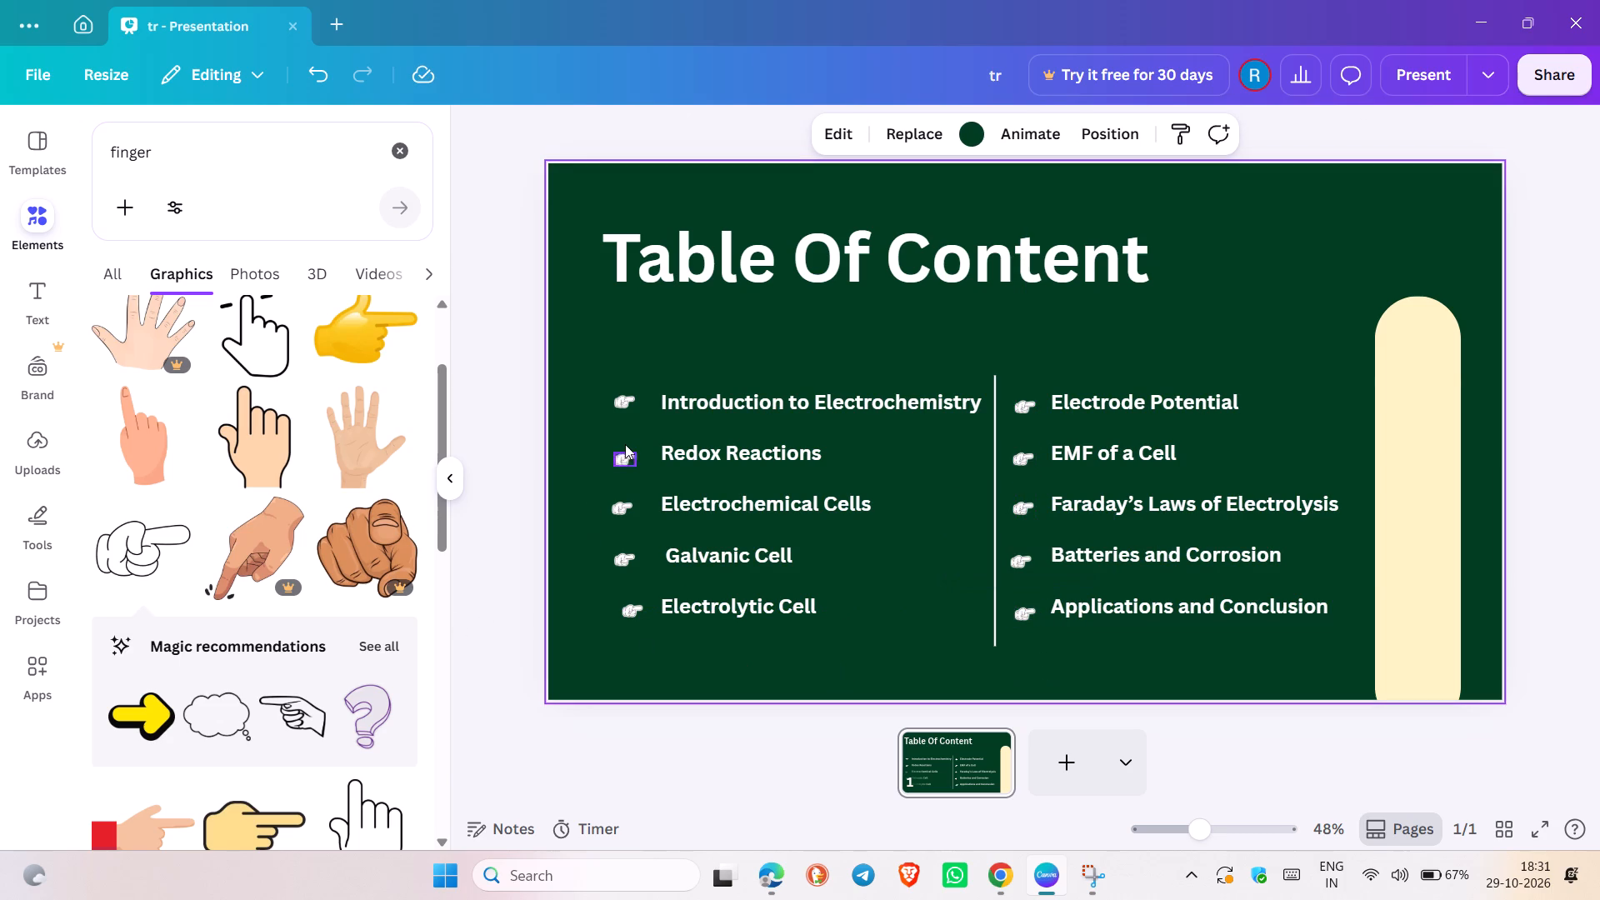
Shift the hands beside "Introduction to Electrochemistry" and "Redox Reactions" closer to their text, in line with the "Electrolytic Cell" hand.
drag(624, 400, 632, 405)
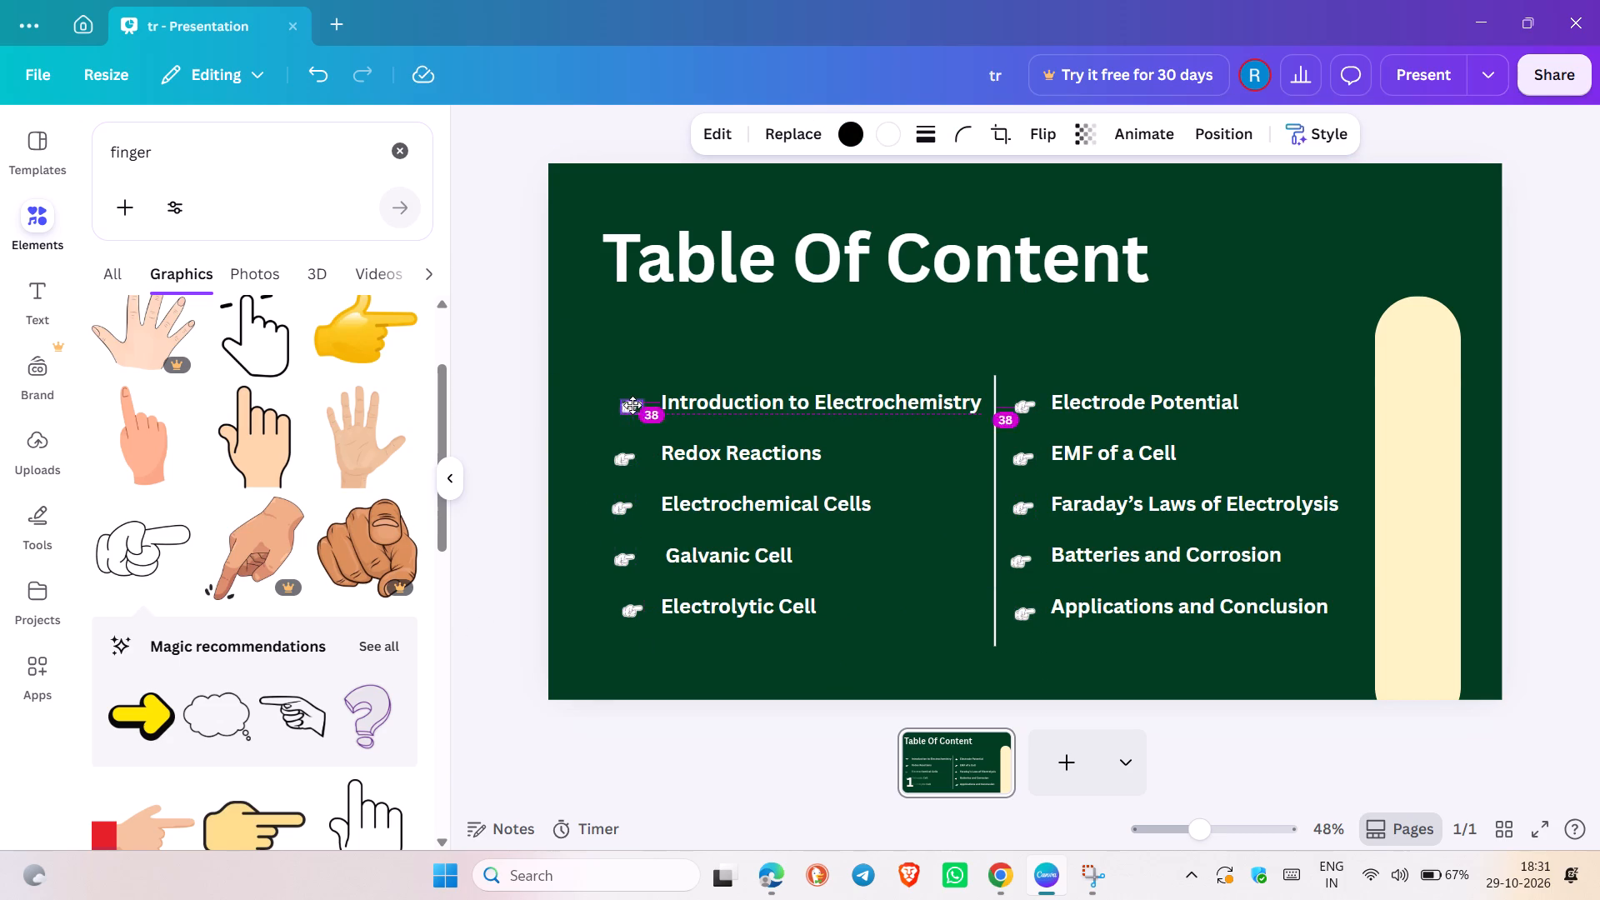
drag(632, 405, 630, 402)
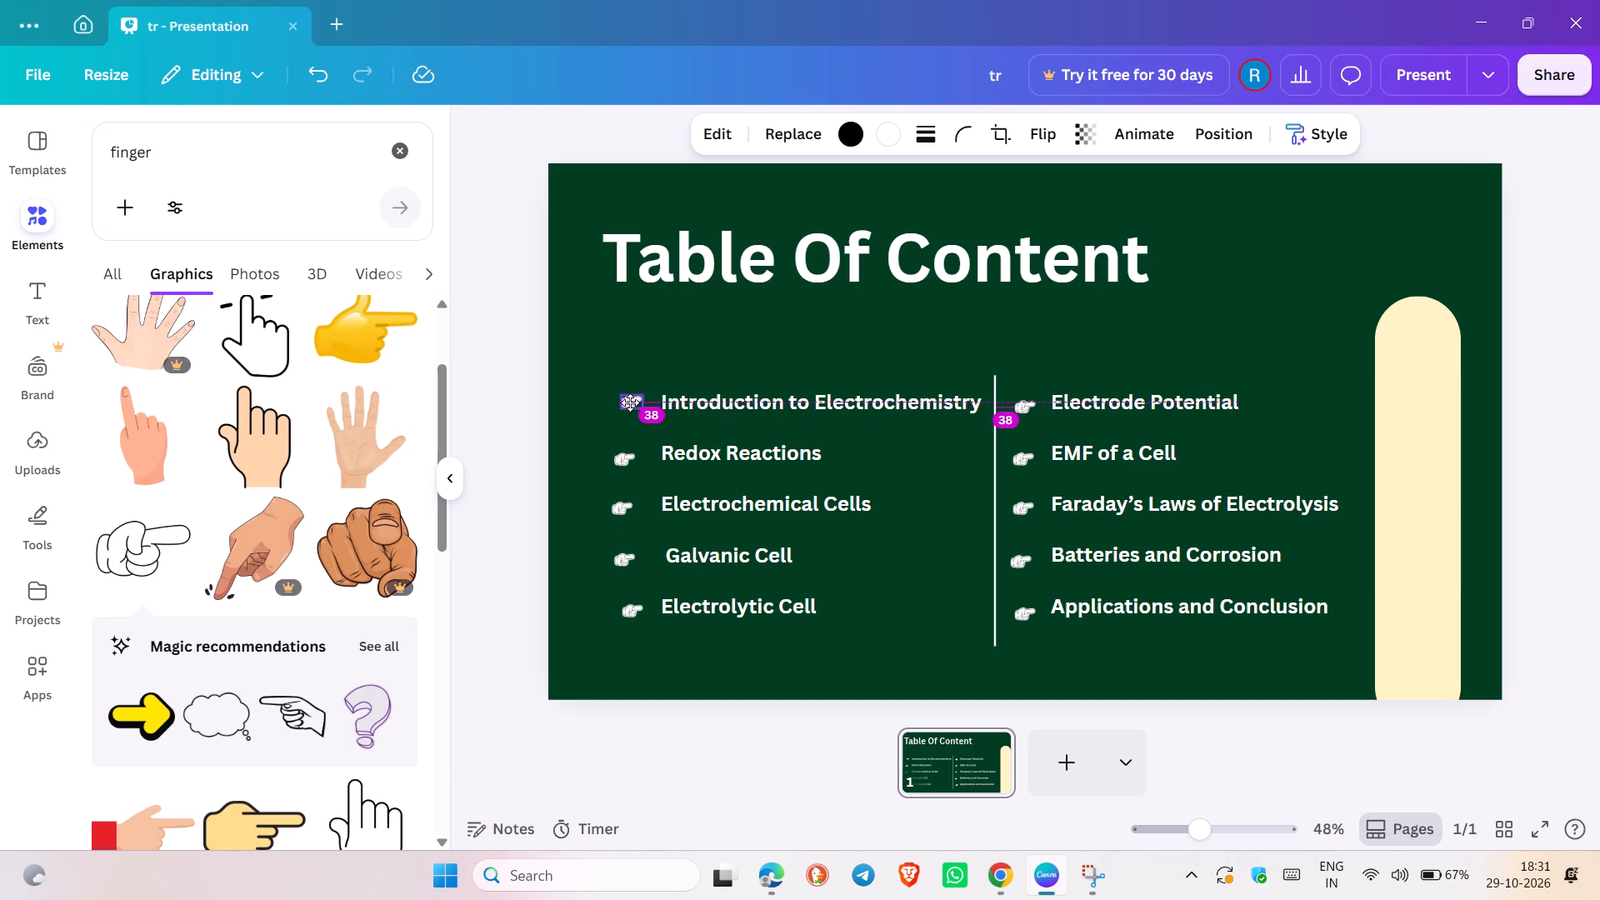
drag(630, 402, 633, 404)
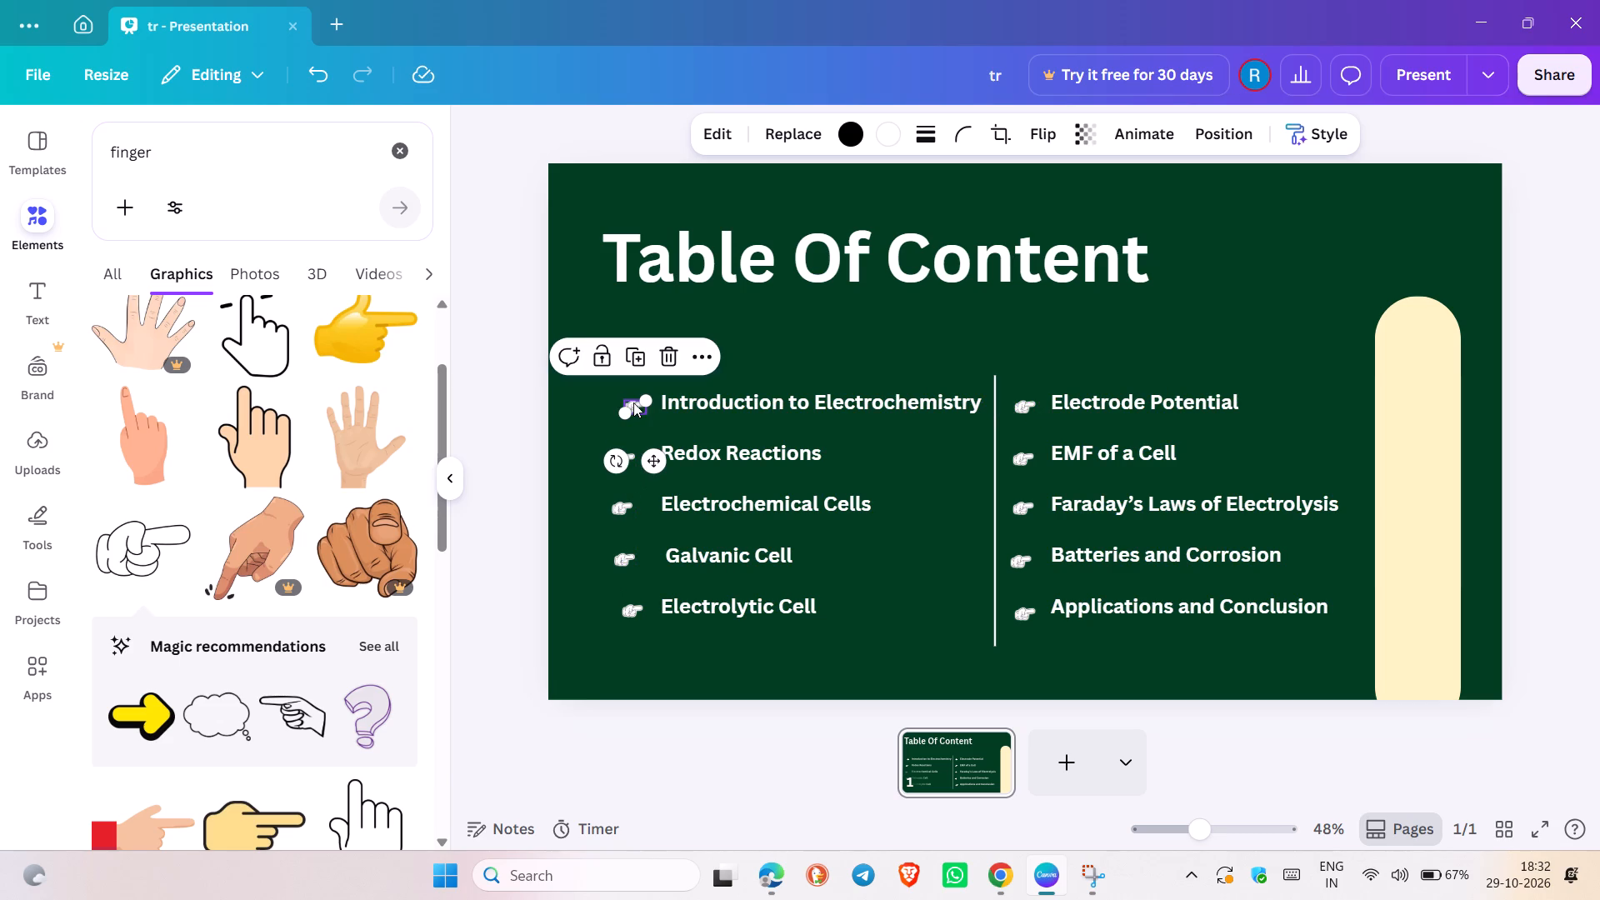
drag(592, 497, 597, 523)
click(597, 523)
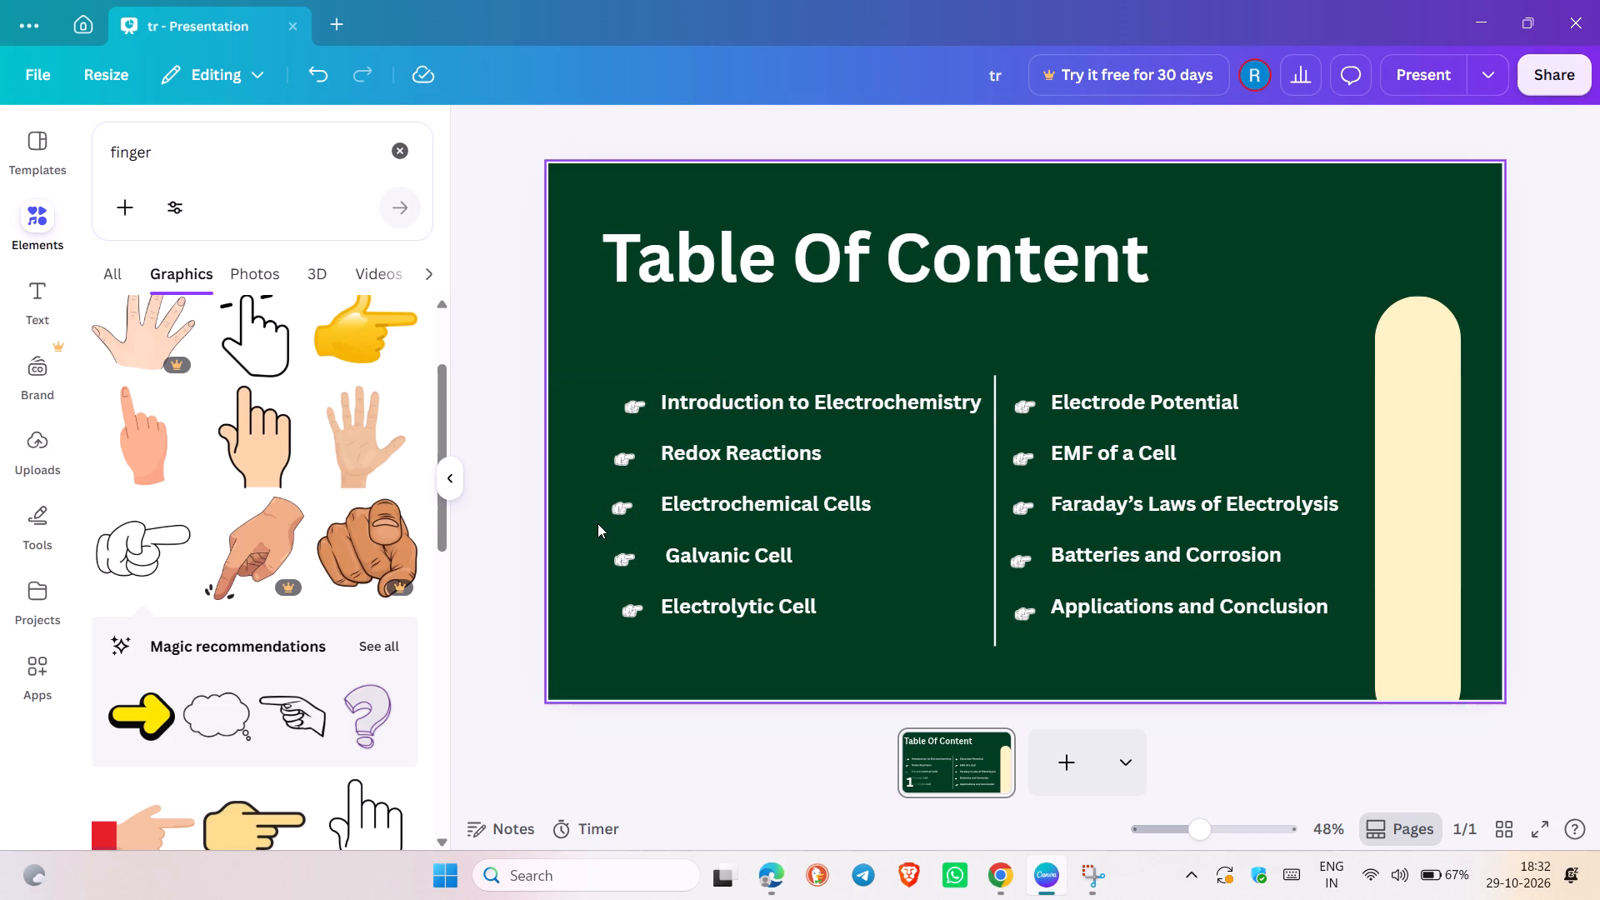
drag(618, 460, 625, 460)
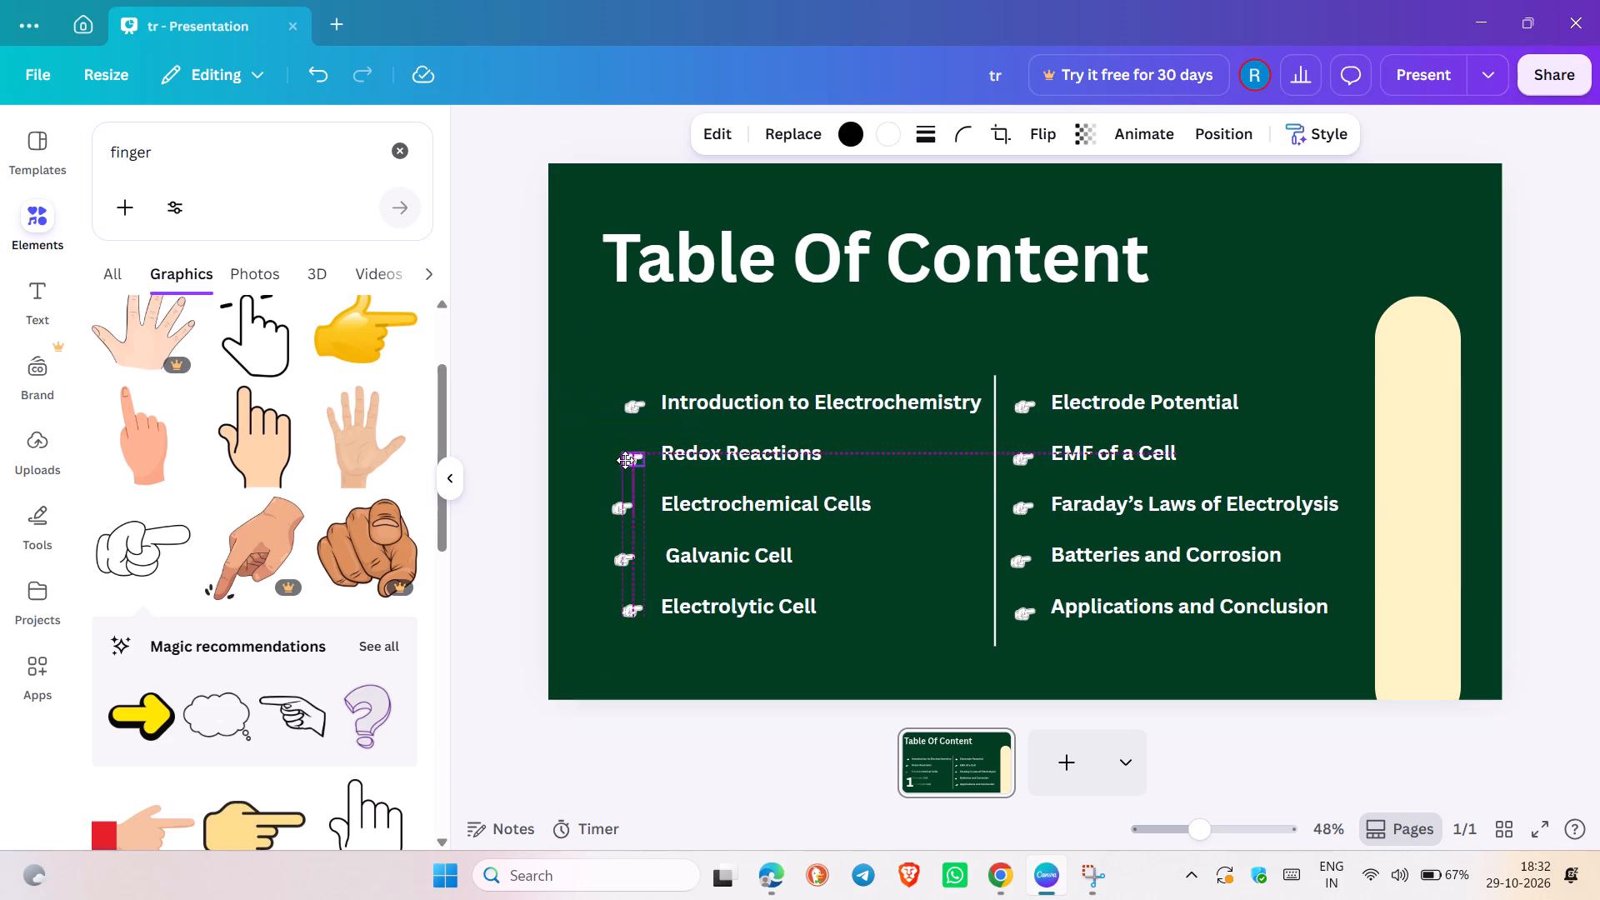
drag(625, 460, 627, 460)
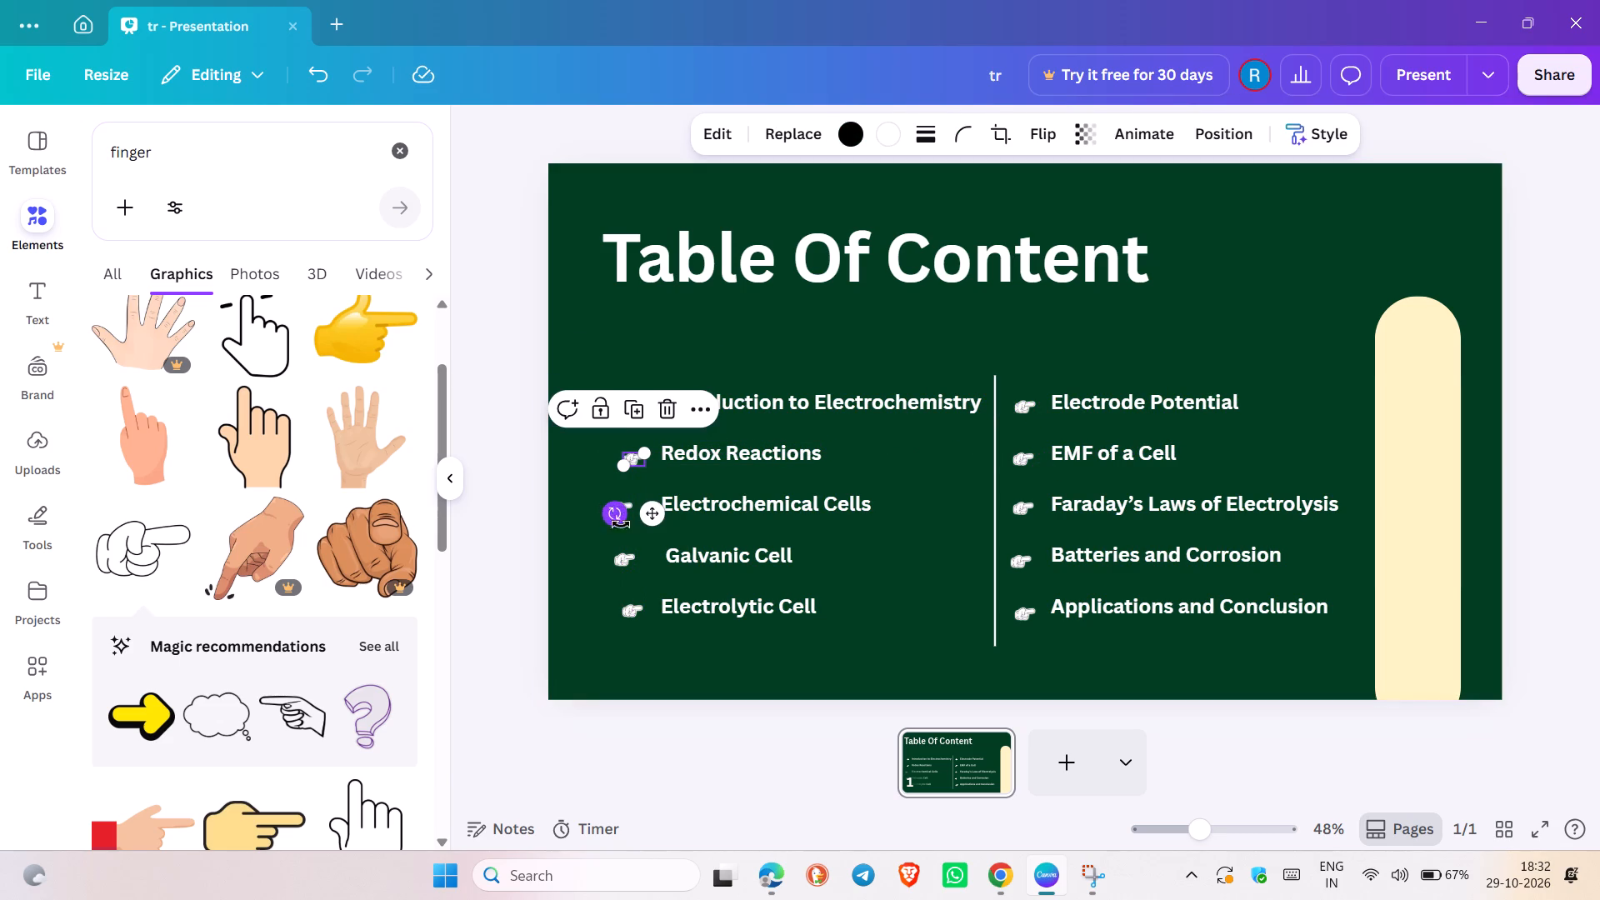
click(608, 538)
Align the hands beside "Electrochemical Cells", "Galvanic Cell" and "Electrolytic Cell" with the hands above and level with their text.
drag(616, 503, 627, 504)
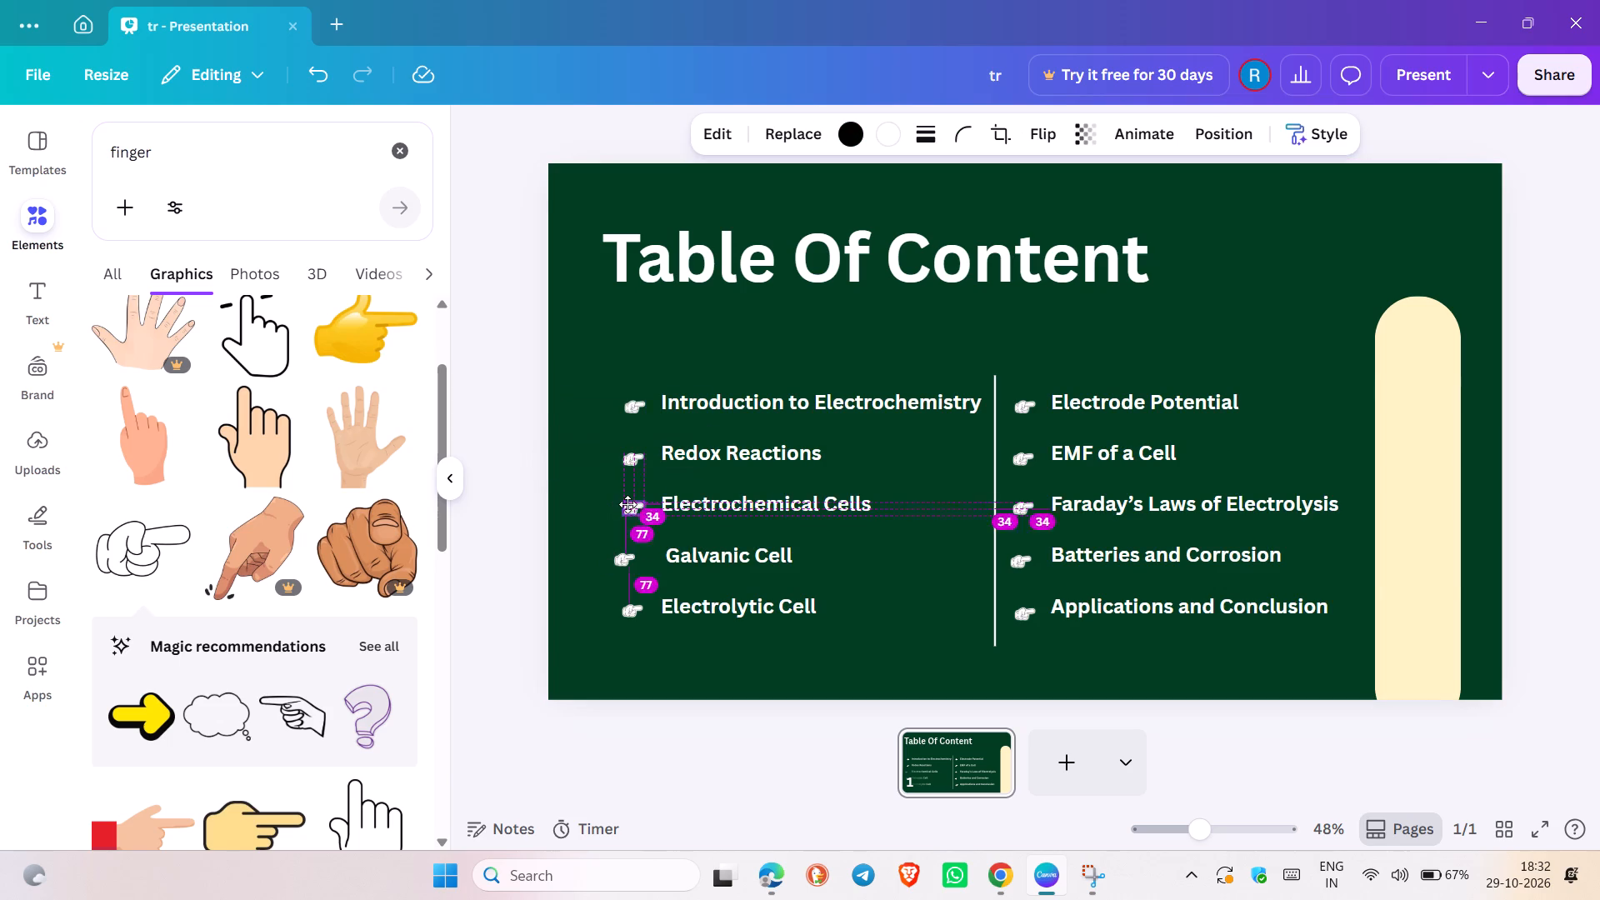
drag(627, 504, 627, 506)
click(588, 579)
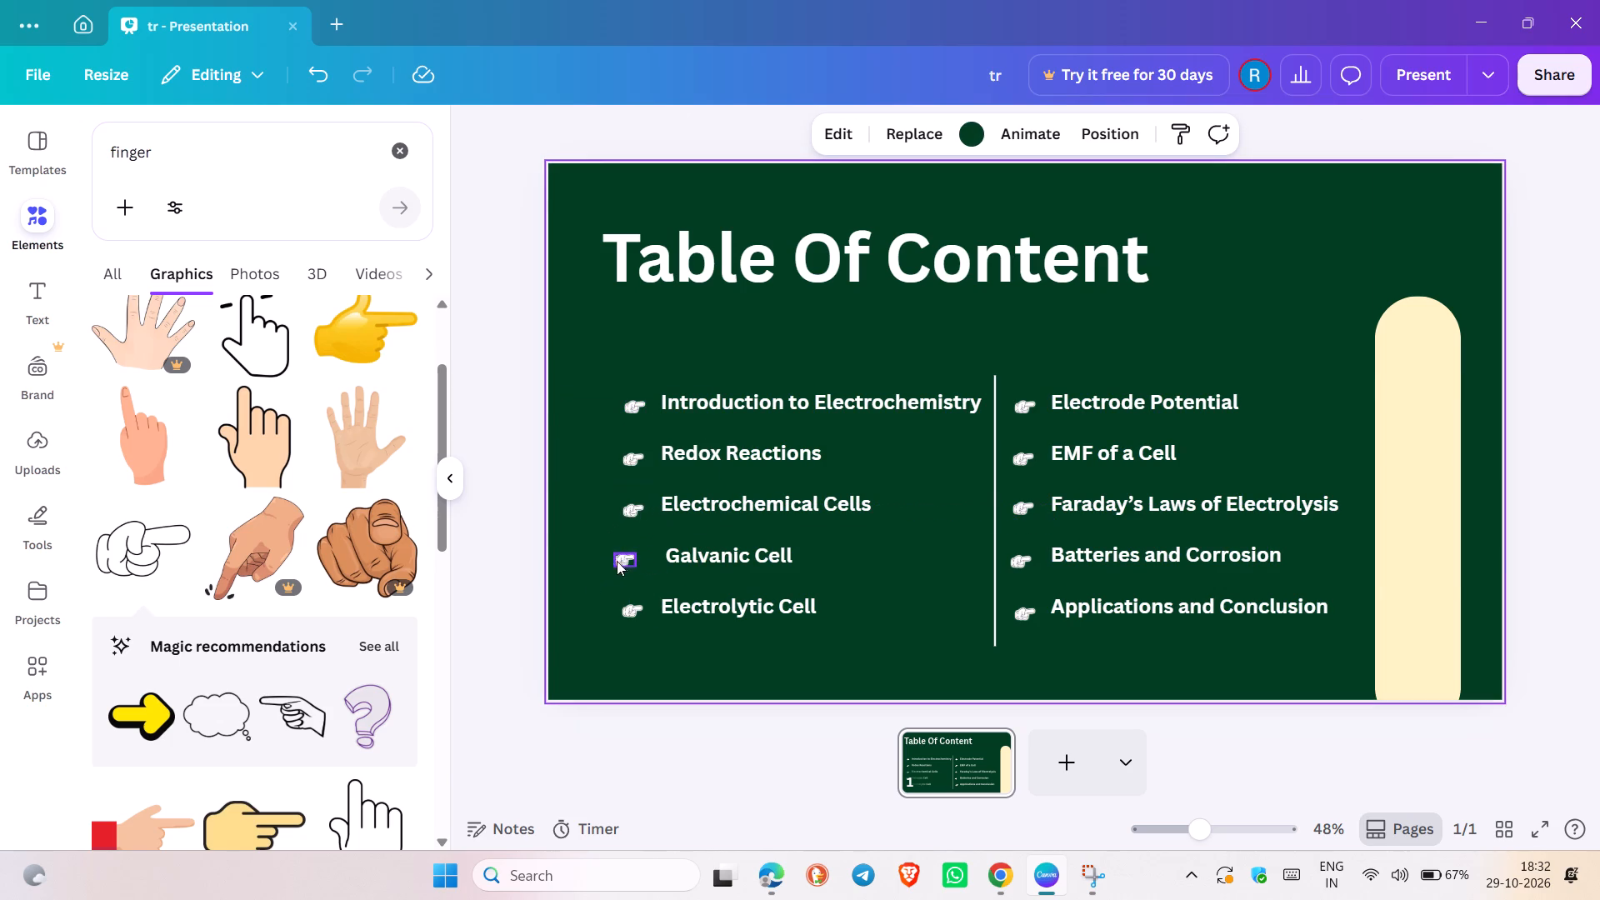
drag(615, 559, 625, 561)
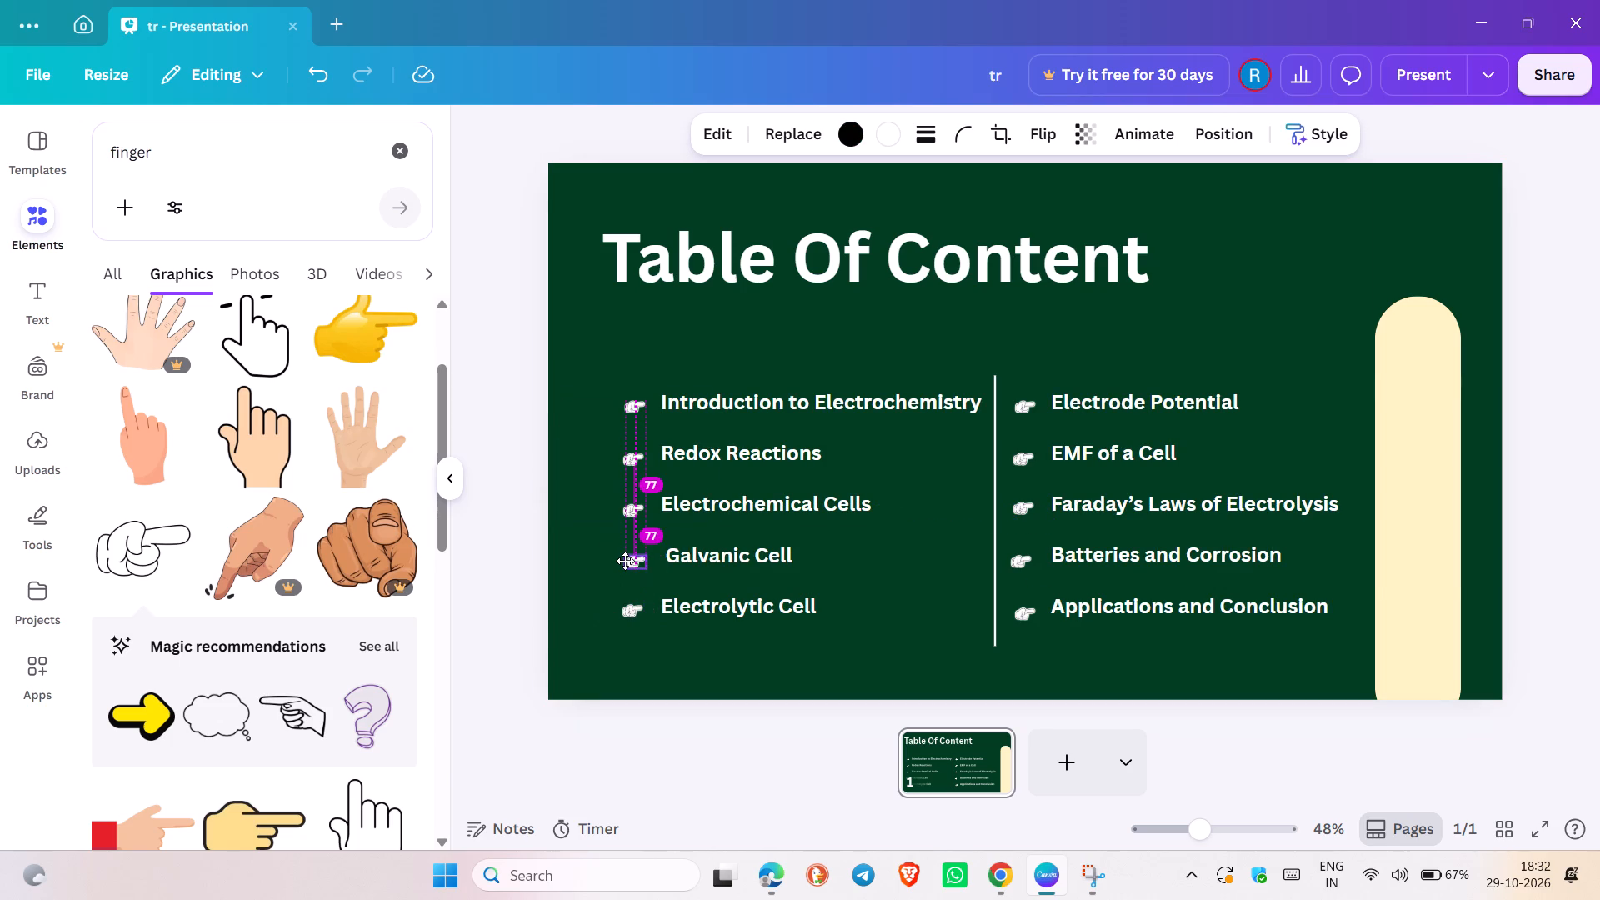
drag(625, 561, 625, 553)
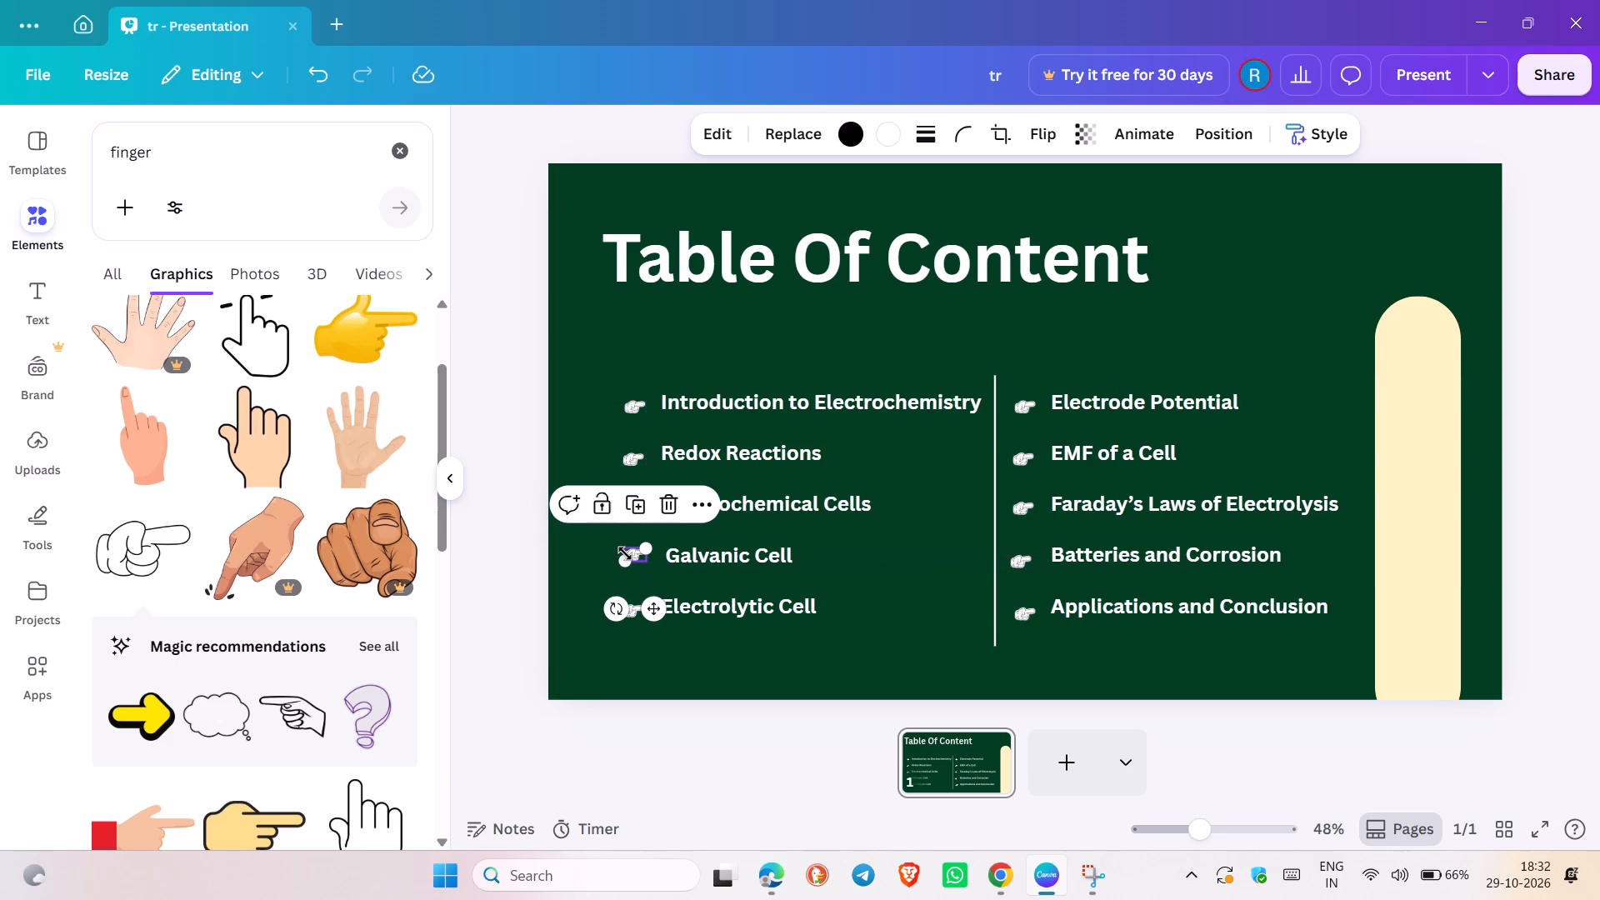
click(598, 597)
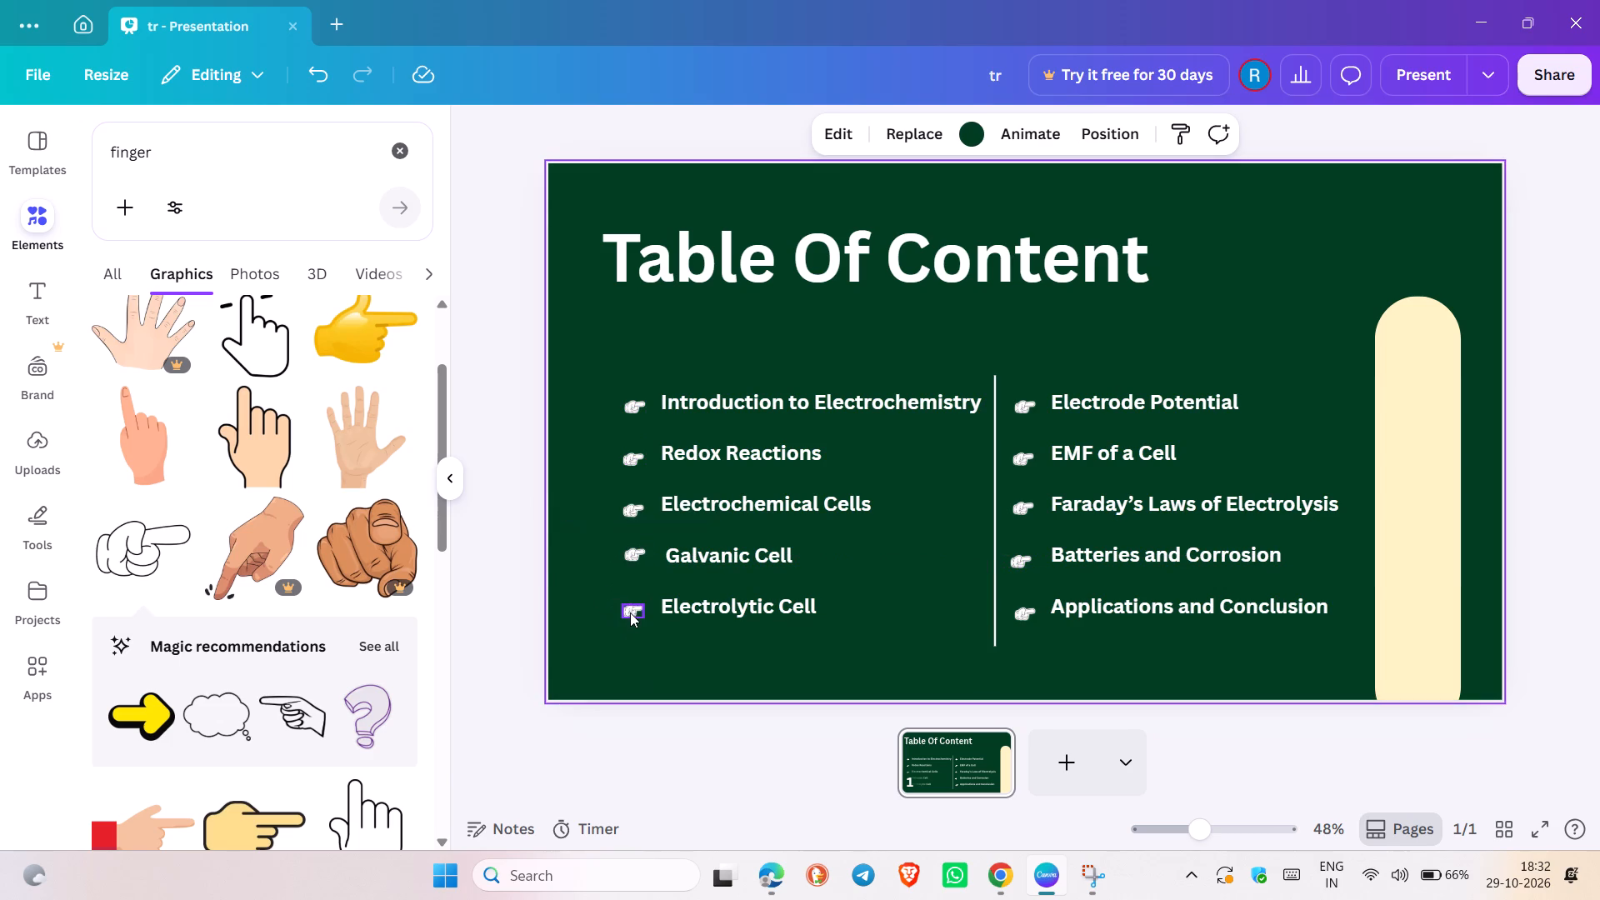
click(628, 610)
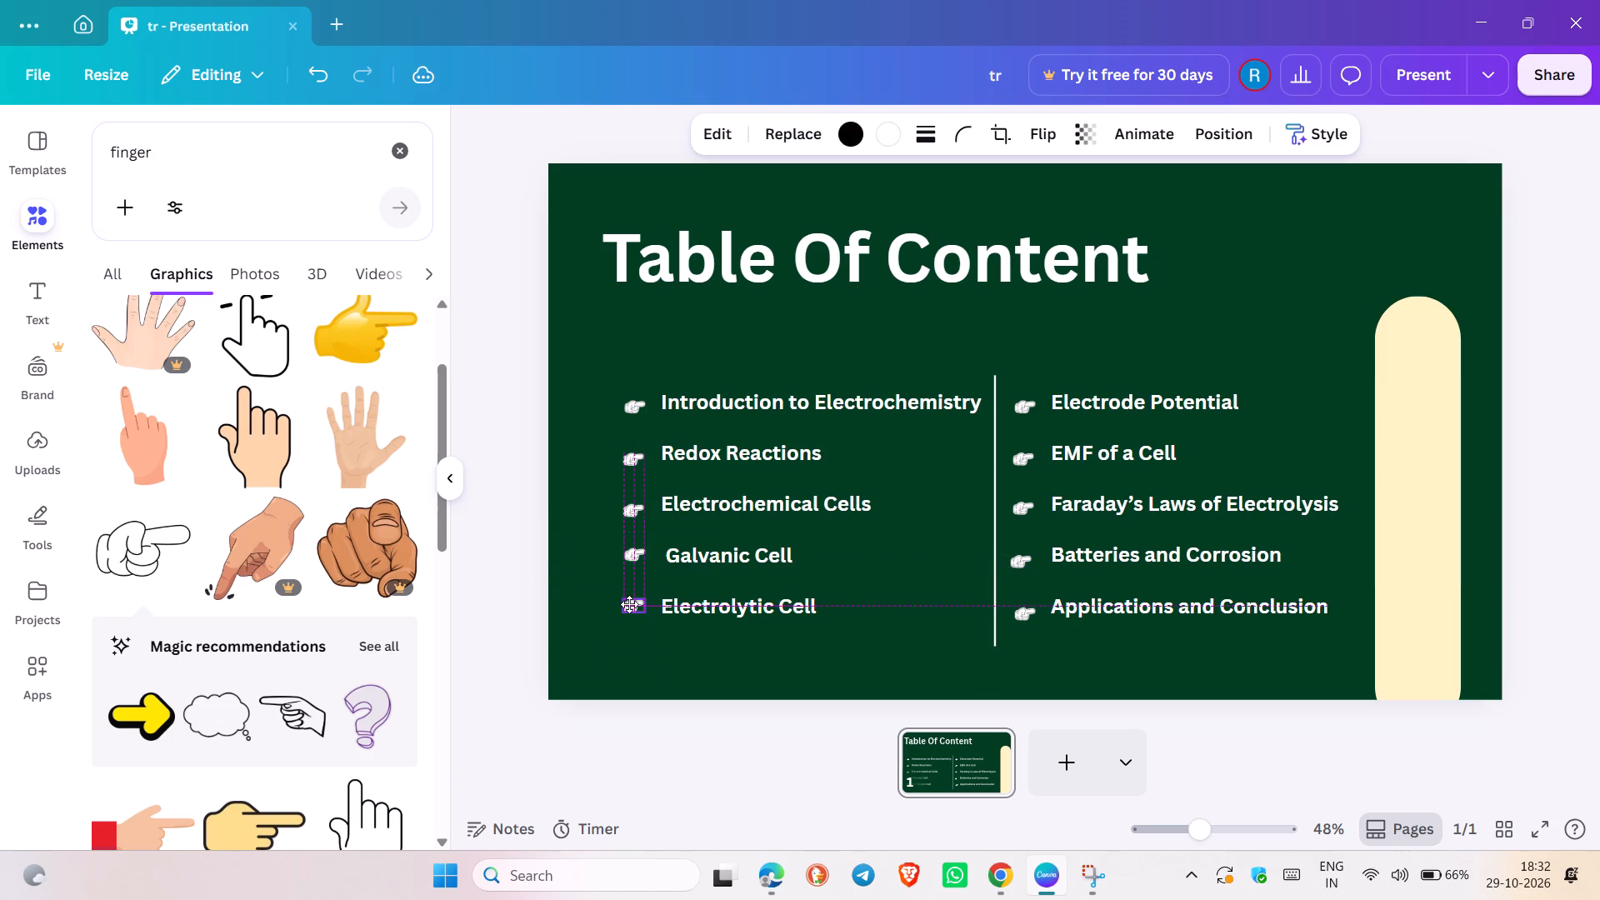
click(860, 637)
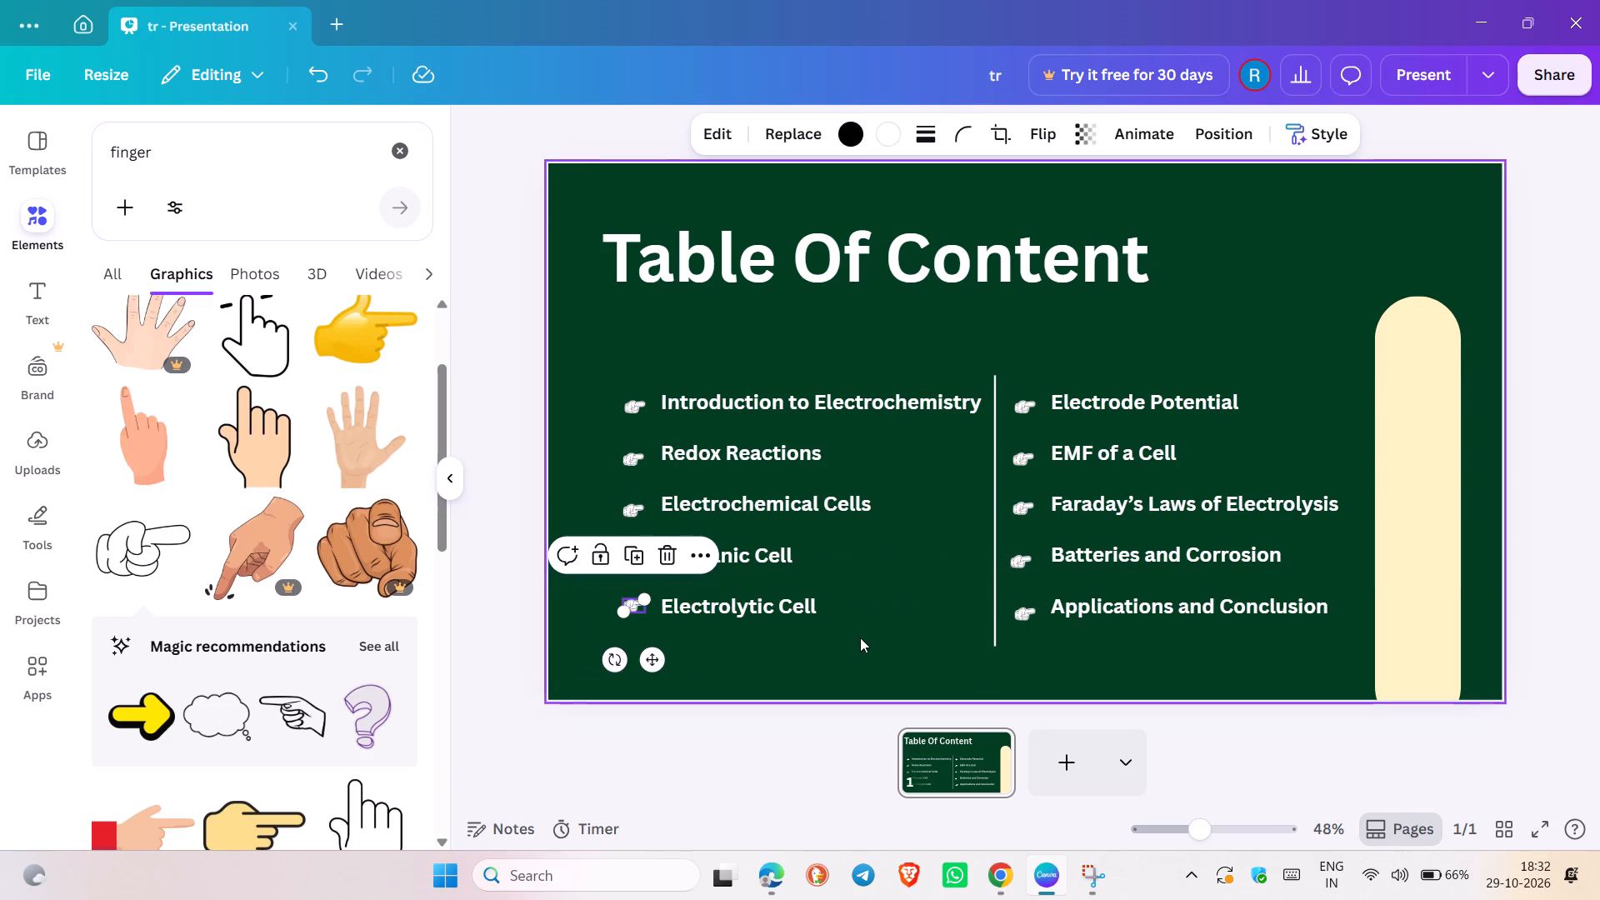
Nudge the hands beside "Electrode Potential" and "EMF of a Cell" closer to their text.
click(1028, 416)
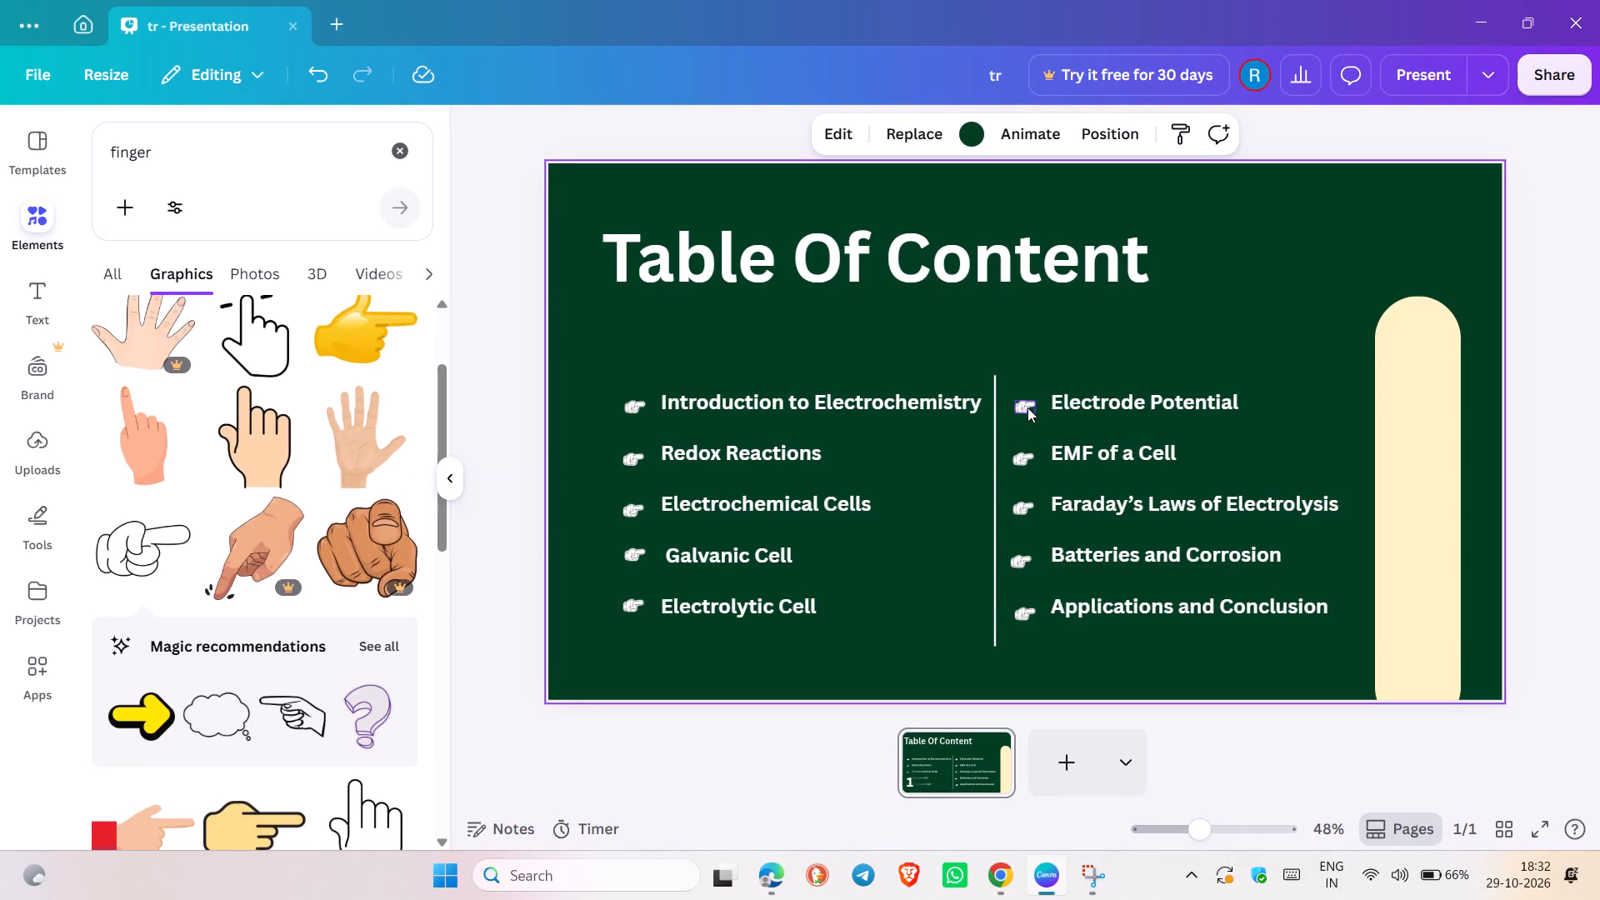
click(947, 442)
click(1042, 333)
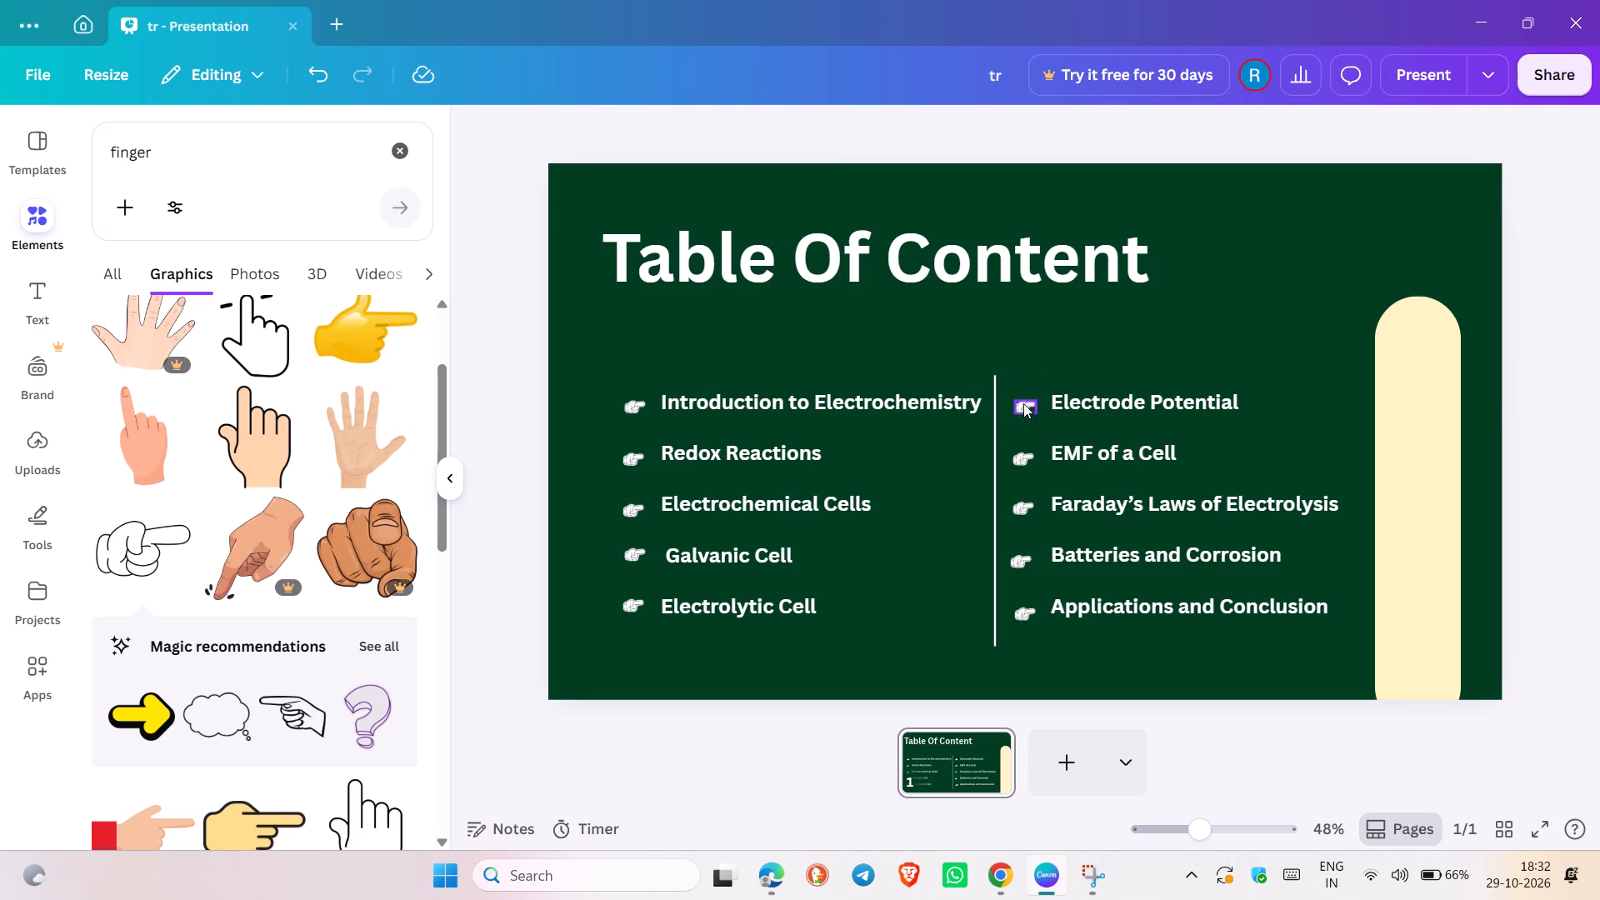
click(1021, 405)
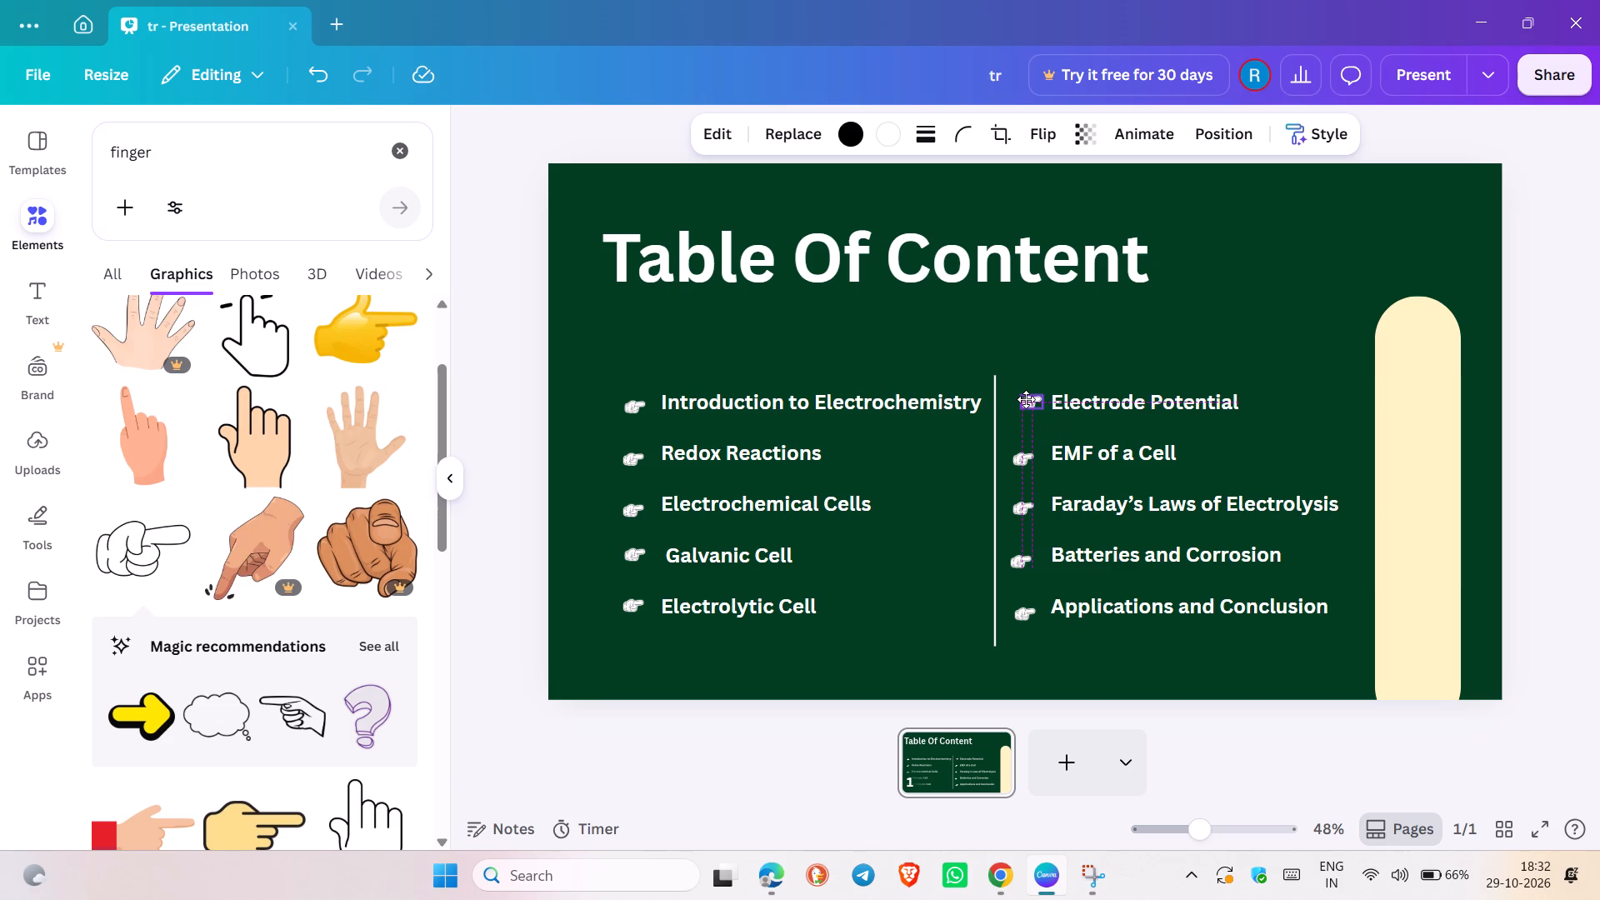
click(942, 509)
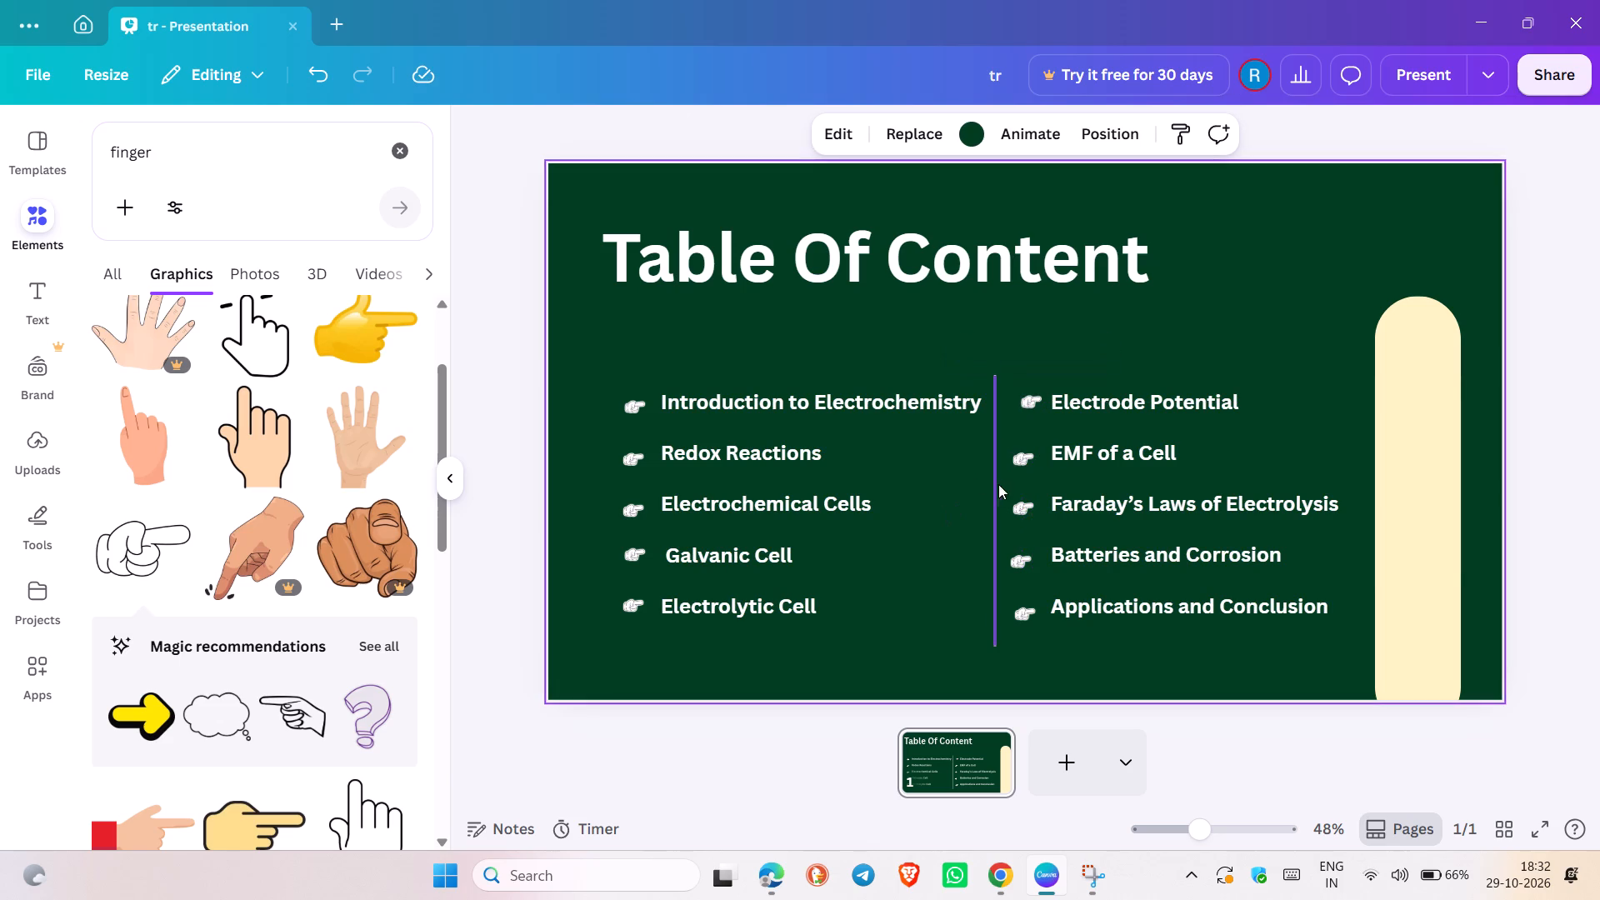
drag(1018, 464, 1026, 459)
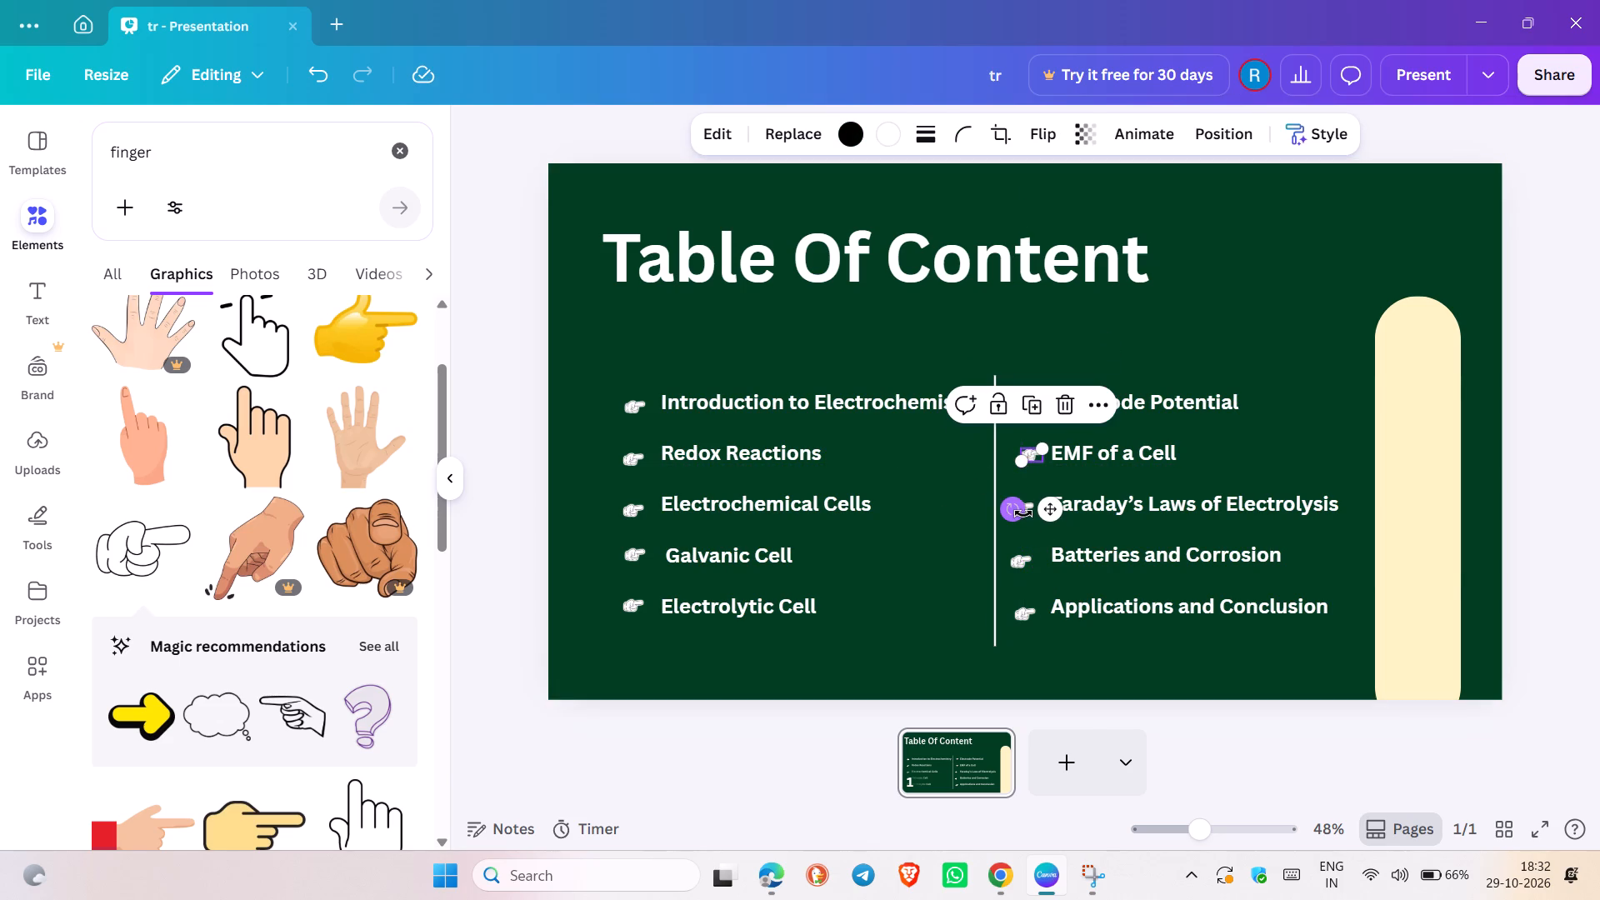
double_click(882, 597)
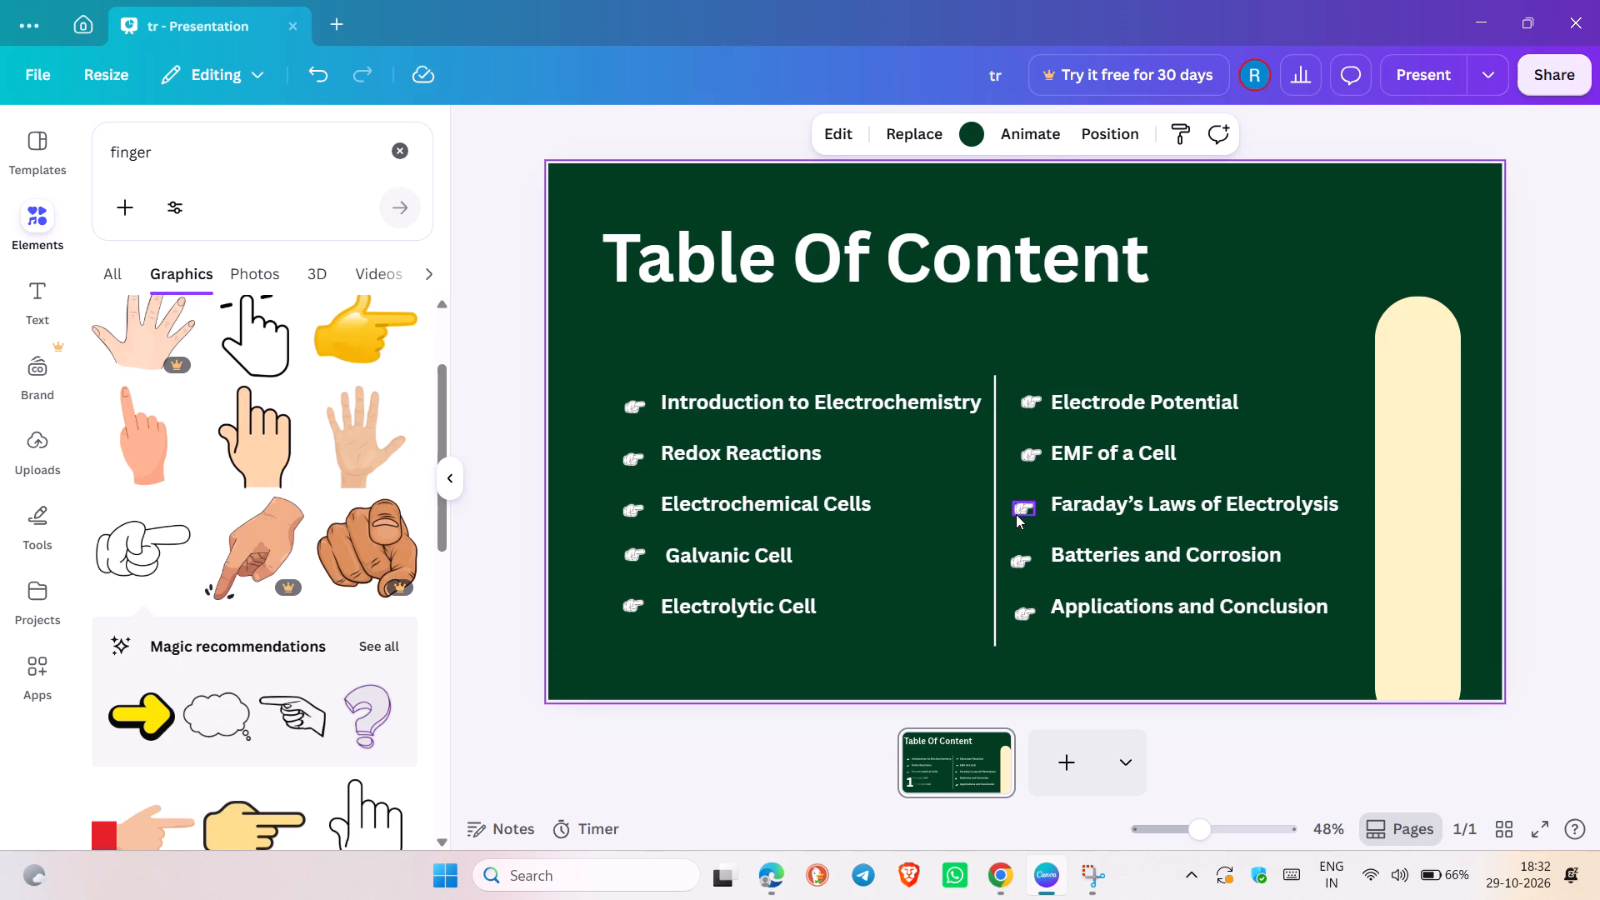
Lower the "Faraday's Laws of Electrolysis" hand slightly and line up the "Electrode Potential" and "EMF of a Cell" hands above it, nearer the divider.
click(1016, 512)
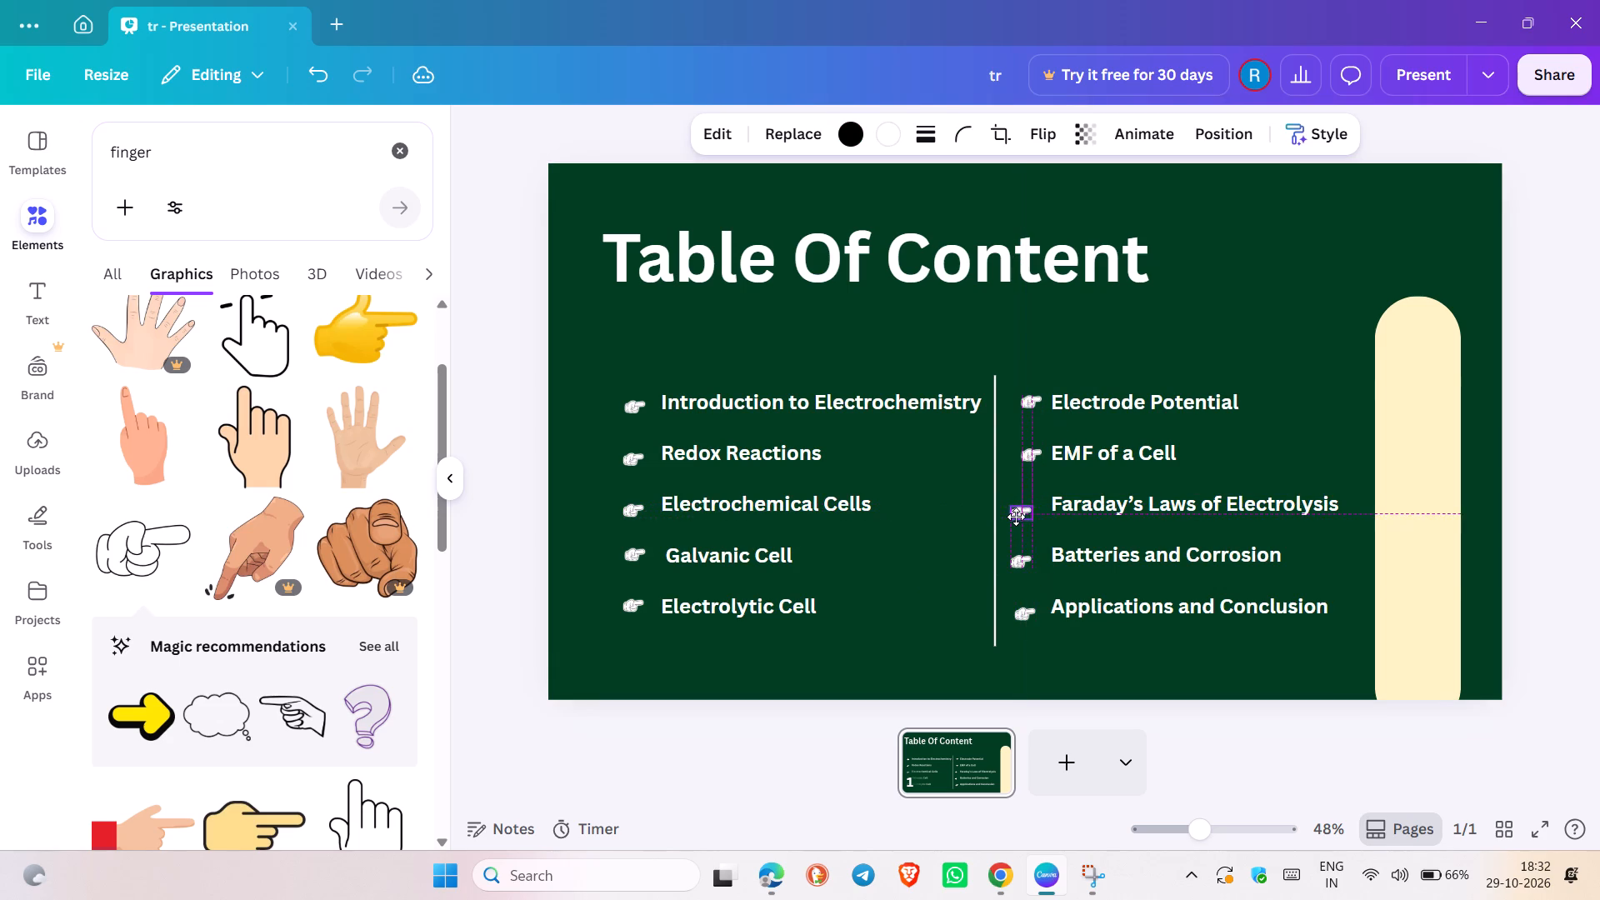
click(1028, 407)
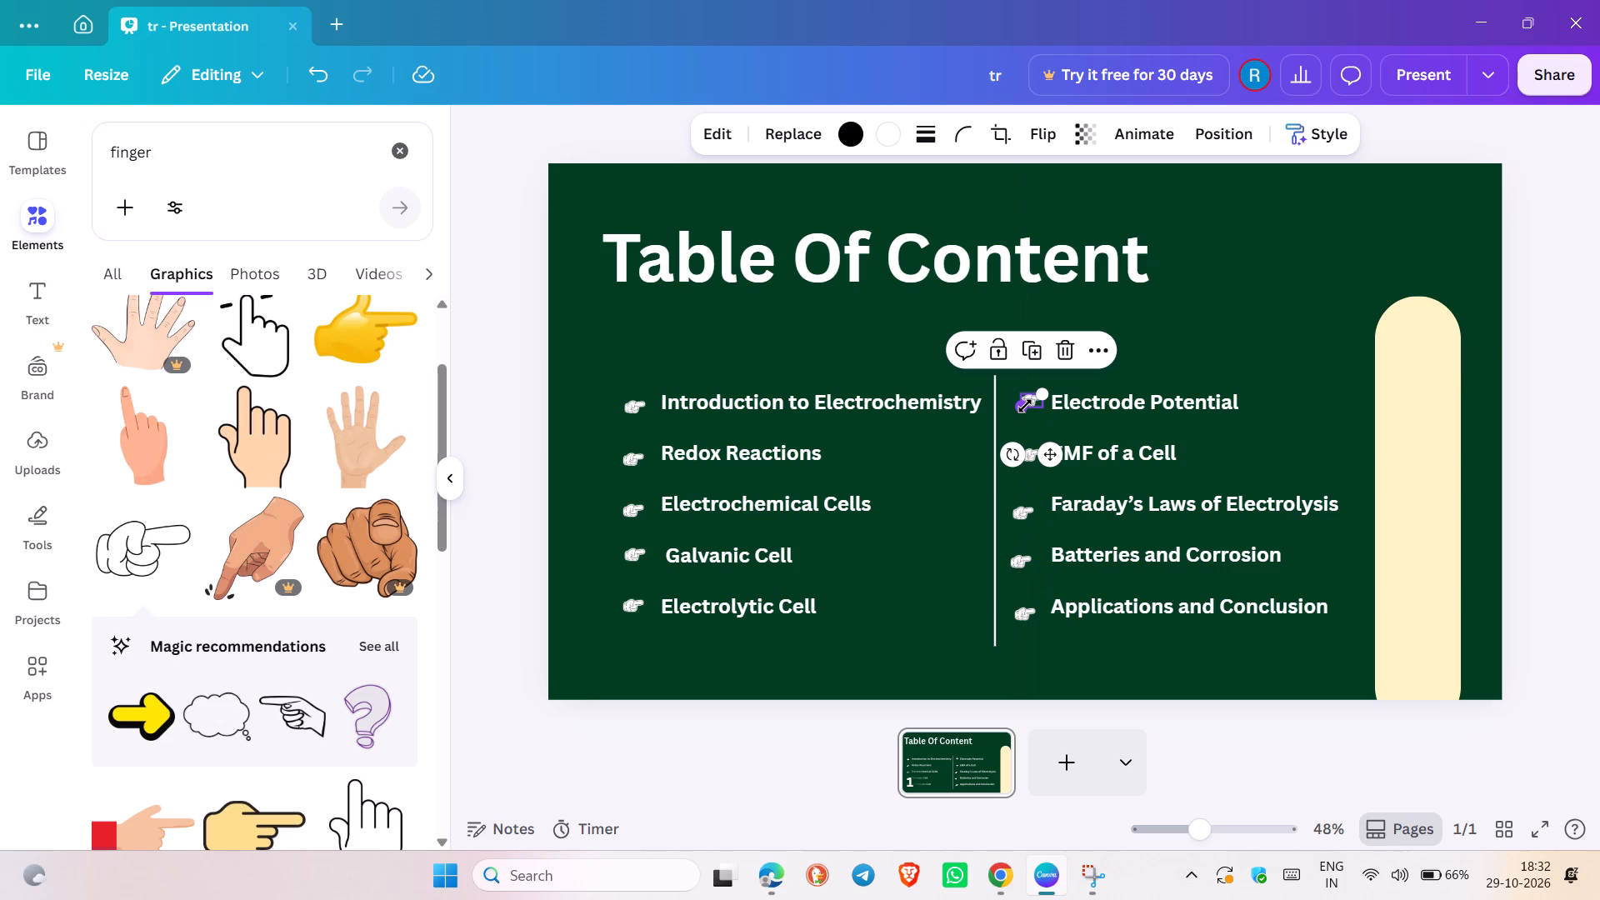
click(1025, 406)
click(1246, 317)
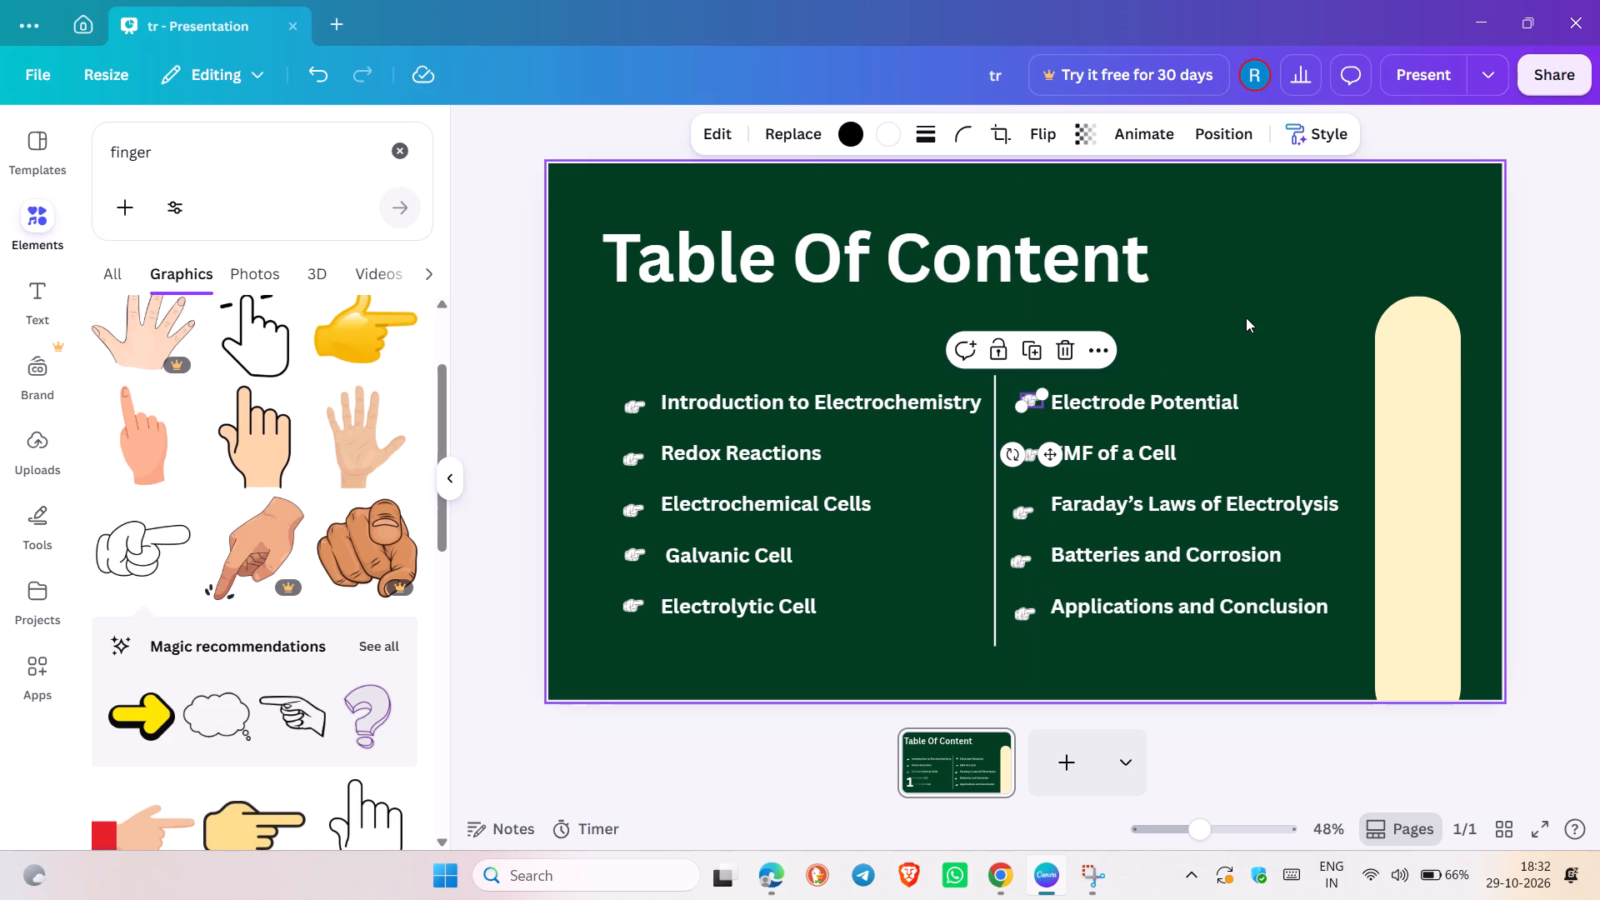
drag(1030, 394, 1026, 403)
click(1267, 275)
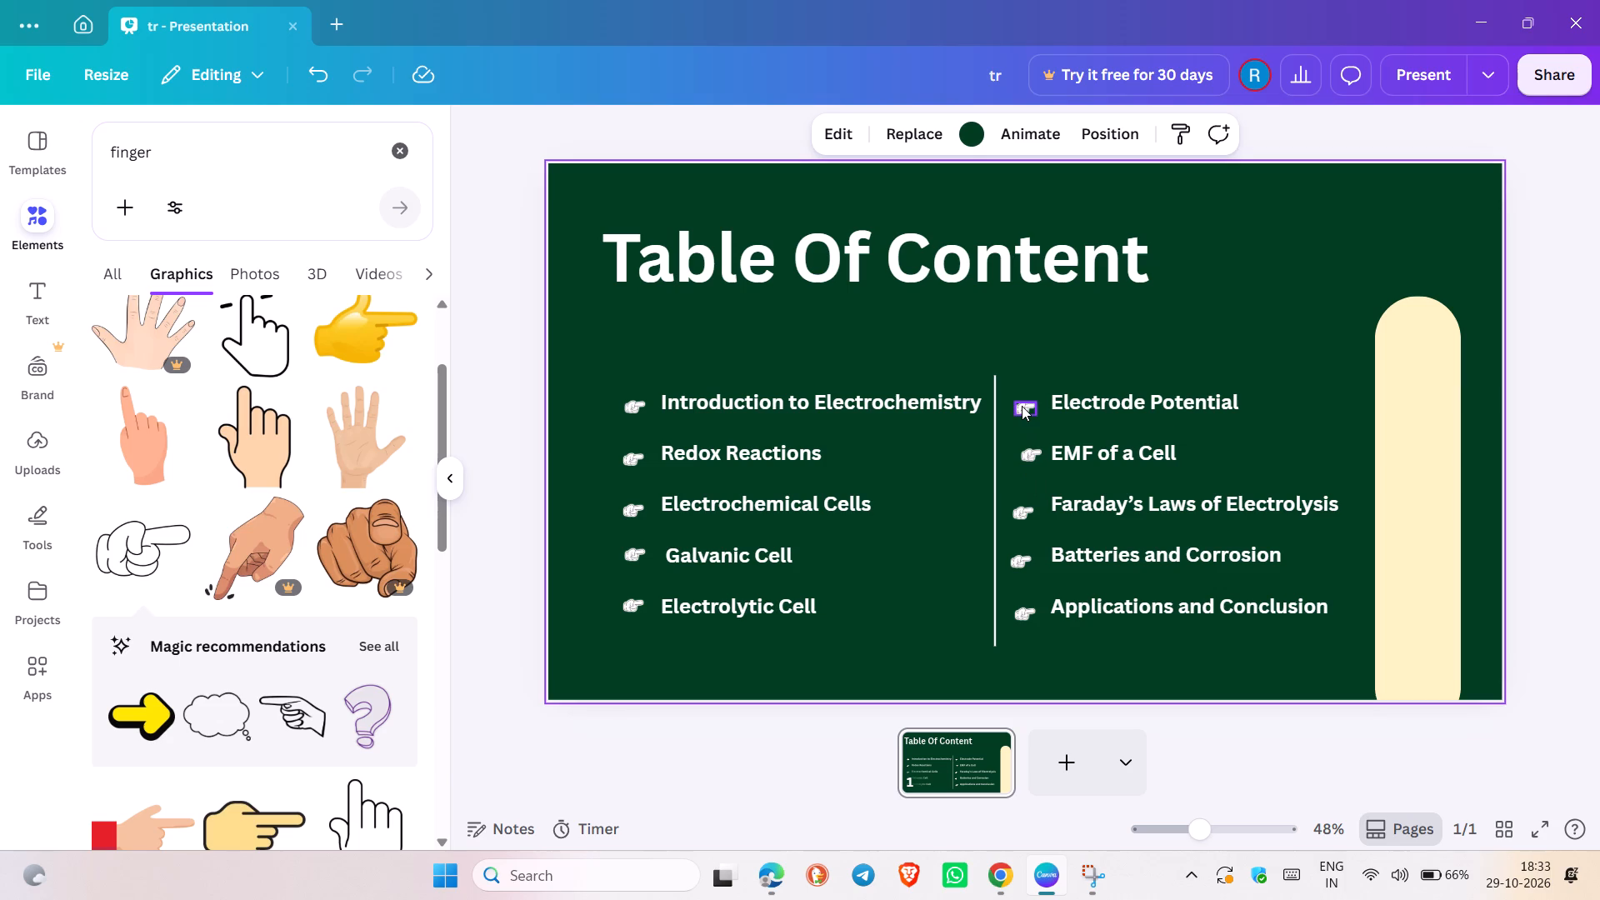
click(1028, 449)
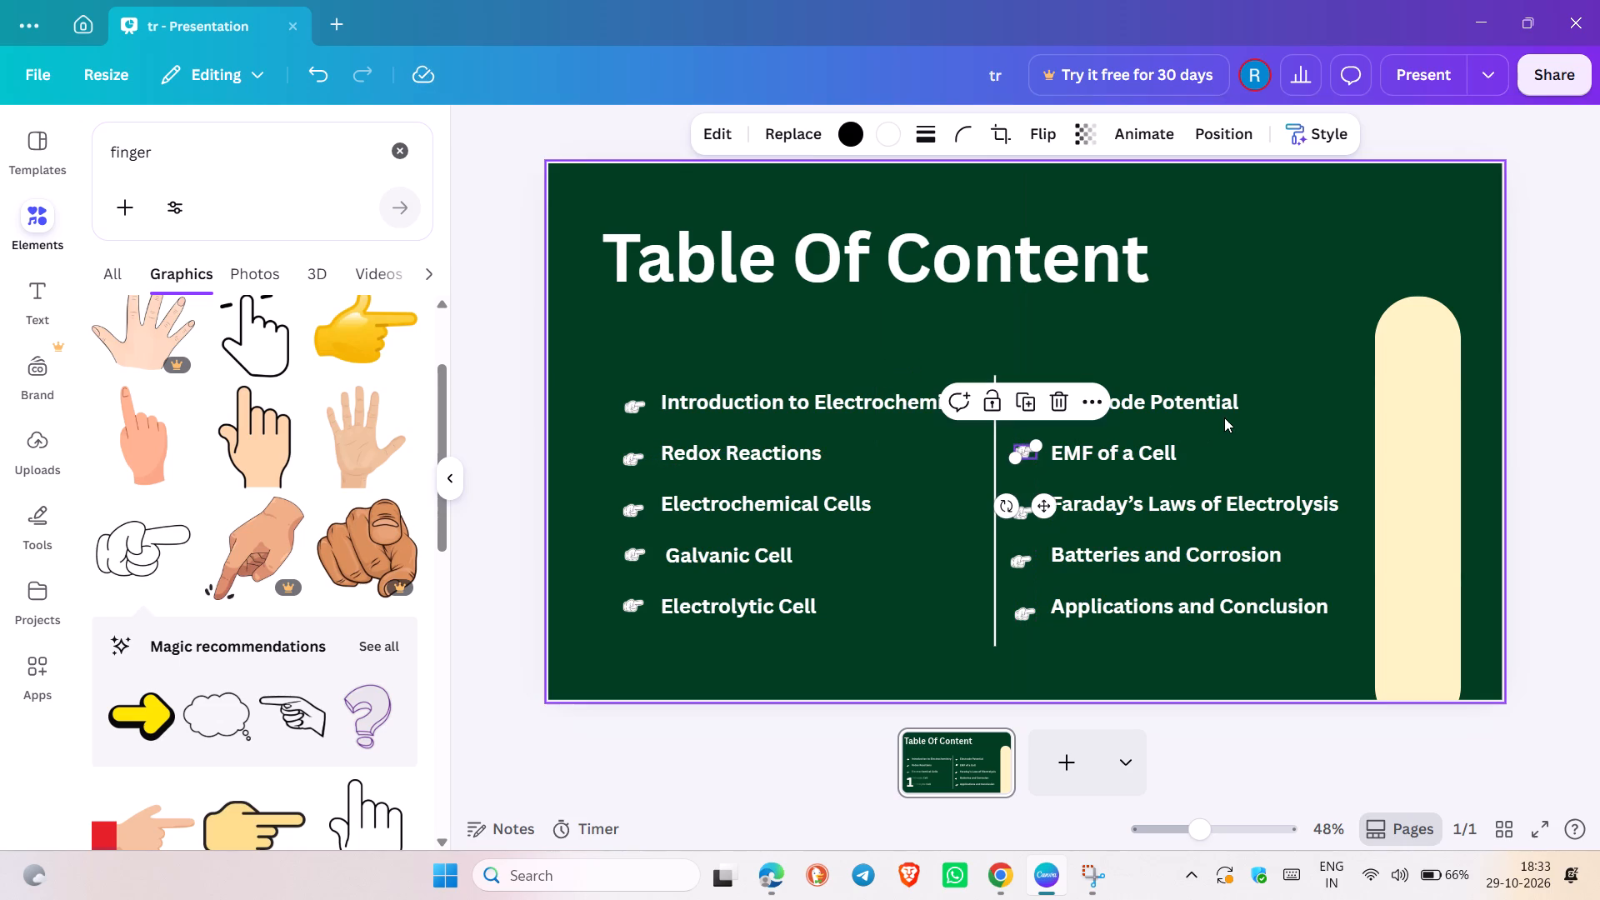
click(1224, 417)
click(1022, 450)
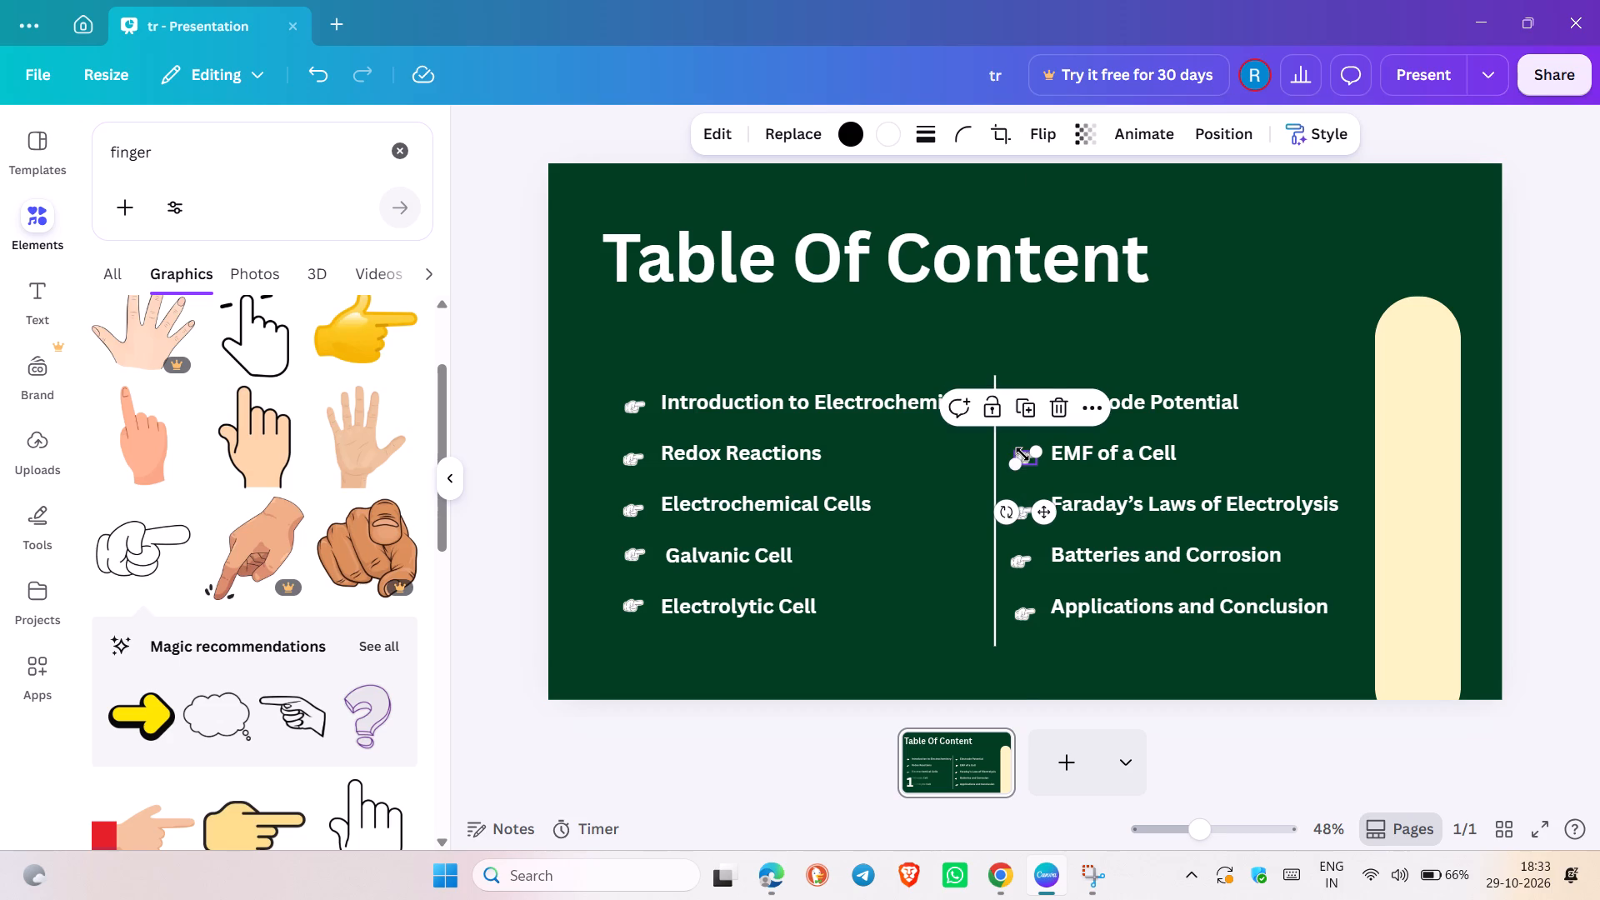
Align the hand beside "Faraday's Laws of Electrolysis" vertically with the "Electrode Potential" and "EMF of a Cell" hands above it.
double_click(944, 484)
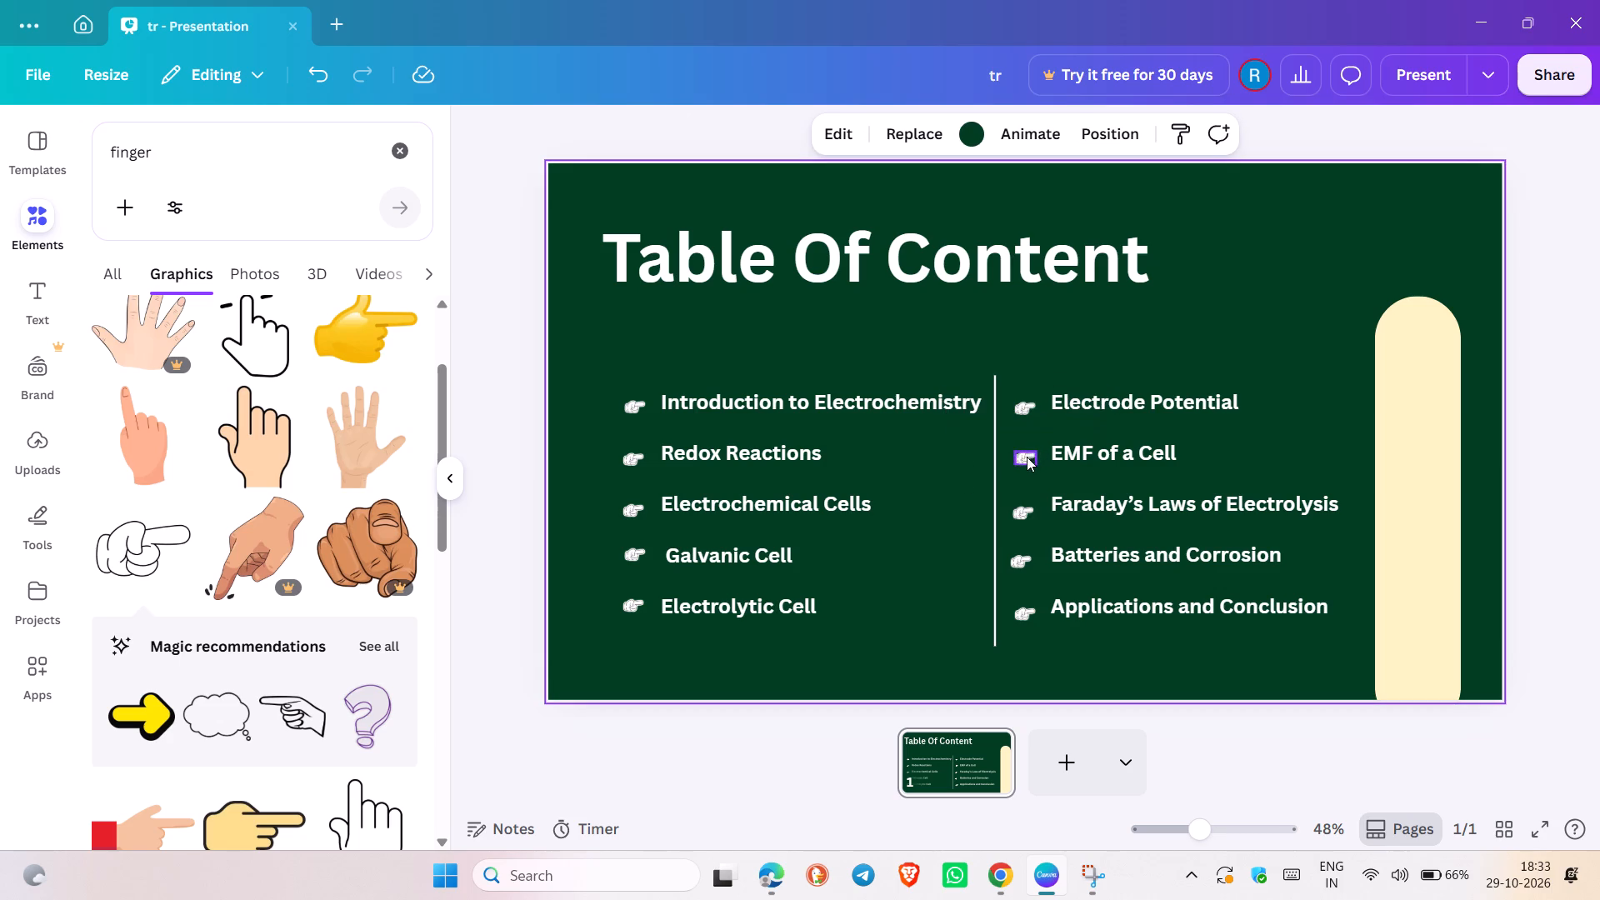
click(1017, 515)
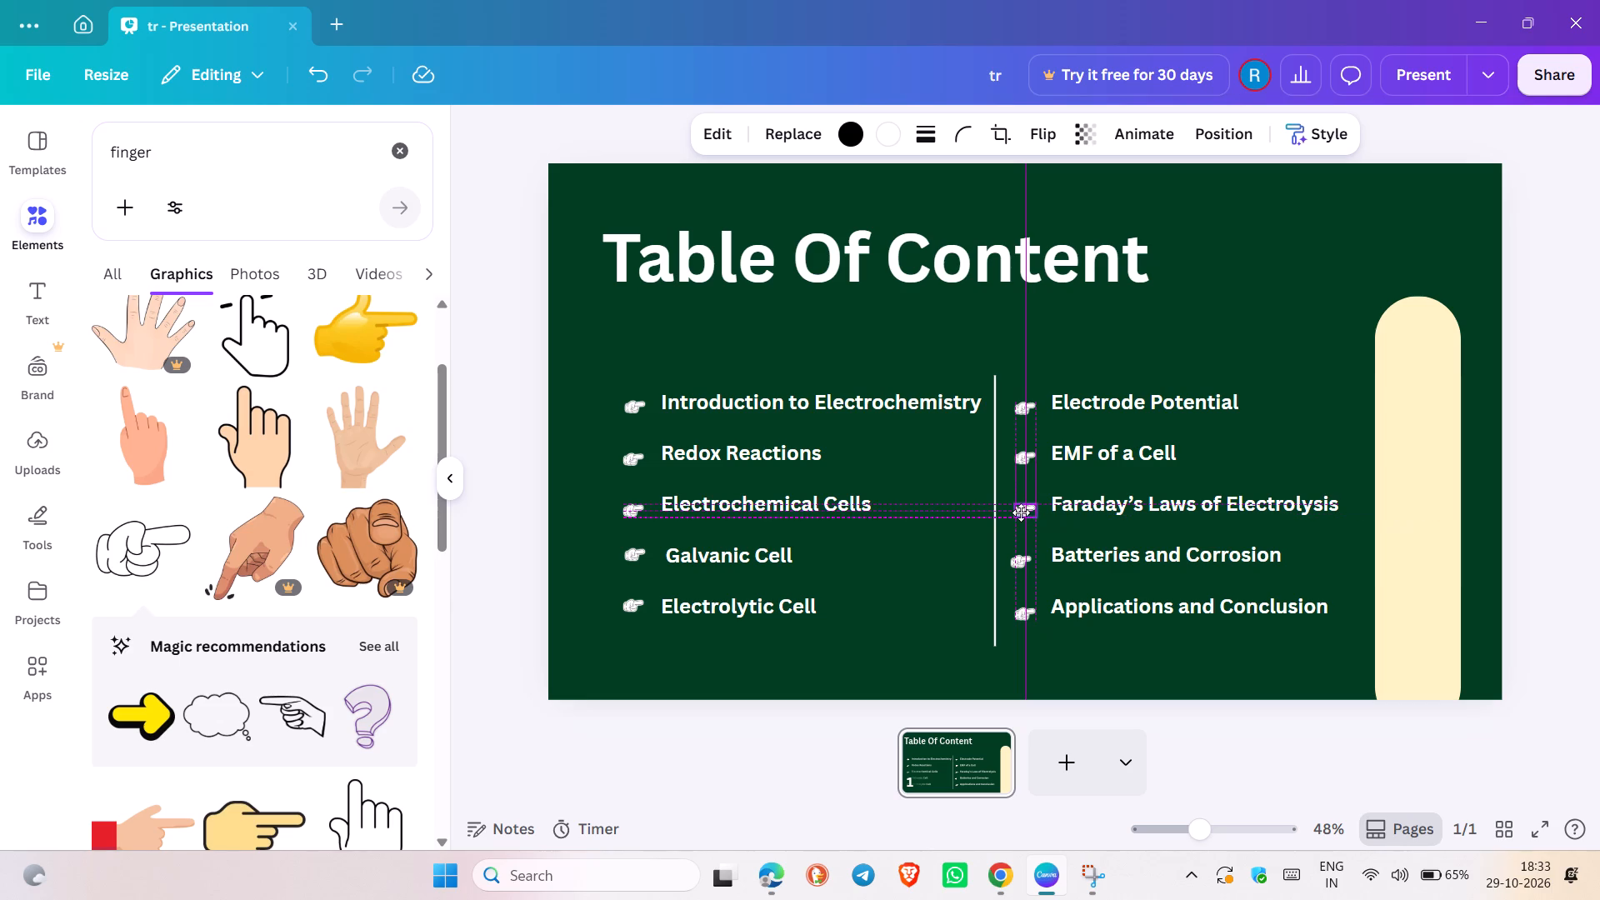
click(950, 529)
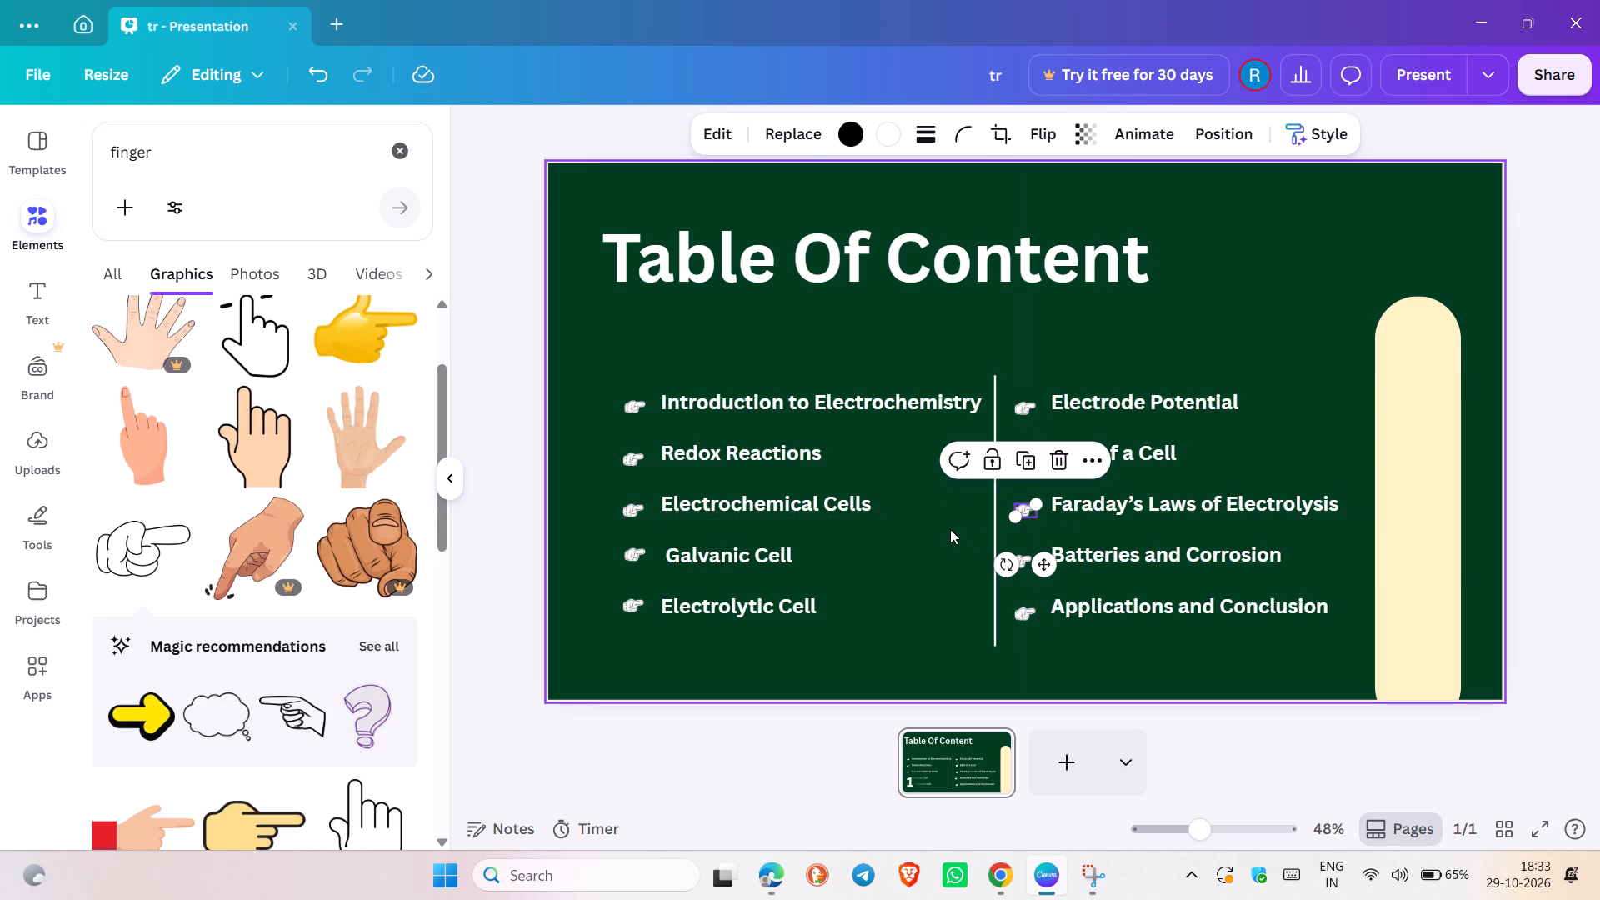
Line up the "Batteries and Corrosion" hand with the hands above it and level it with the "Galvanic Cell" hand.
drag(1017, 558, 1019, 558)
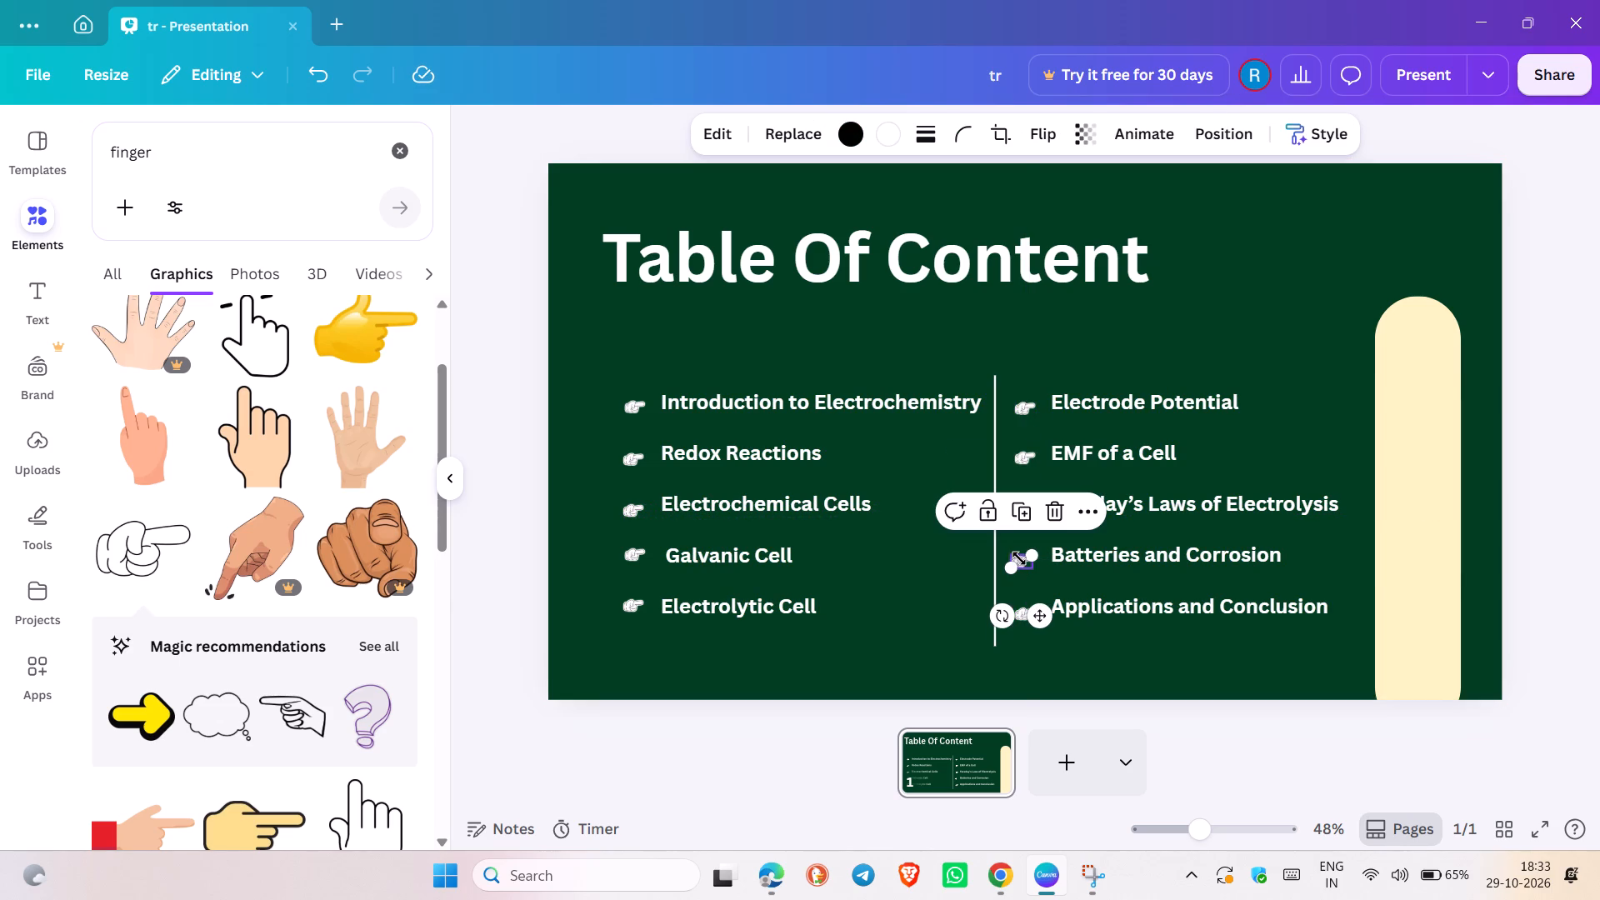
drag(1019, 558, 1027, 555)
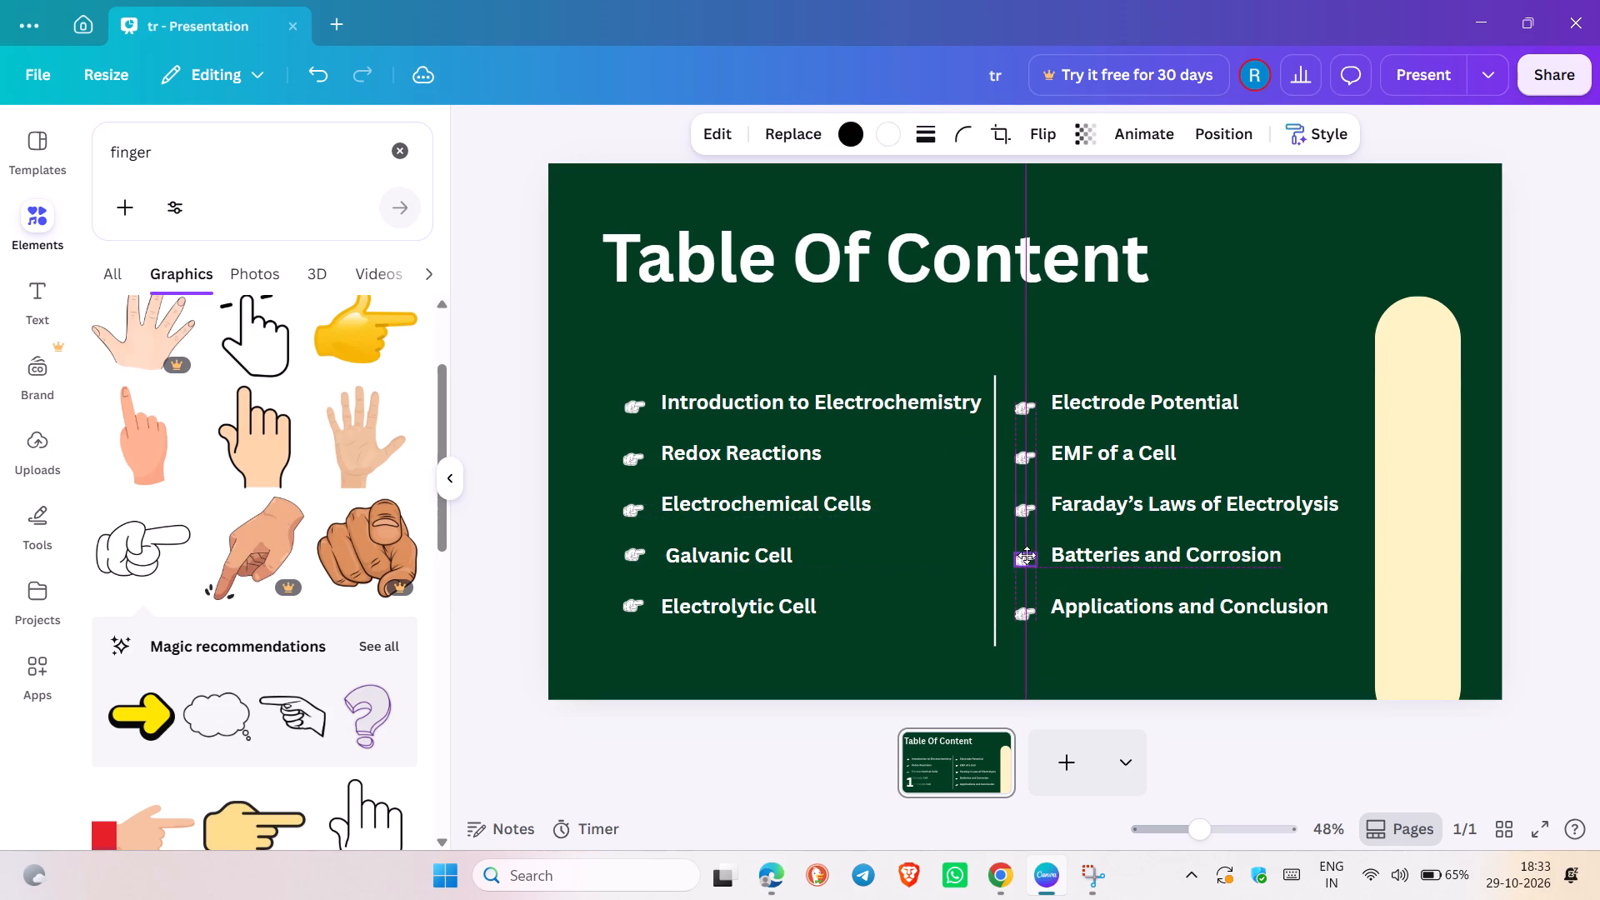
drag(1027, 555, 1027, 551)
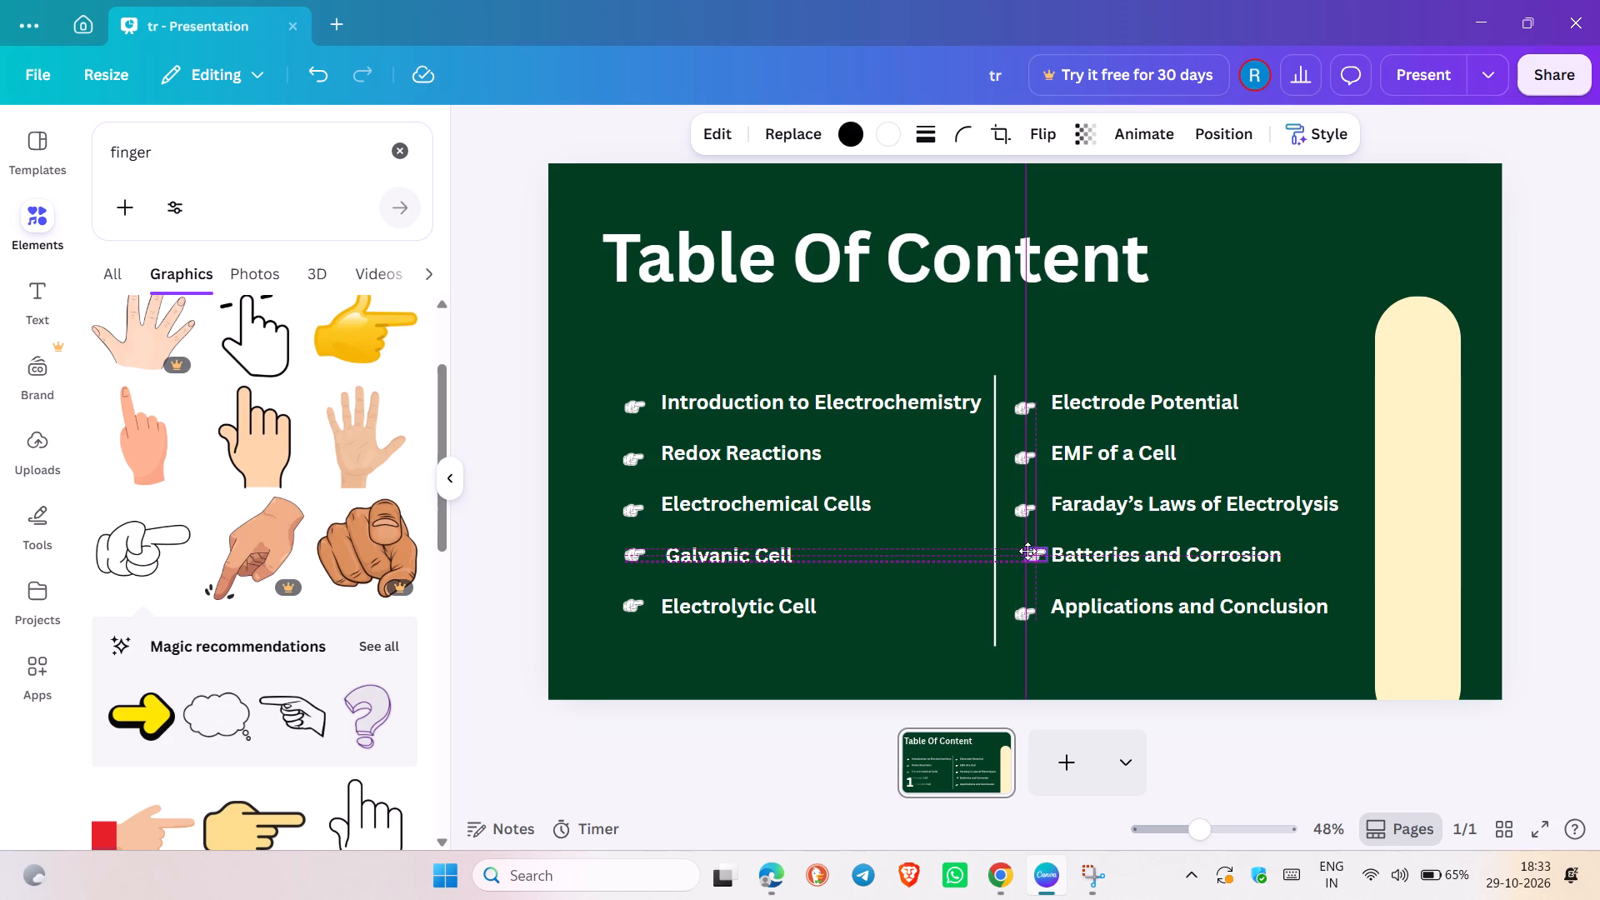
drag(1027, 551, 1025, 554)
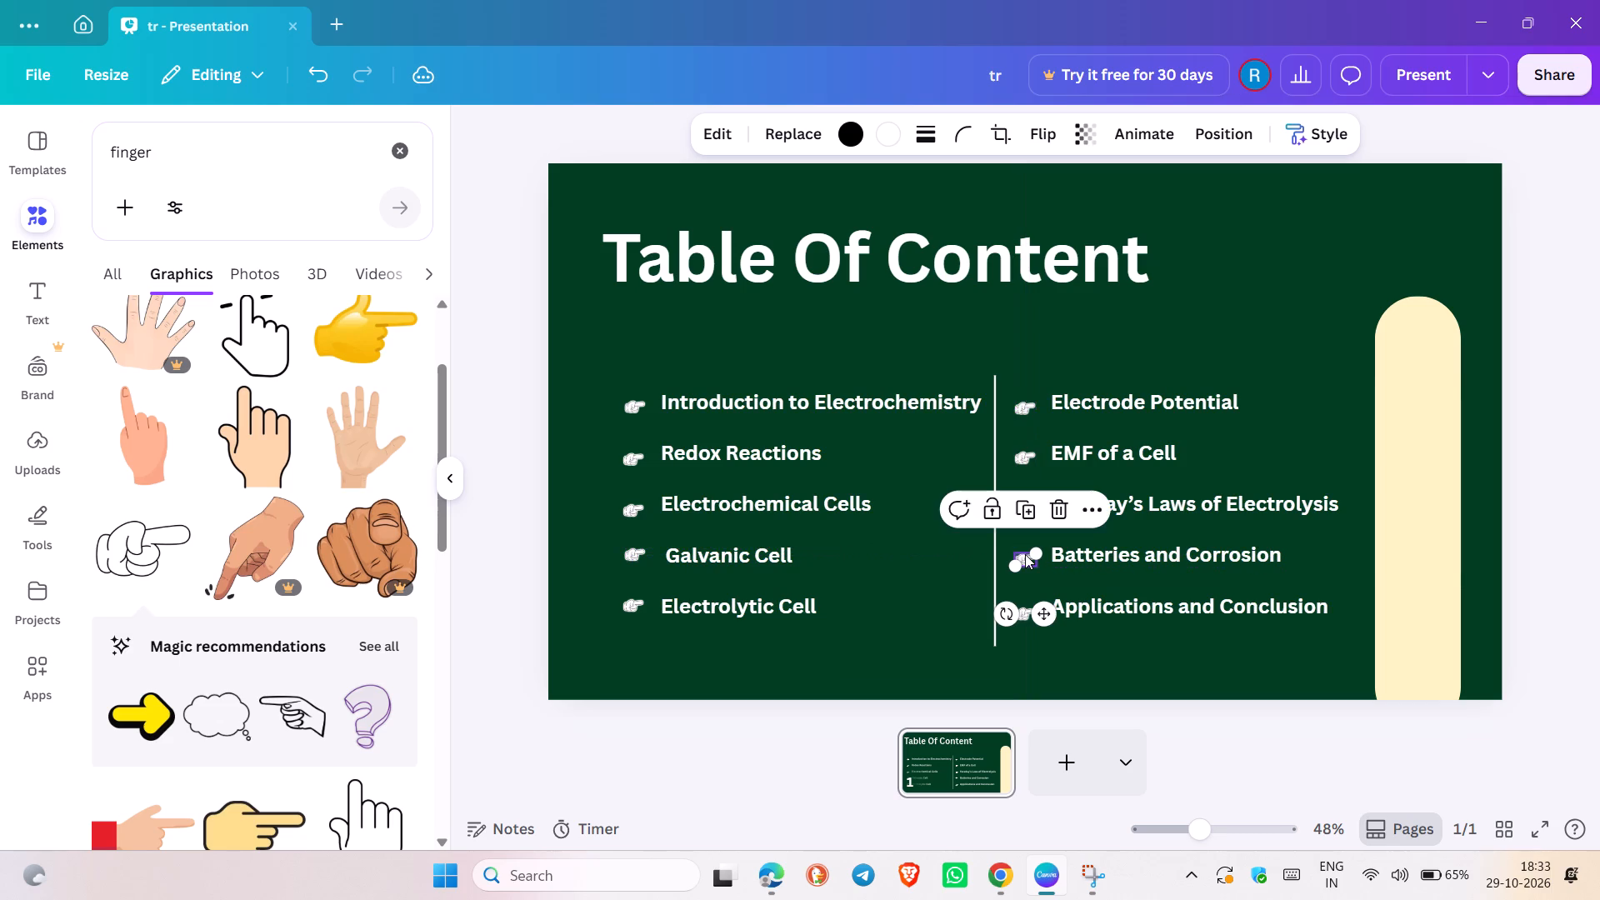
drag(1025, 554, 1026, 565)
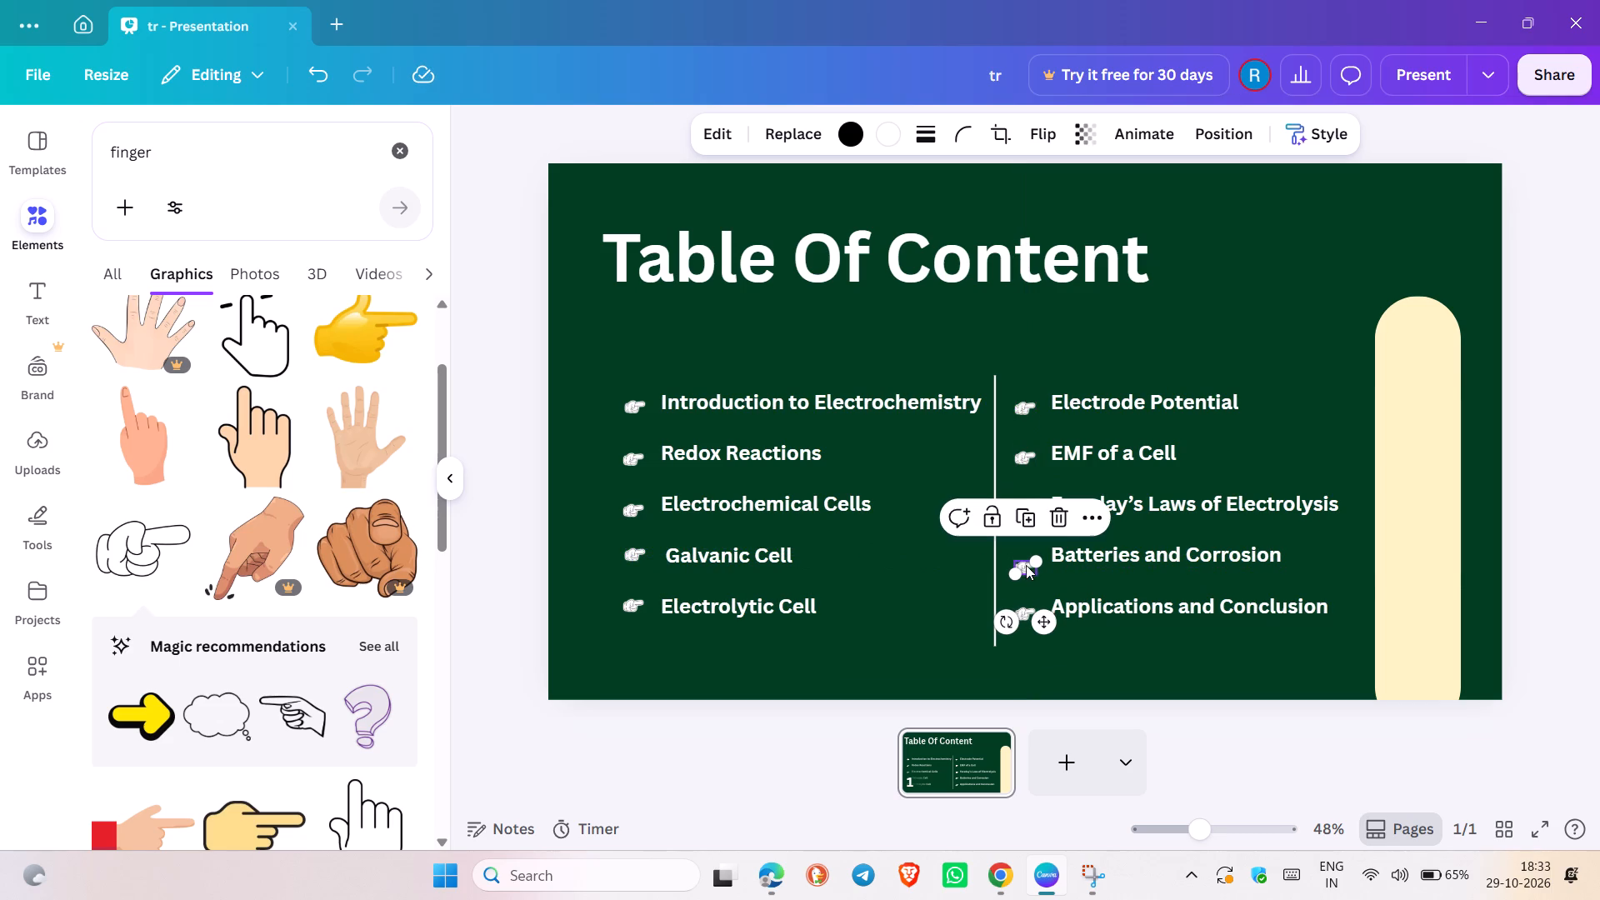
click(947, 571)
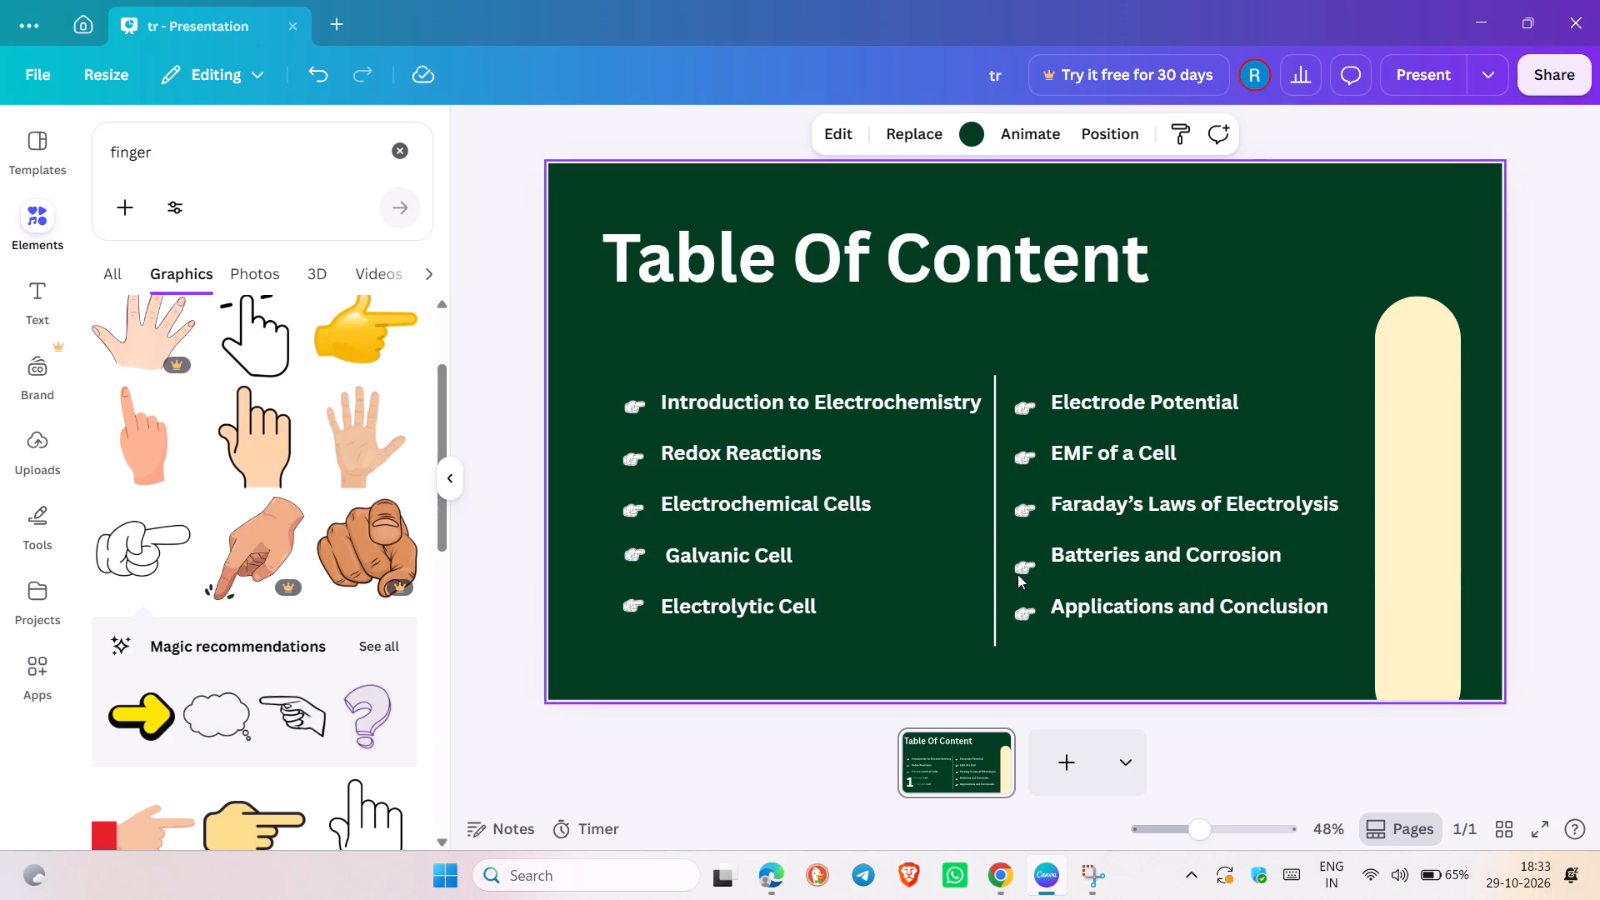
drag(1019, 570, 1022, 567)
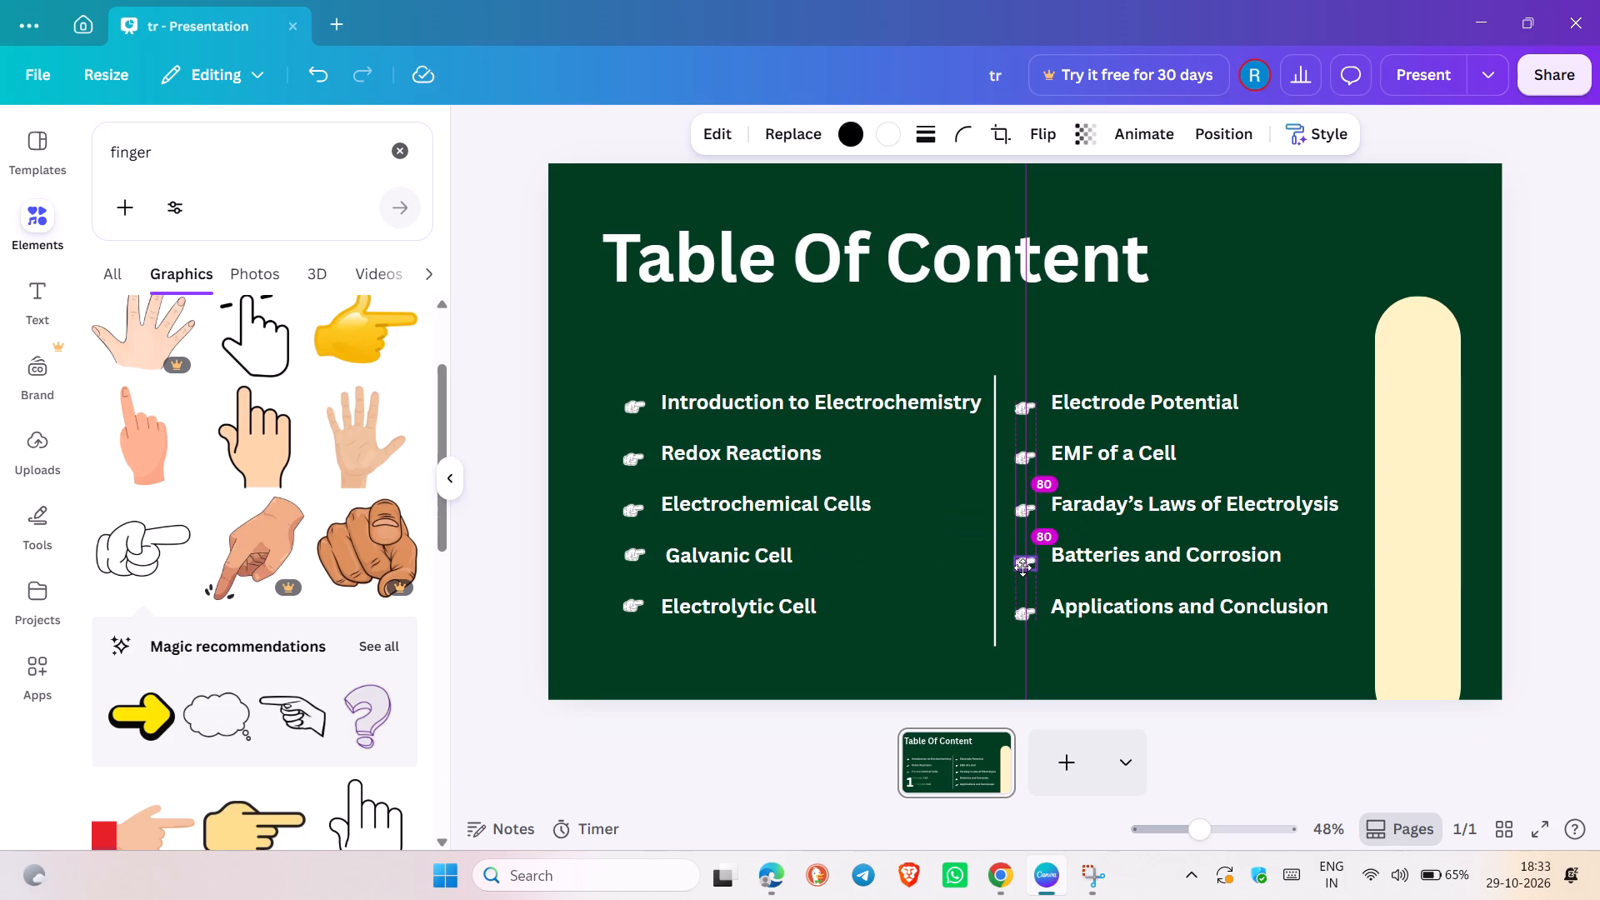
drag(1022, 567, 1022, 557)
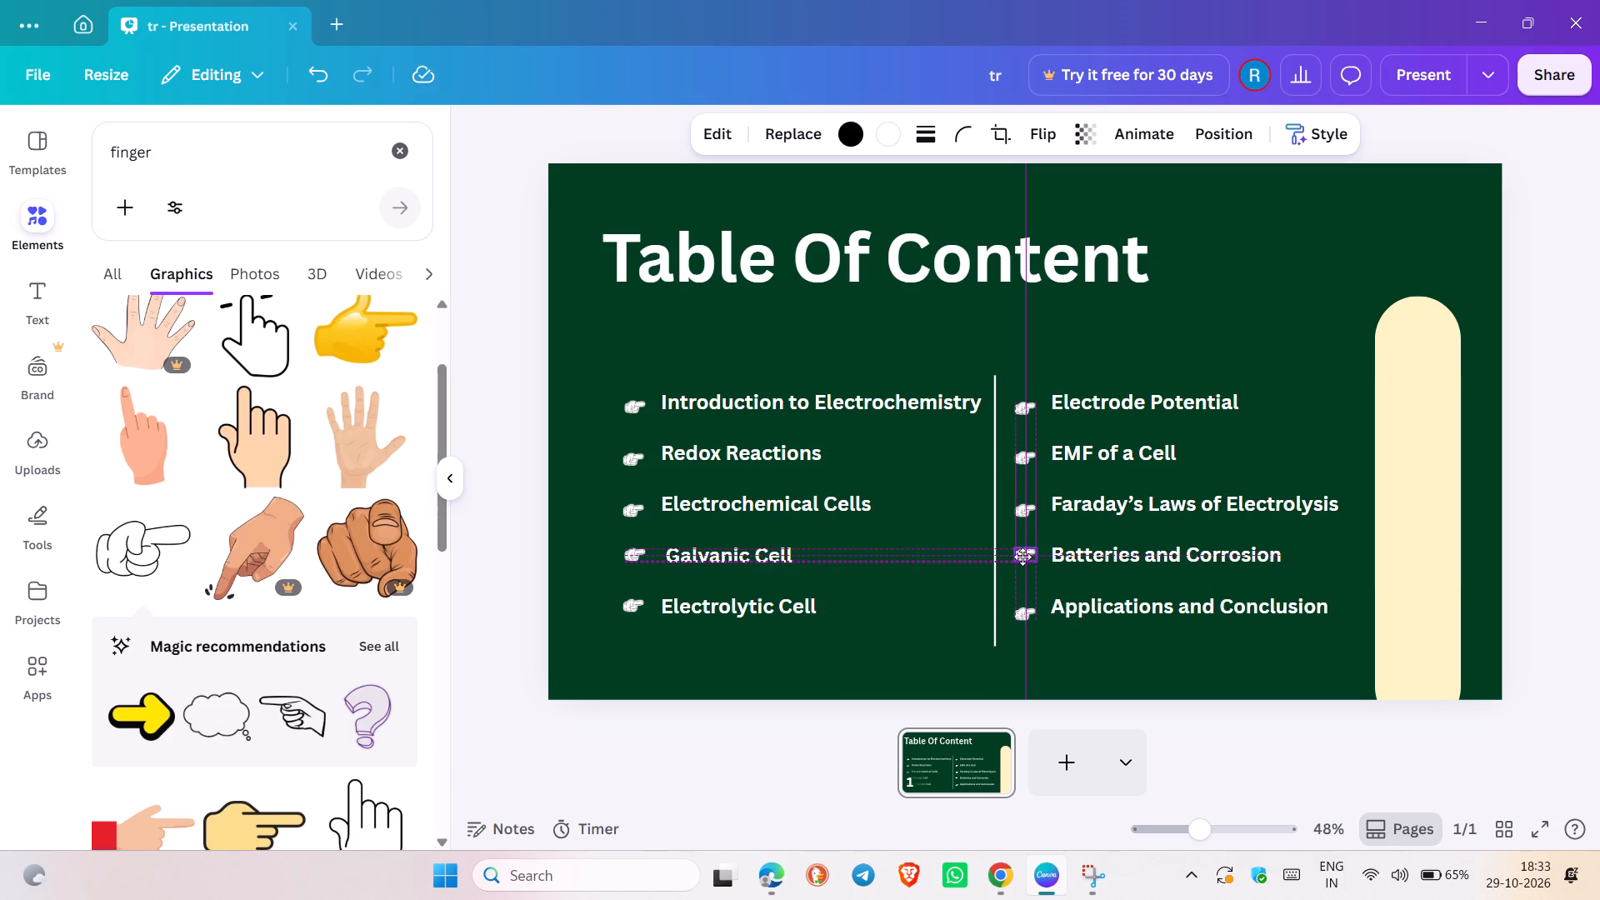
drag(1022, 557, 1022, 558)
click(905, 553)
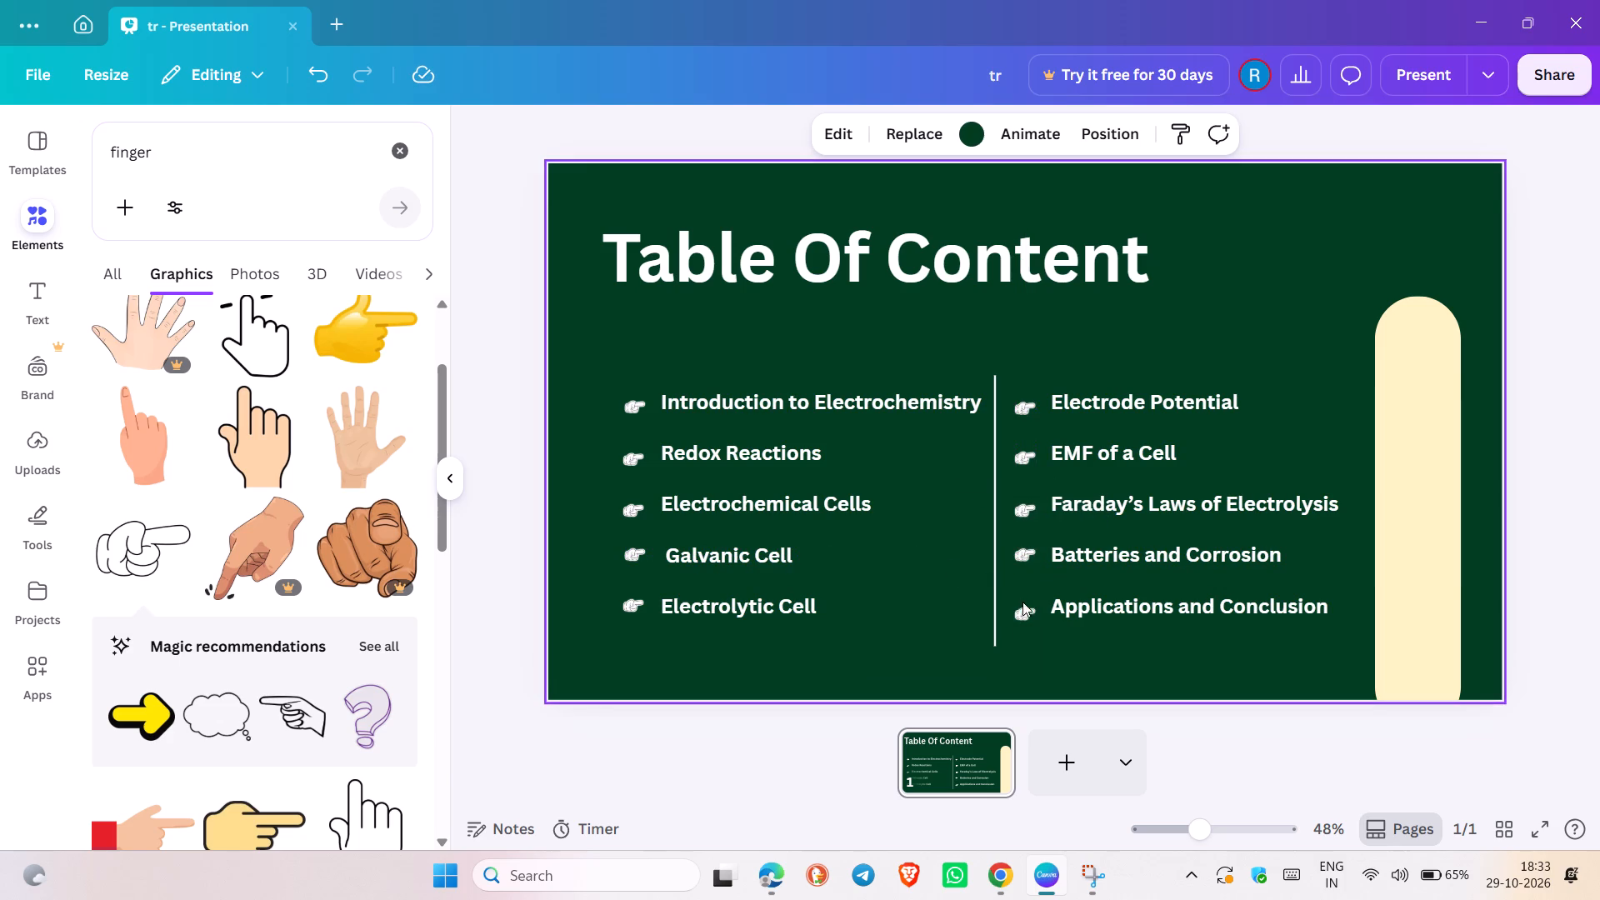
Position the "Applications and Conclusion" hand directly beneath the other second-column hands, slightly higher beside its text.
click(1018, 613)
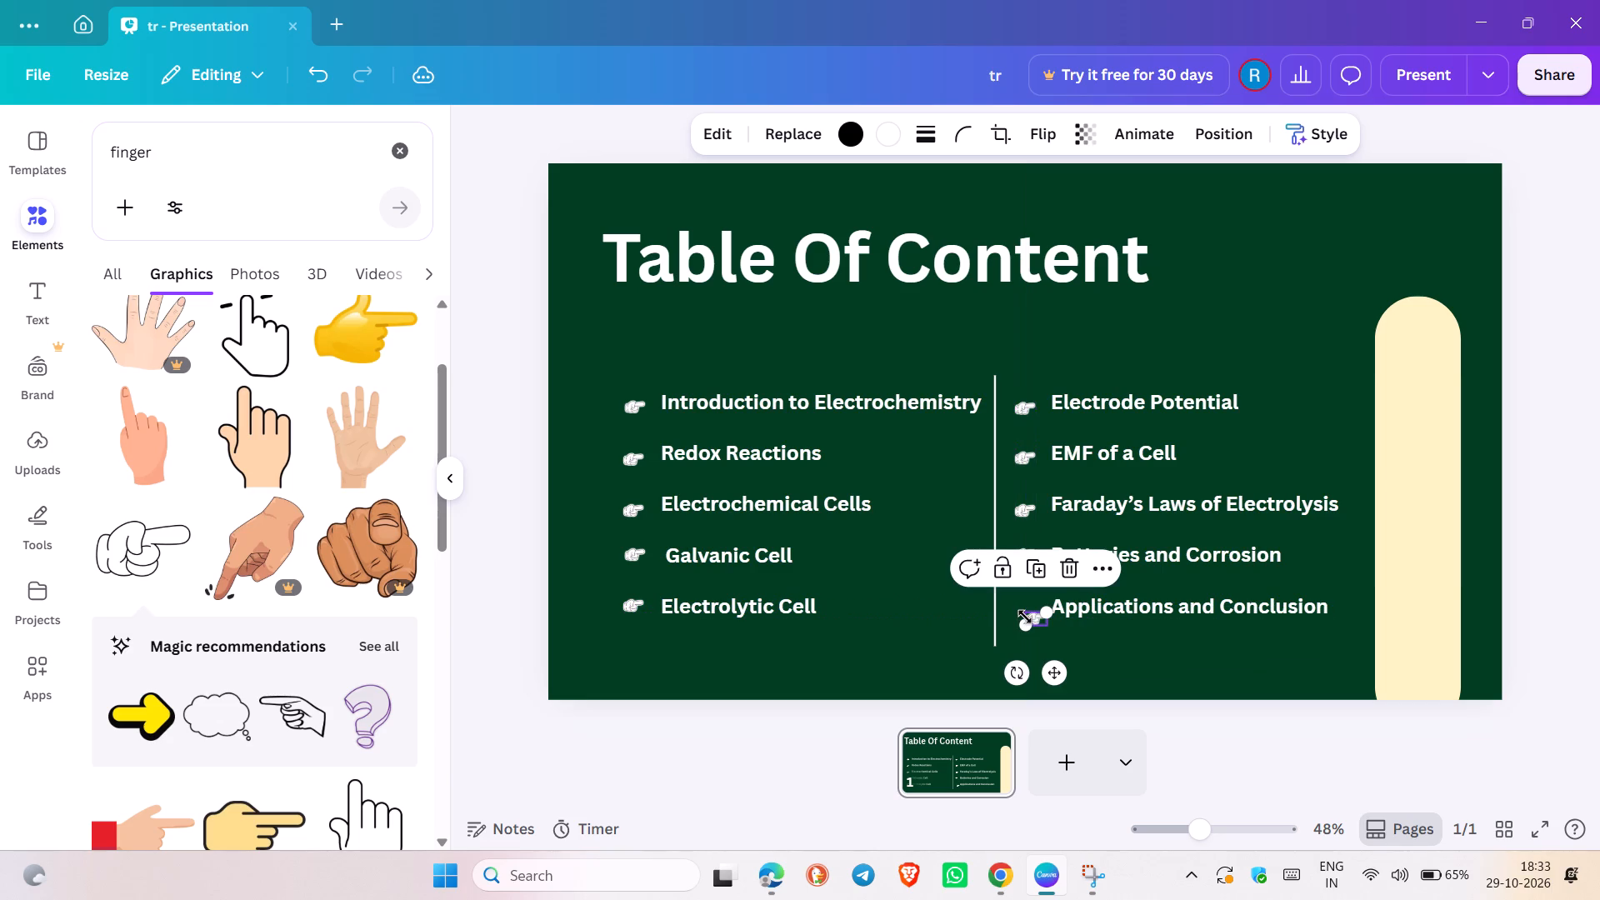
click(1094, 647)
drag(1035, 624, 1024, 622)
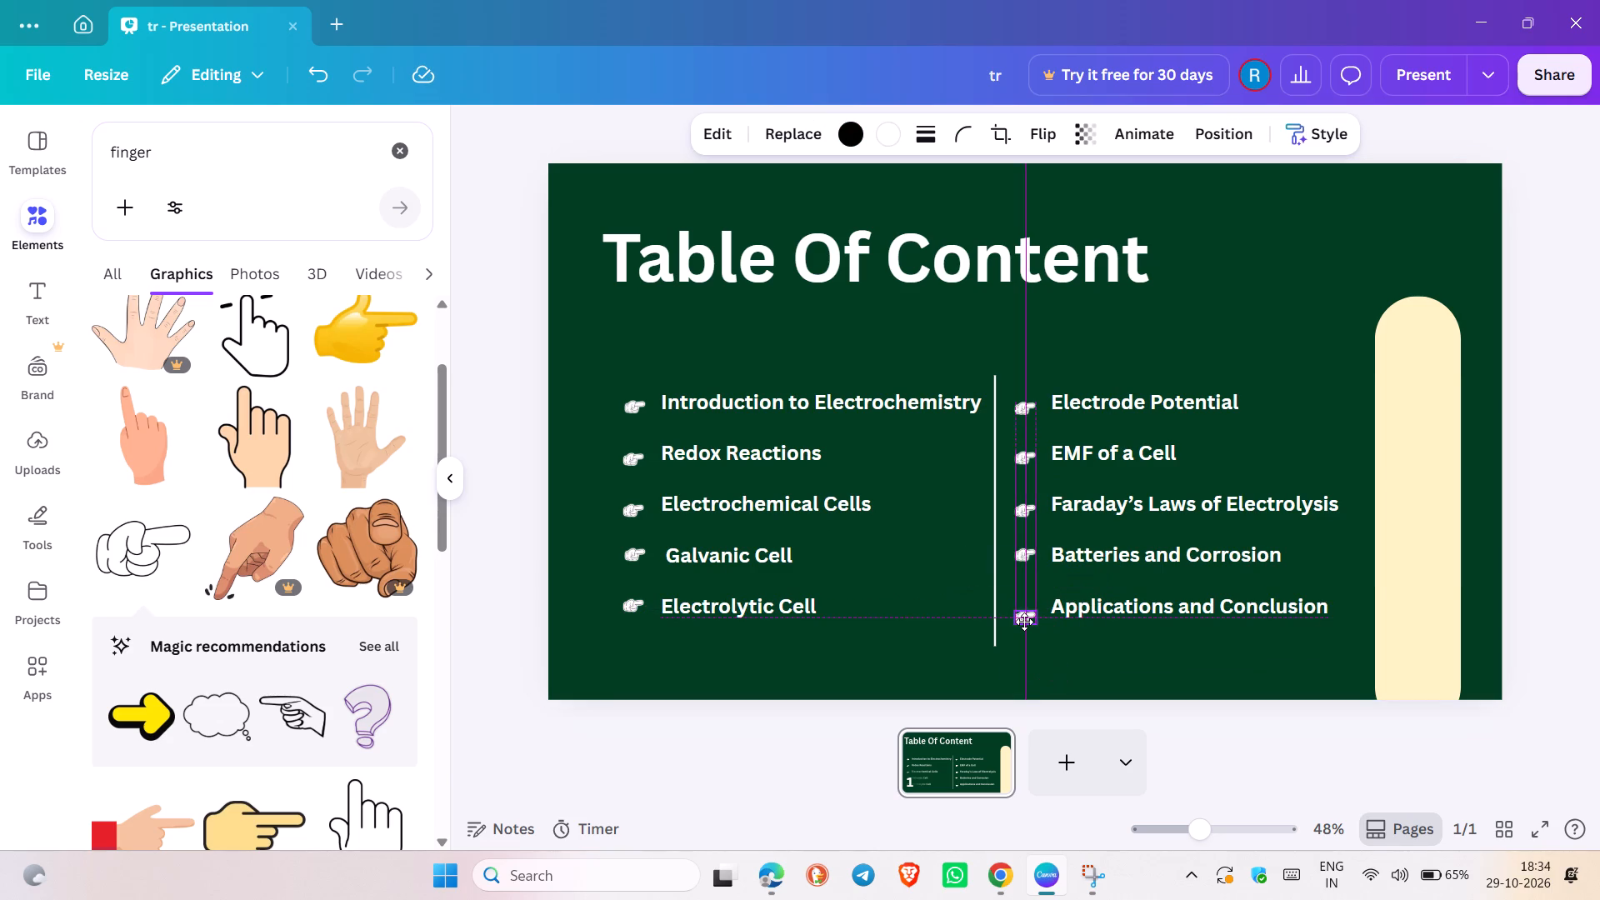
drag(1024, 622, 1024, 623)
drag(1024, 623, 1025, 620)
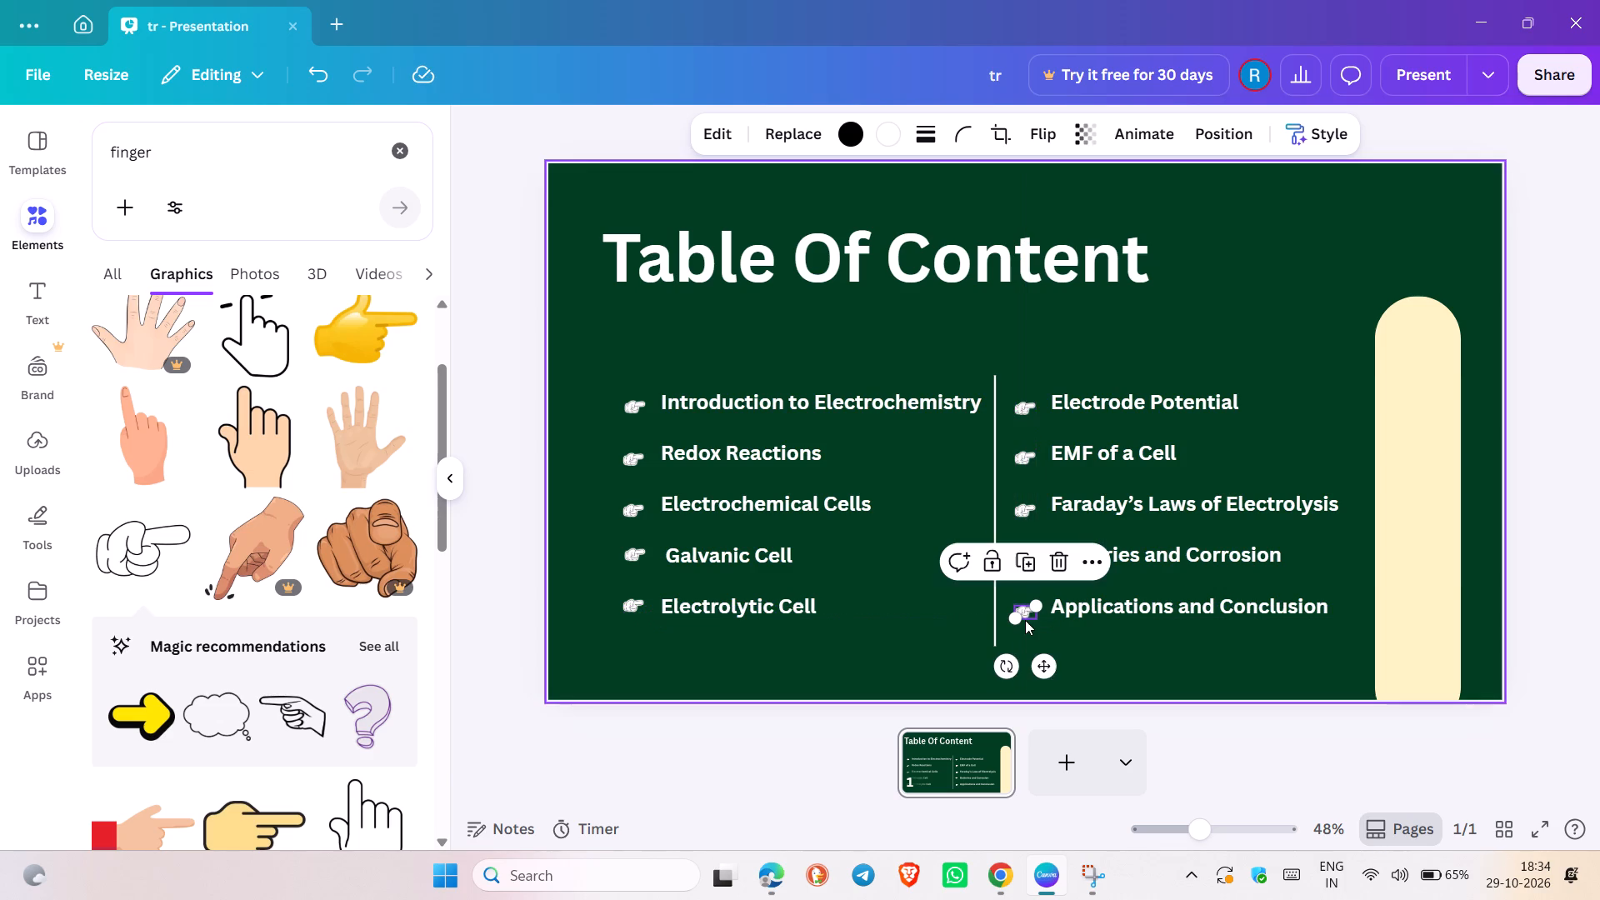
click(900, 599)
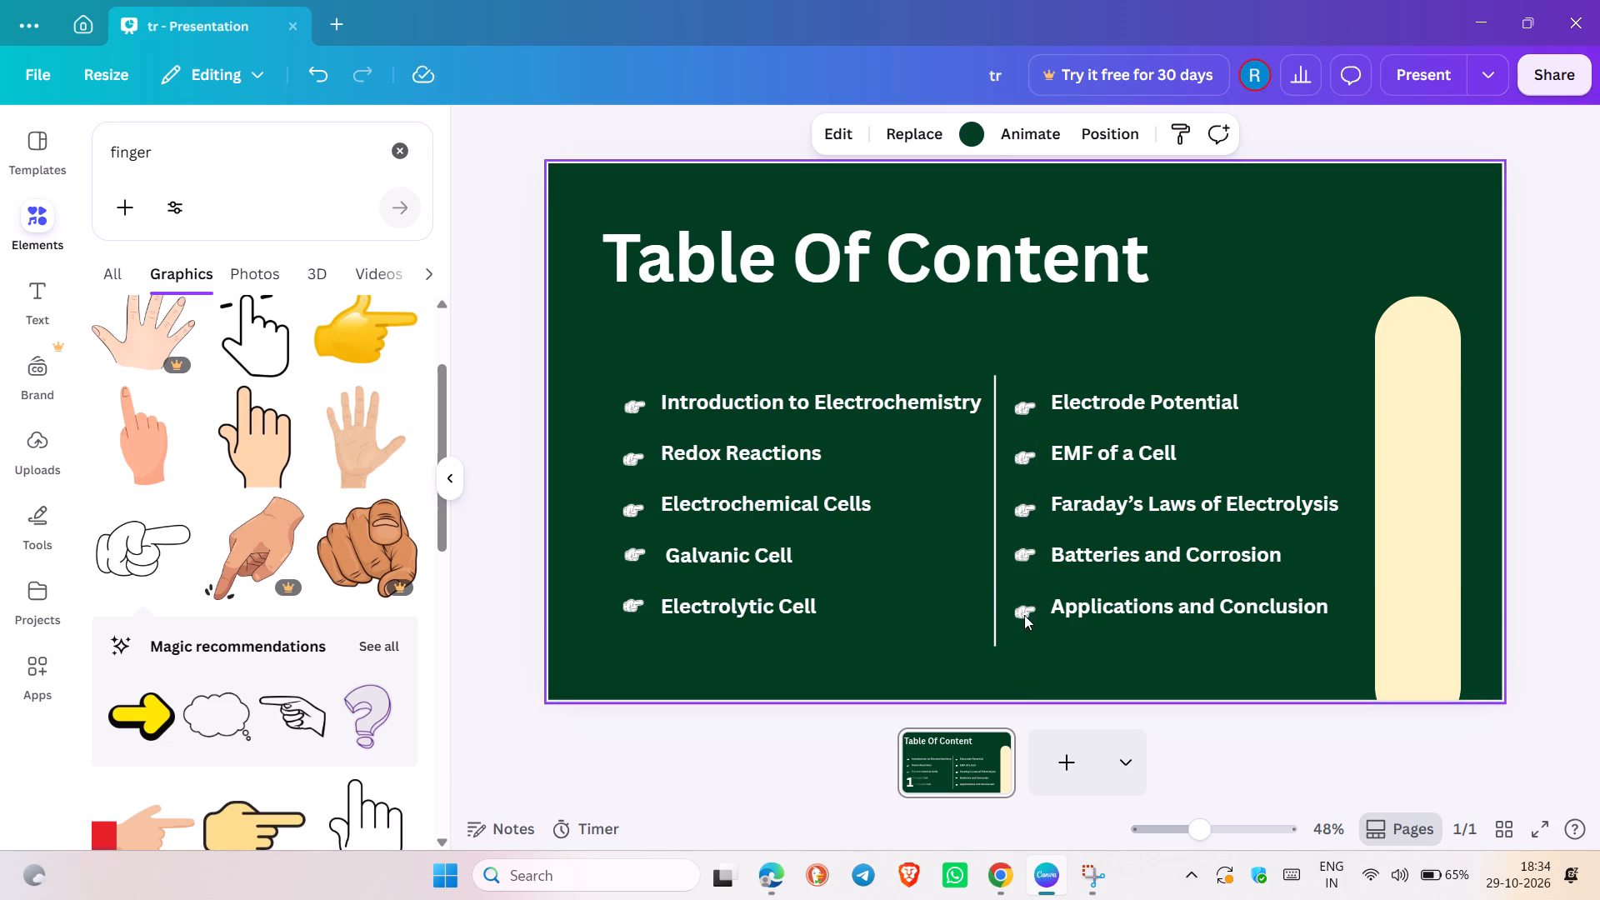
click(1022, 613)
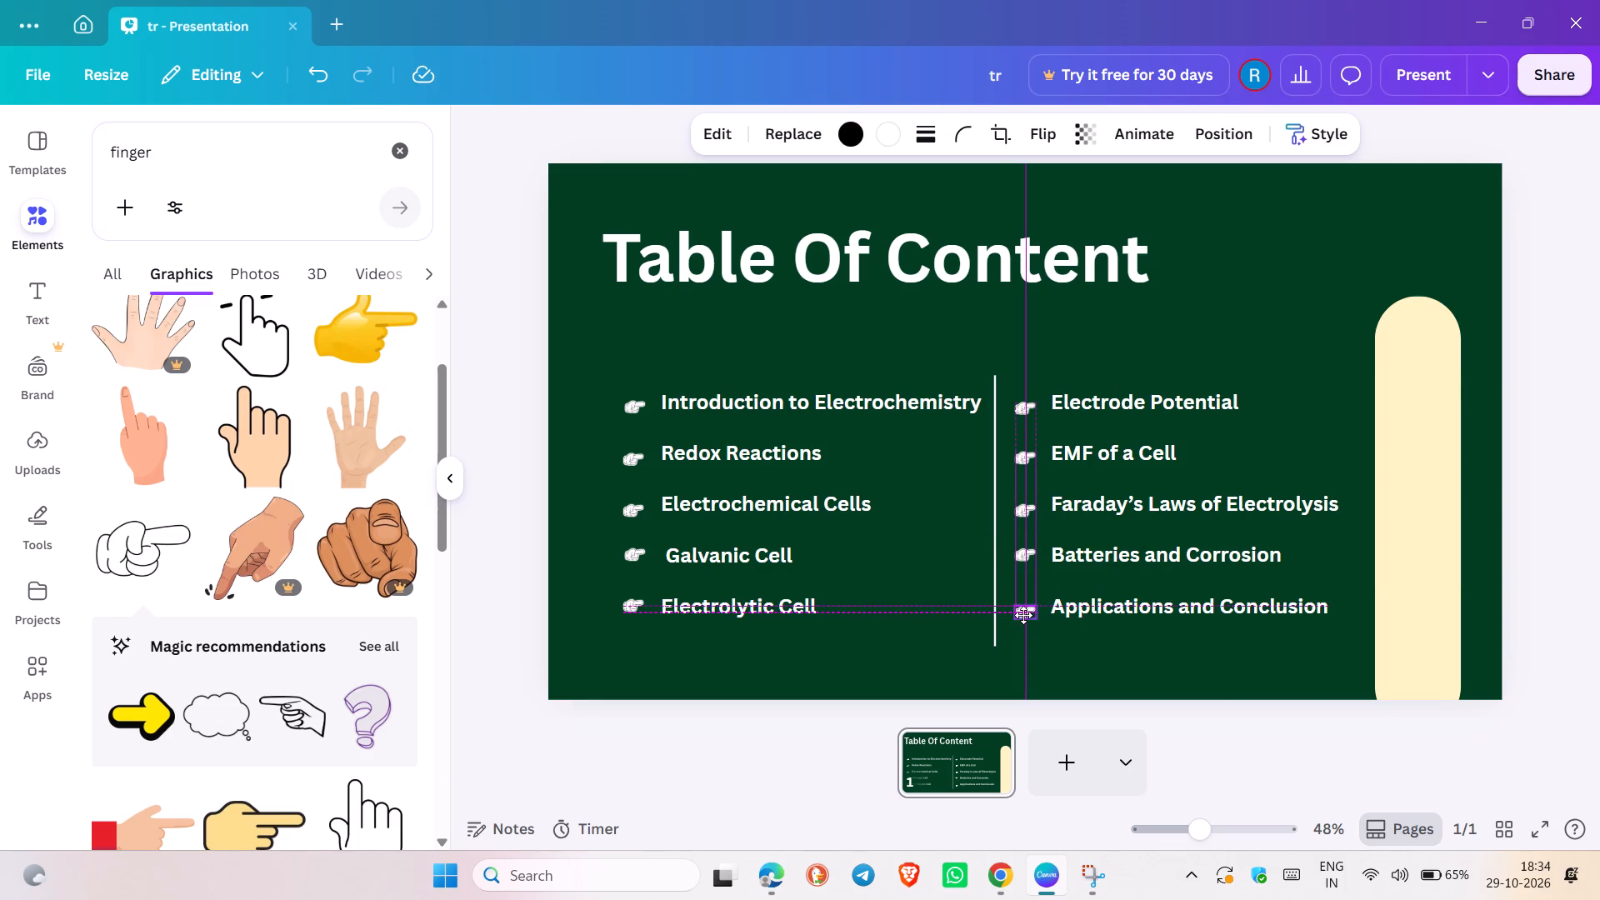
click(1111, 641)
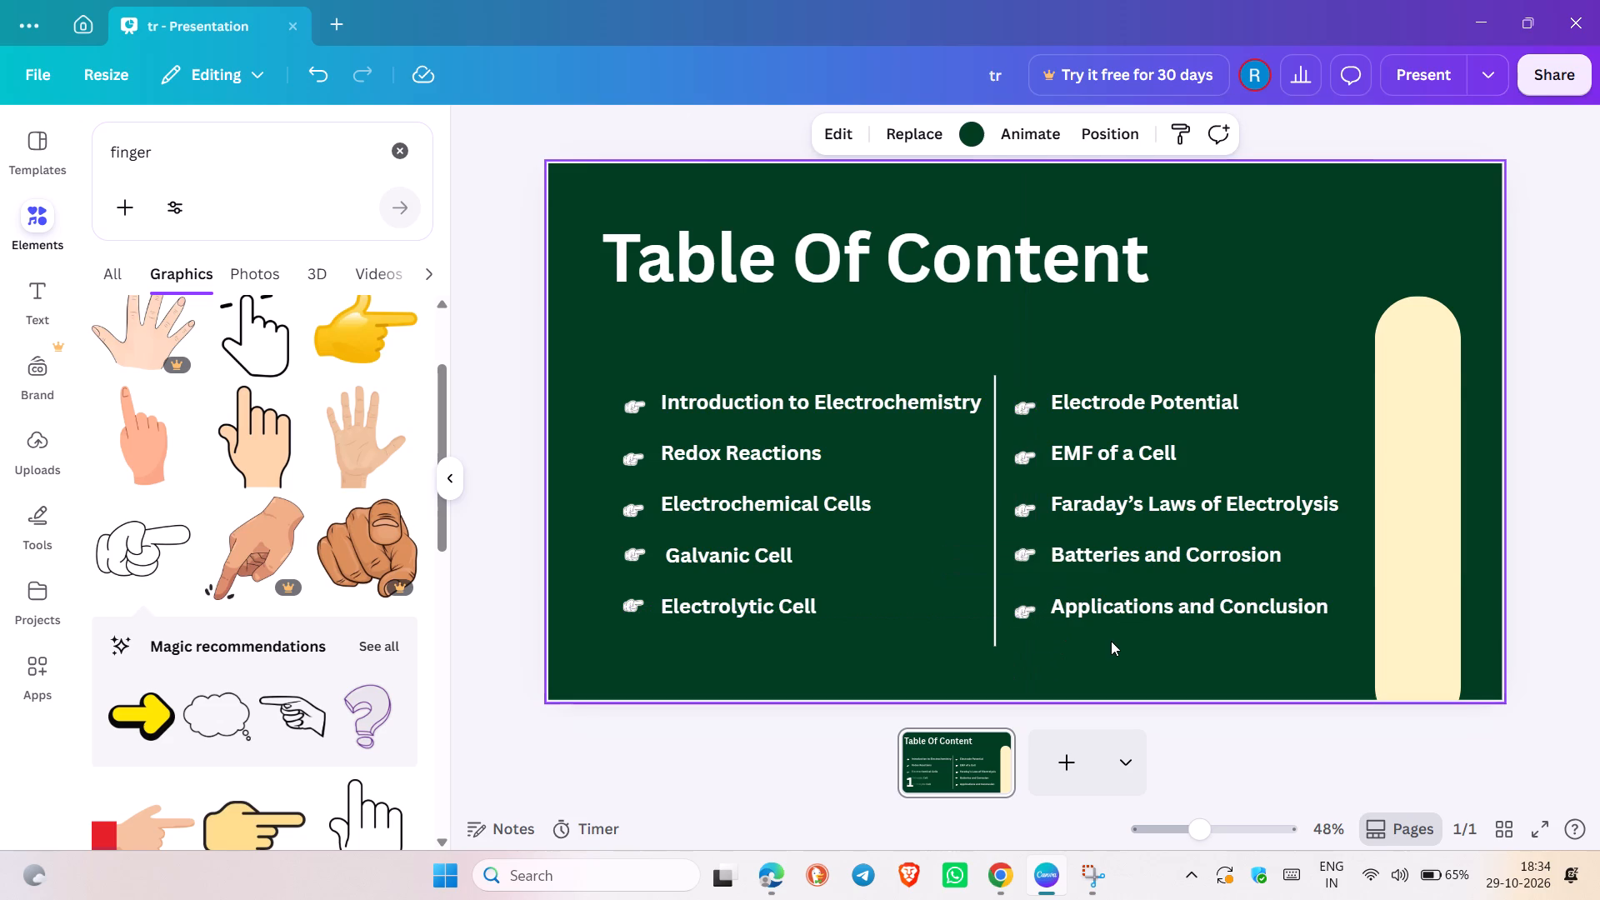
click(1025, 612)
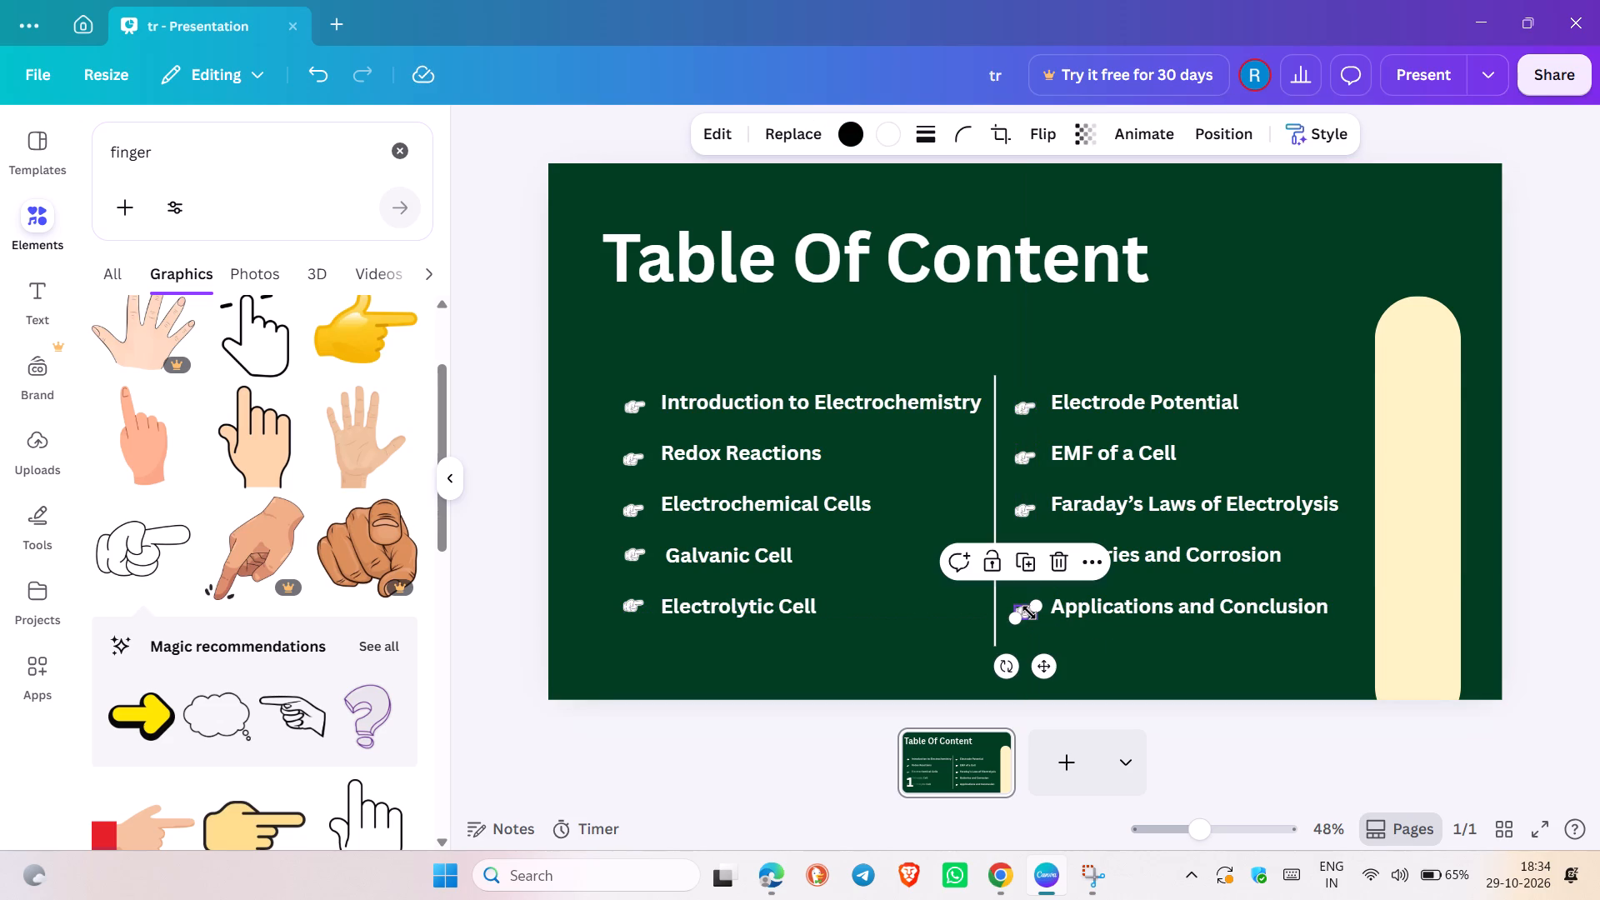
click(1145, 666)
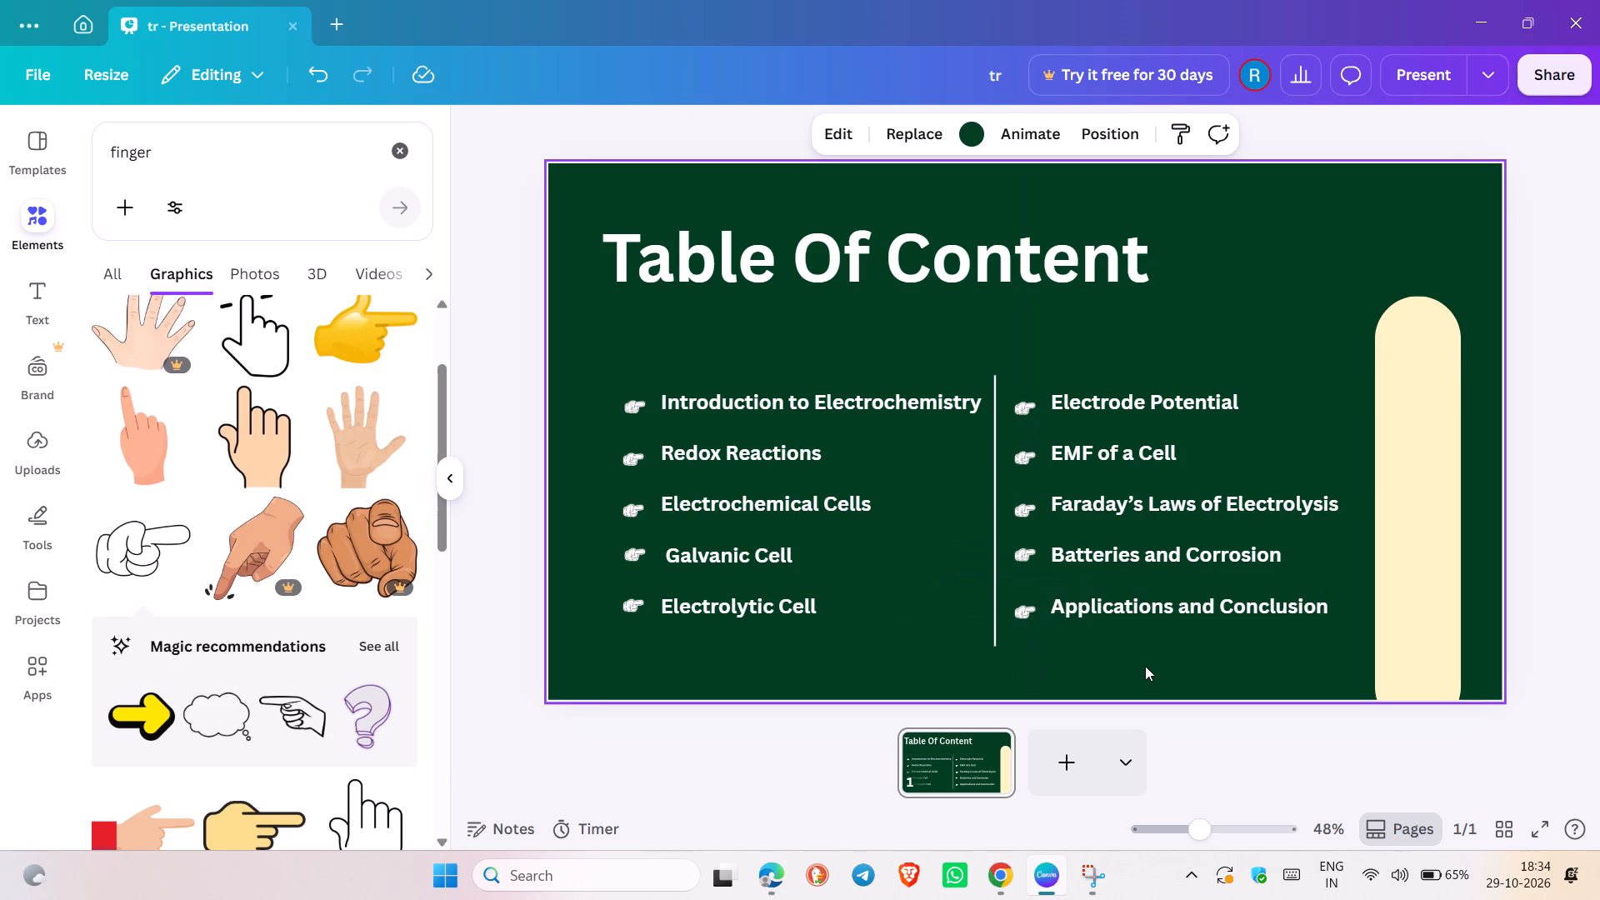
click(1215, 263)
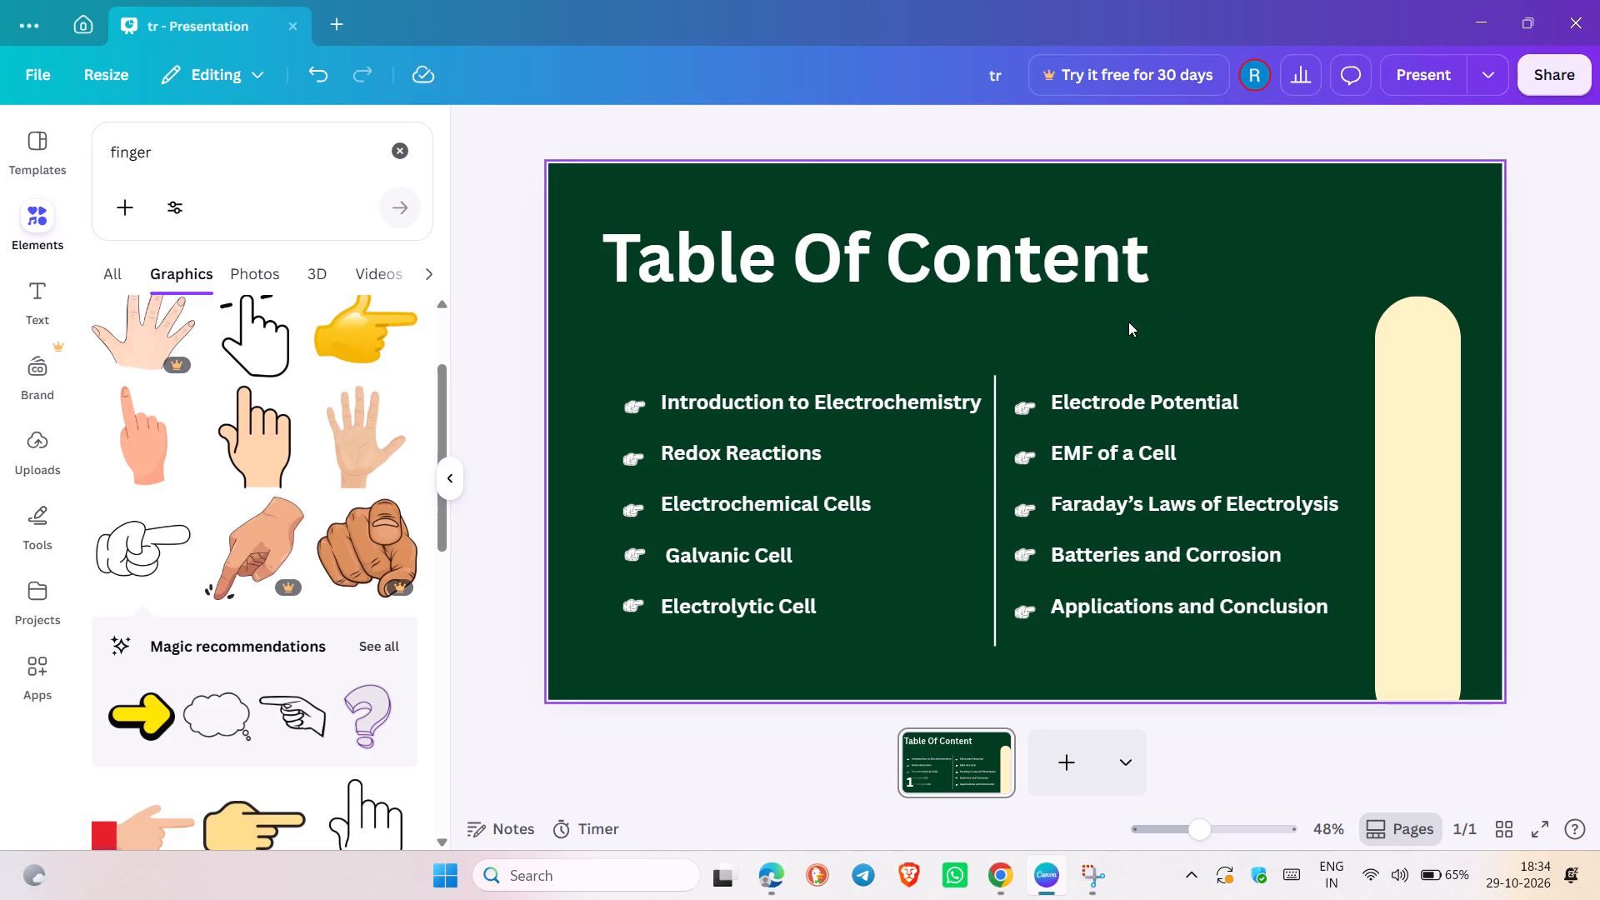
Add a blank second page after the table of contents page.
click(1068, 758)
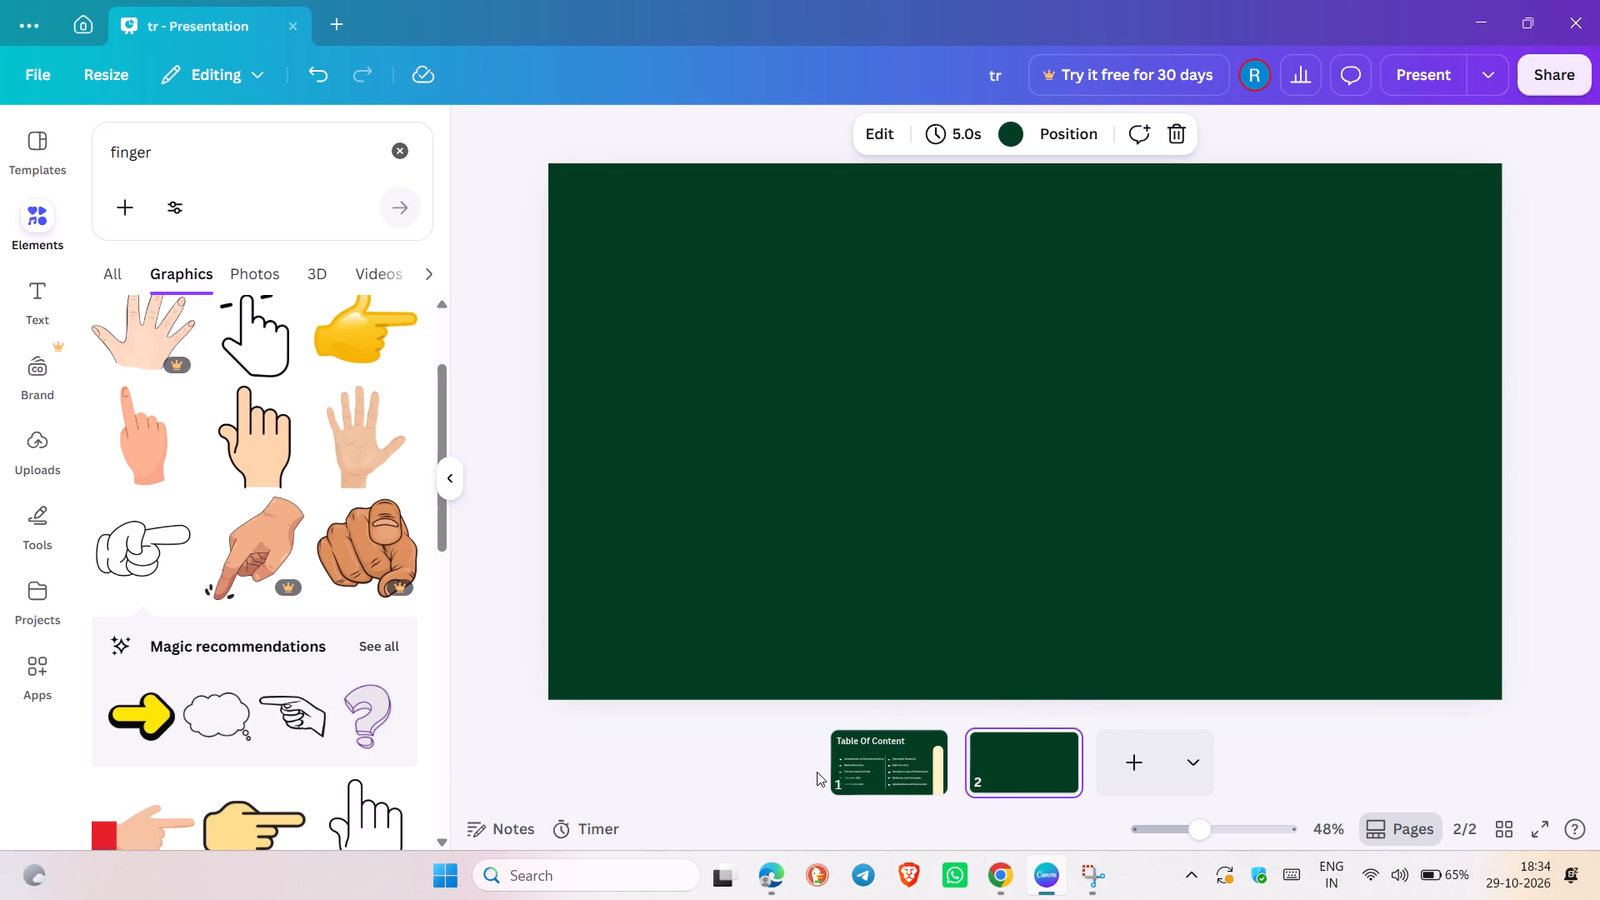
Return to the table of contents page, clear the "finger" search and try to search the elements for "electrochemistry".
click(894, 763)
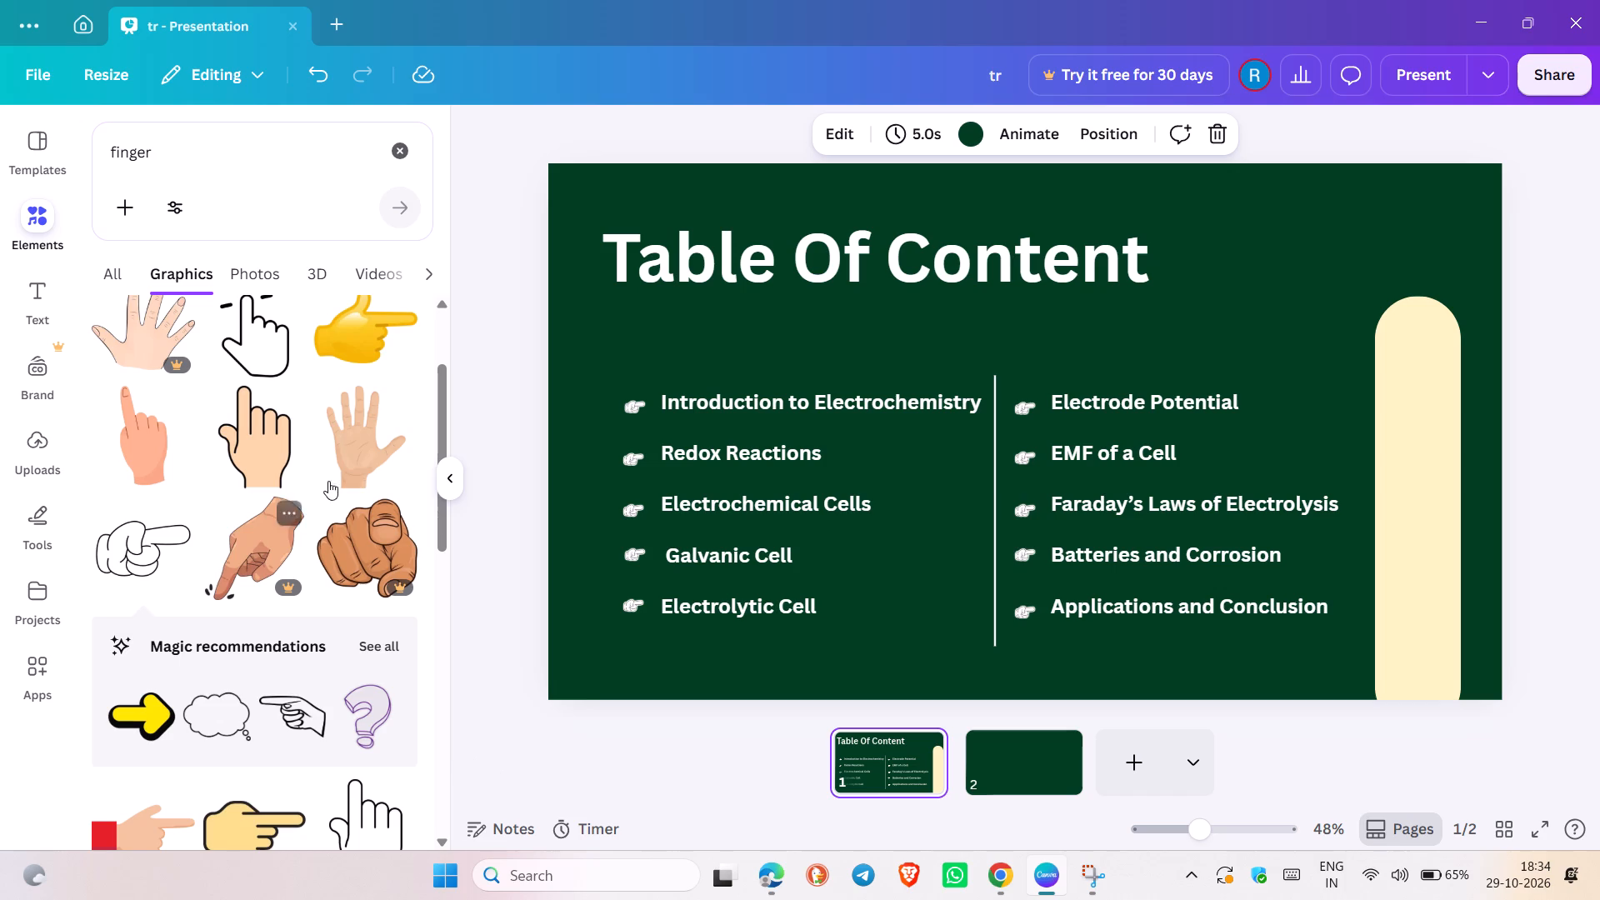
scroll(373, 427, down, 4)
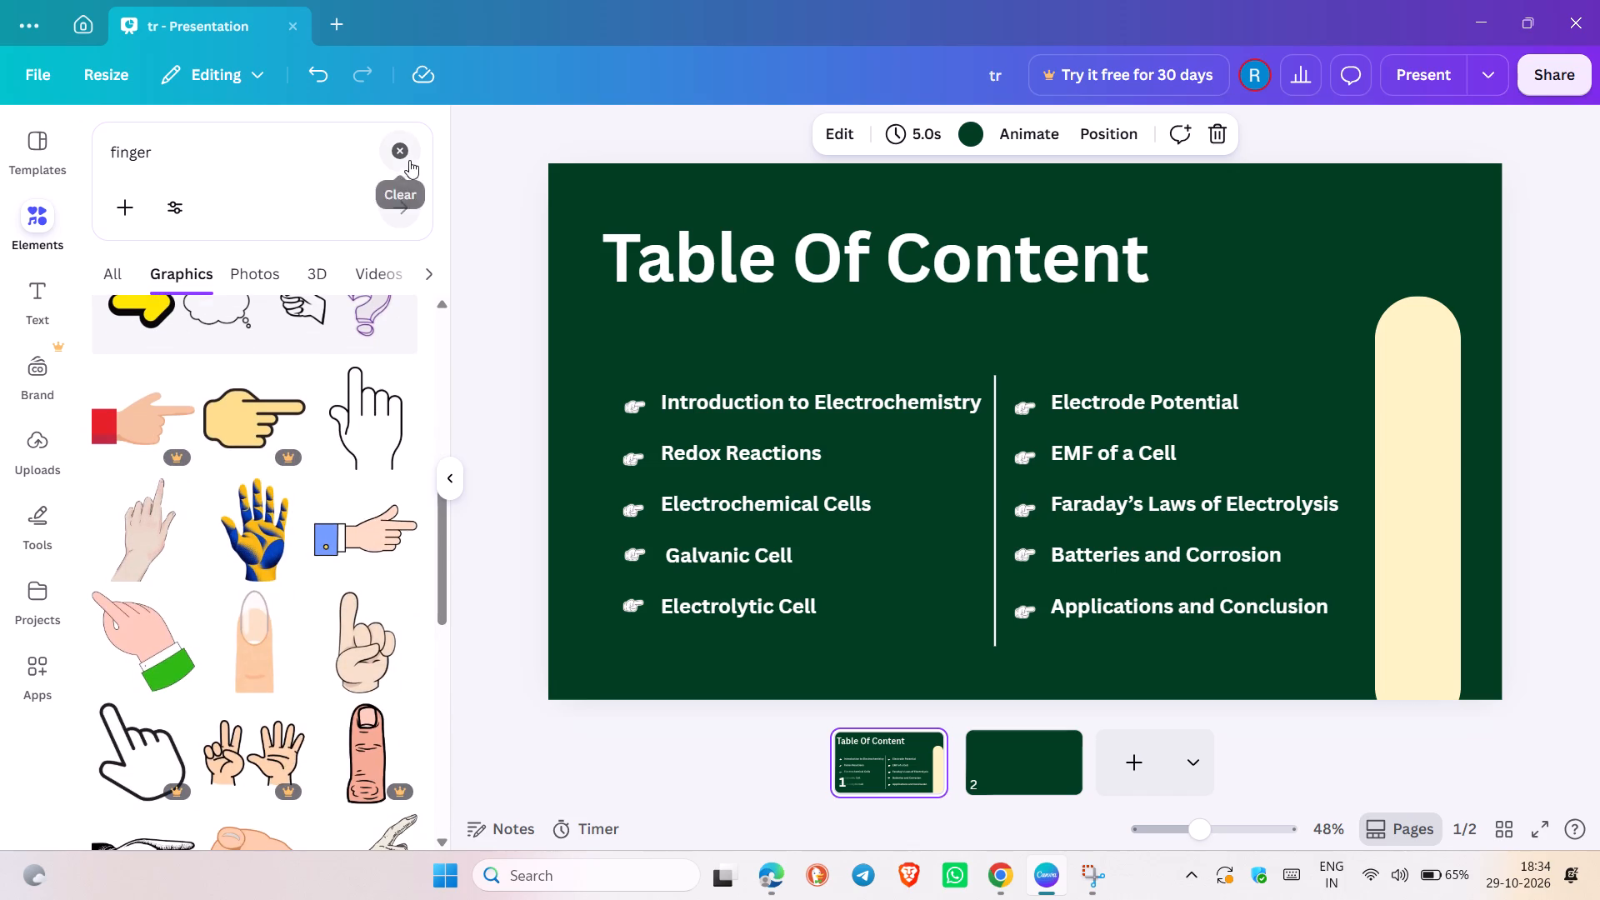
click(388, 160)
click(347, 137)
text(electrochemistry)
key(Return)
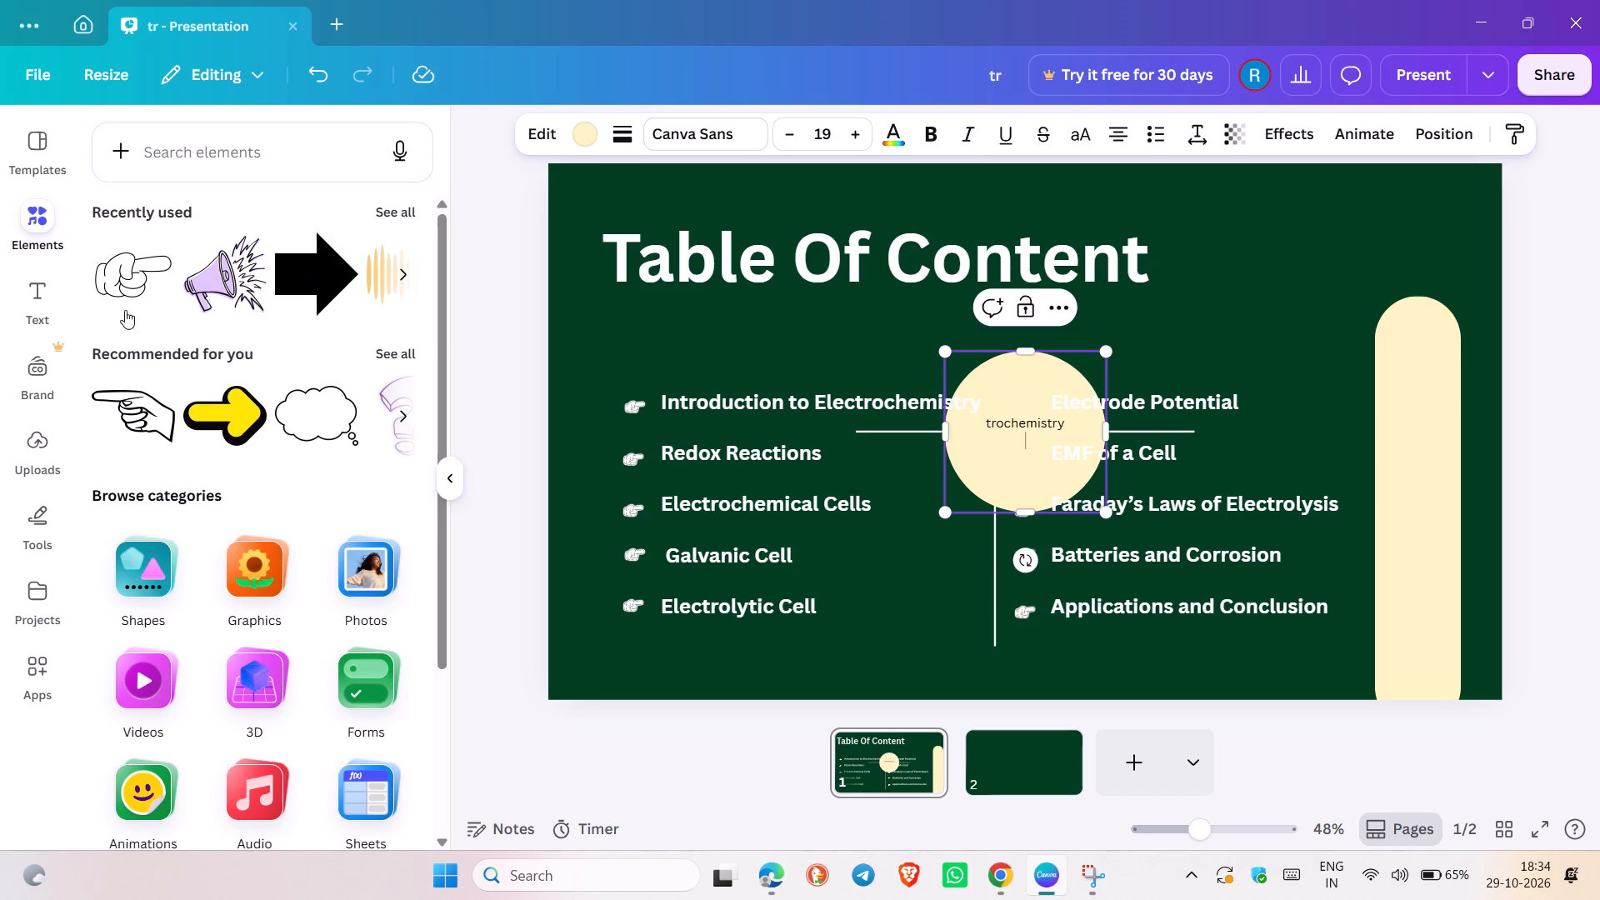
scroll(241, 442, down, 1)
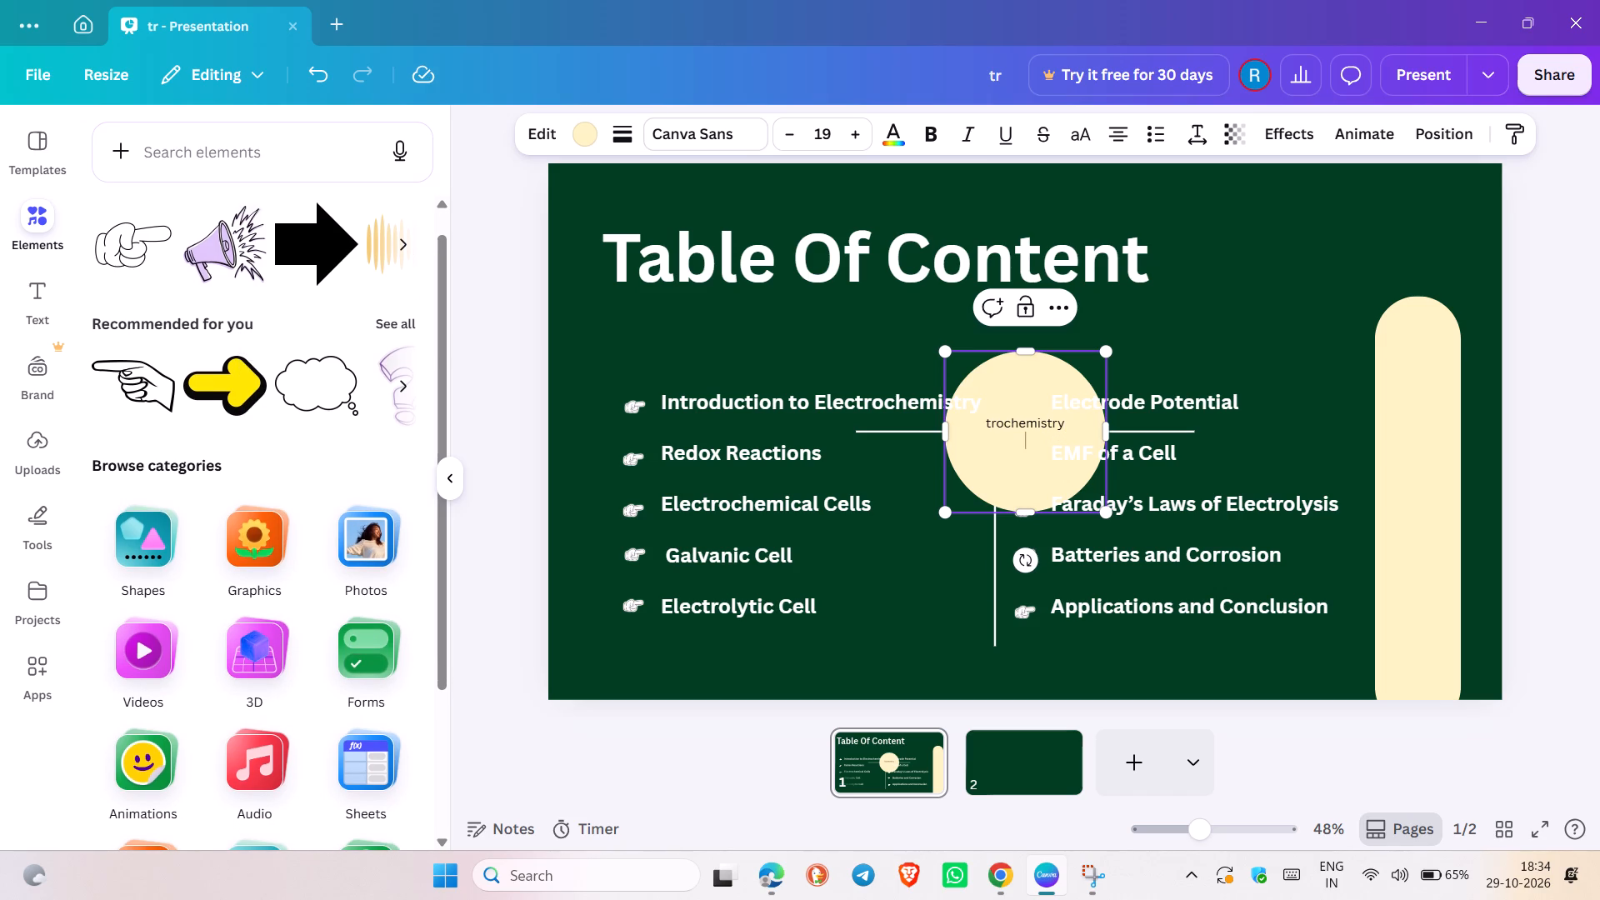
Search the elements library for "electrochemistry", correcting the misspelled search term.
click(235, 141)
text(electrichemistry)
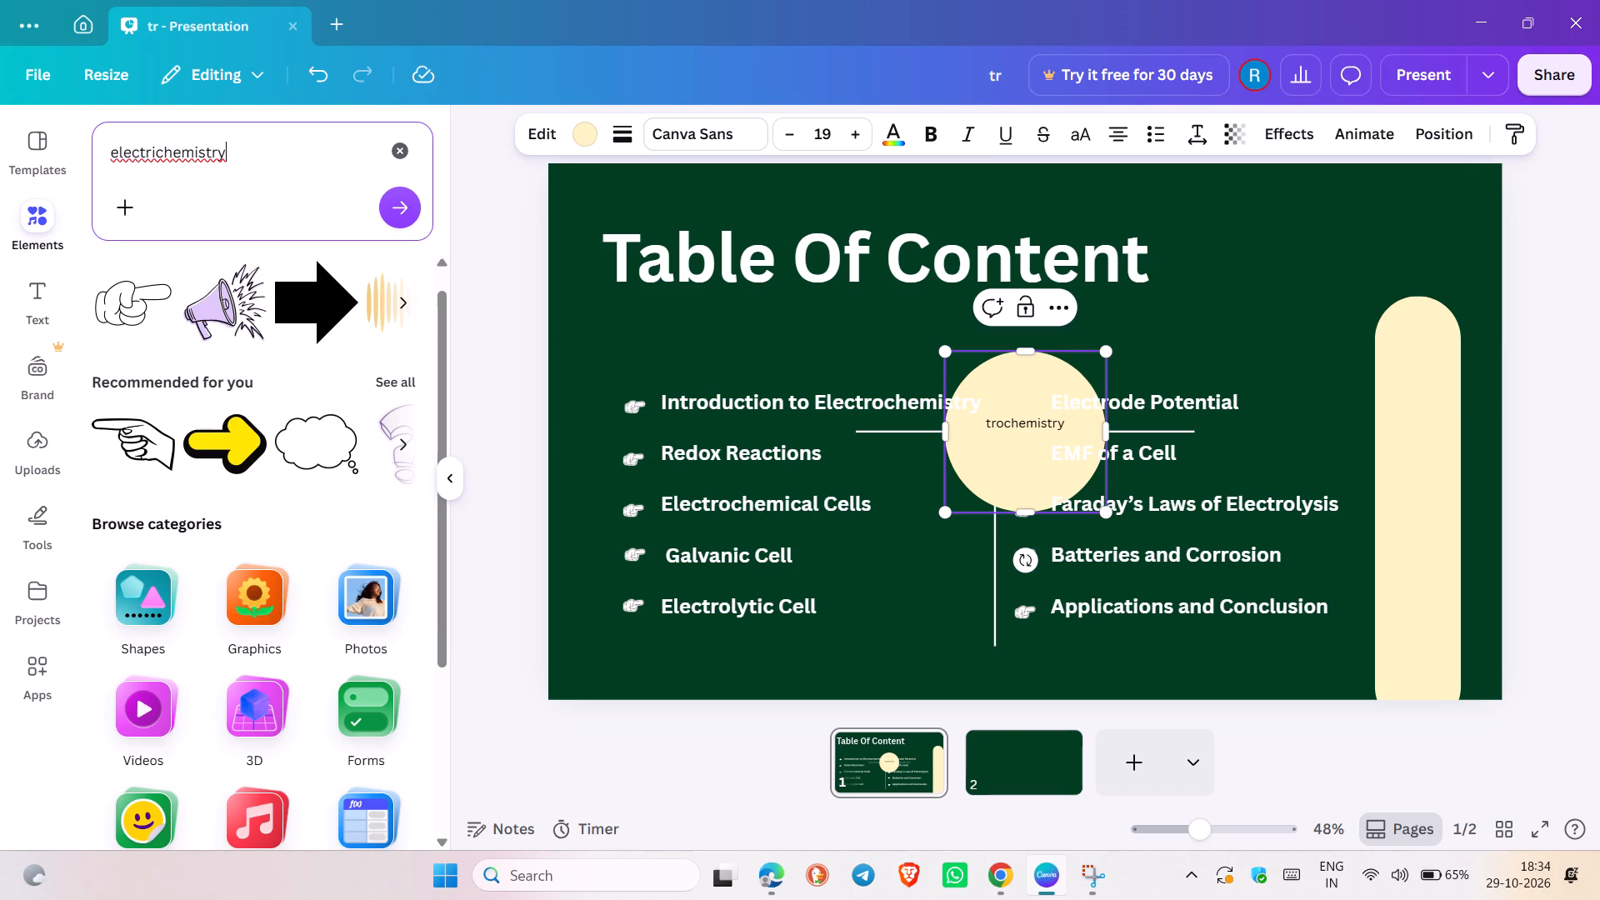
click(155, 155)
key(BackSpace)
key(o)
key(Return)
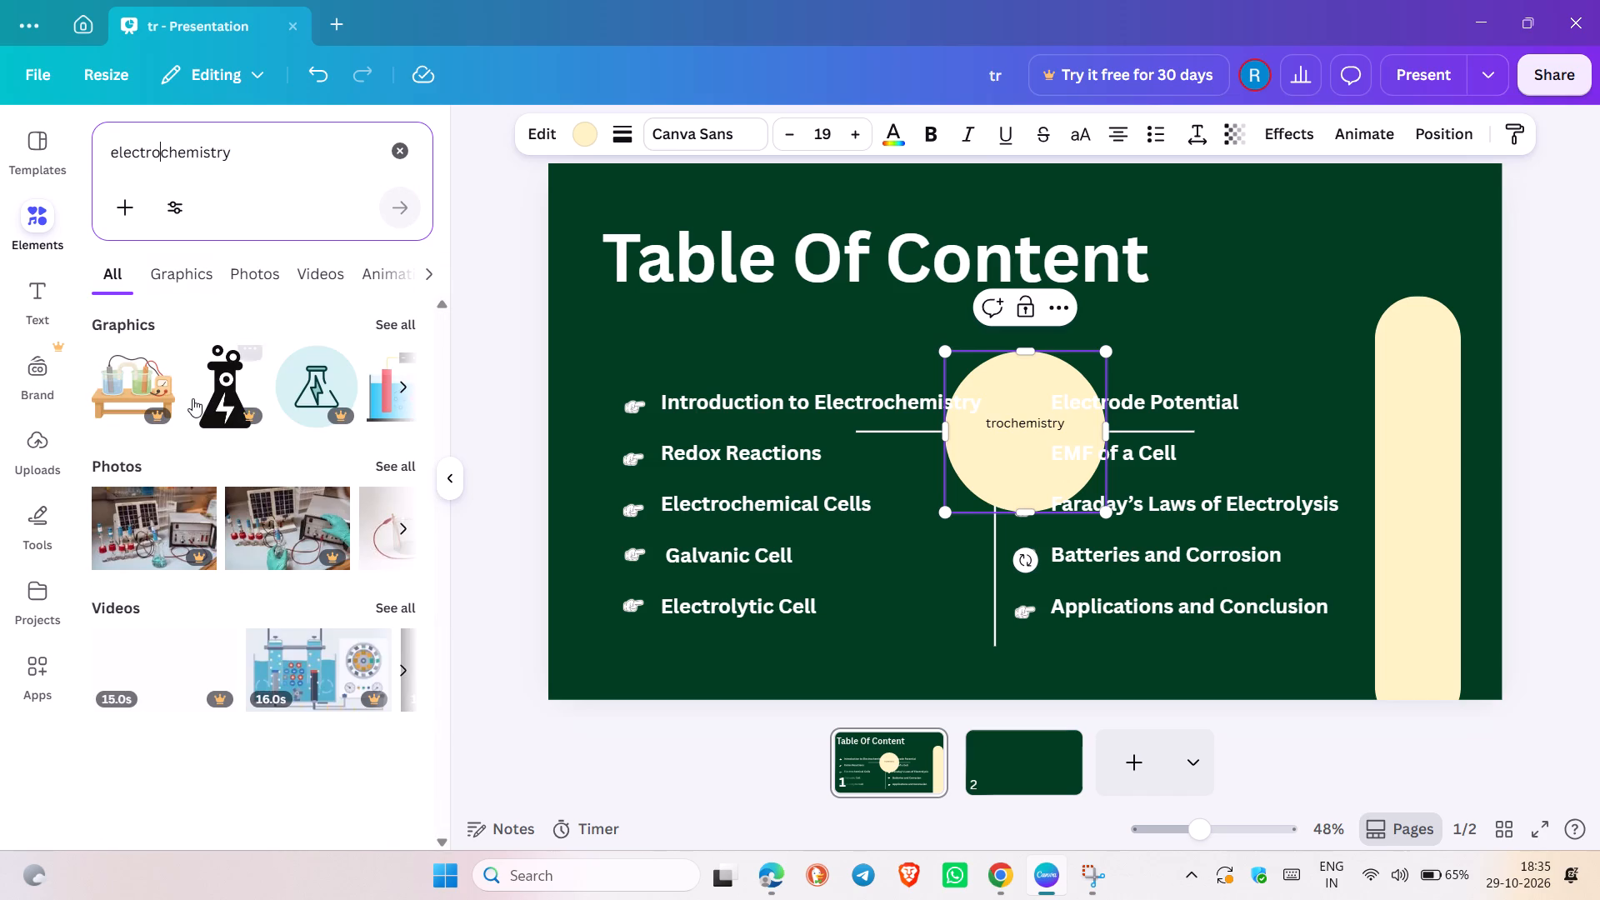
Show all graphics for the electrochemistry search and look through them for a suitable illustration.
scroll(192, 398, down, 2)
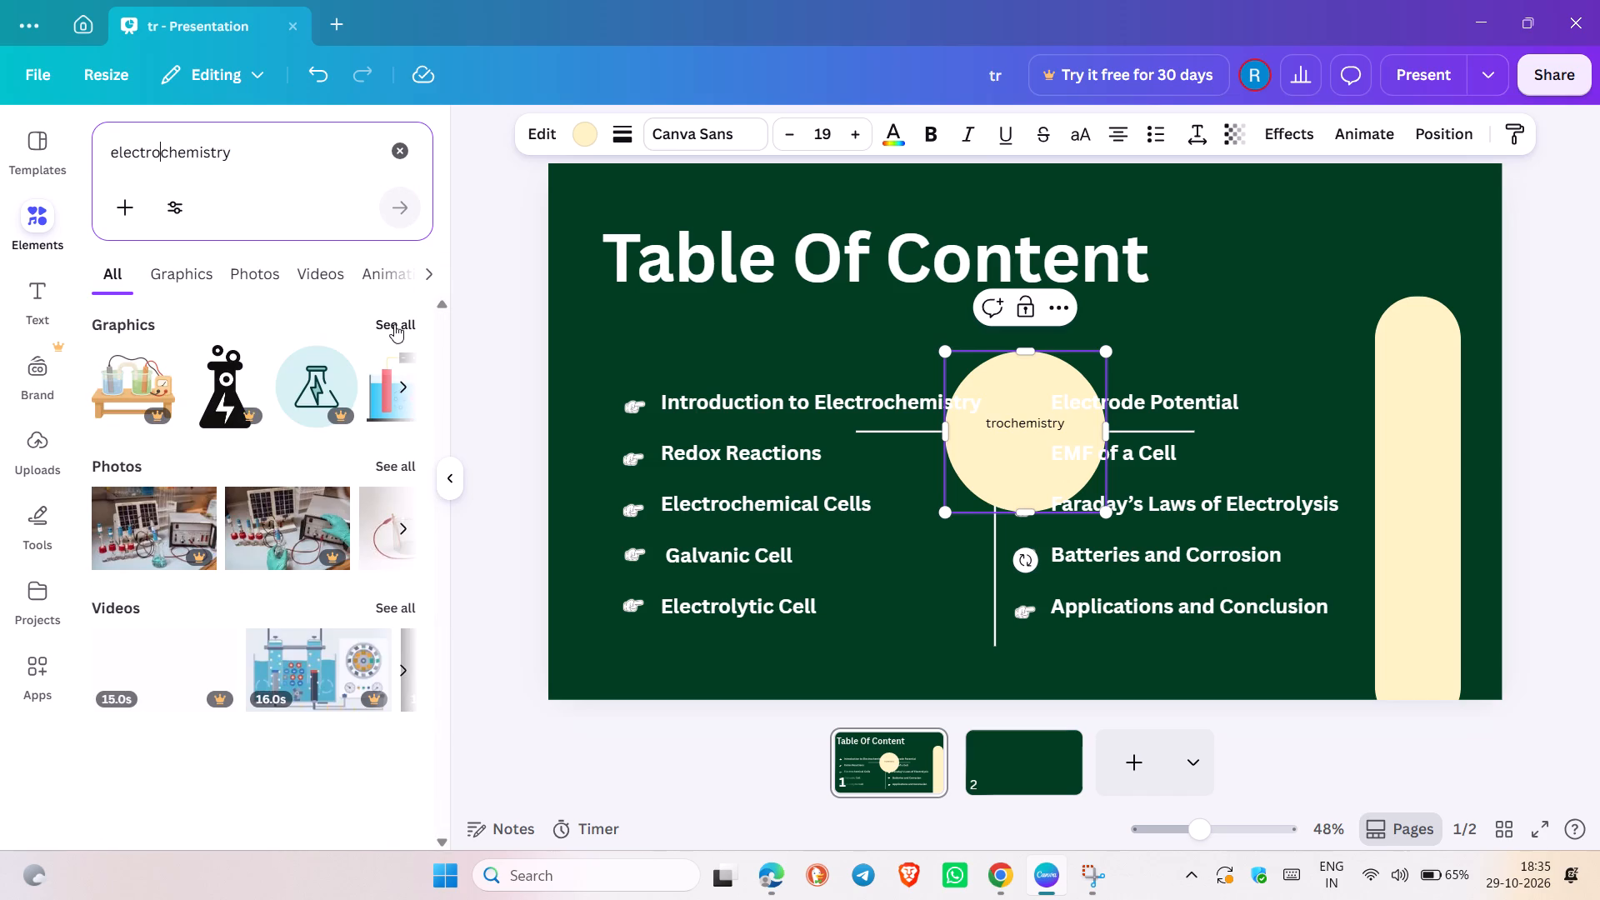
click(394, 324)
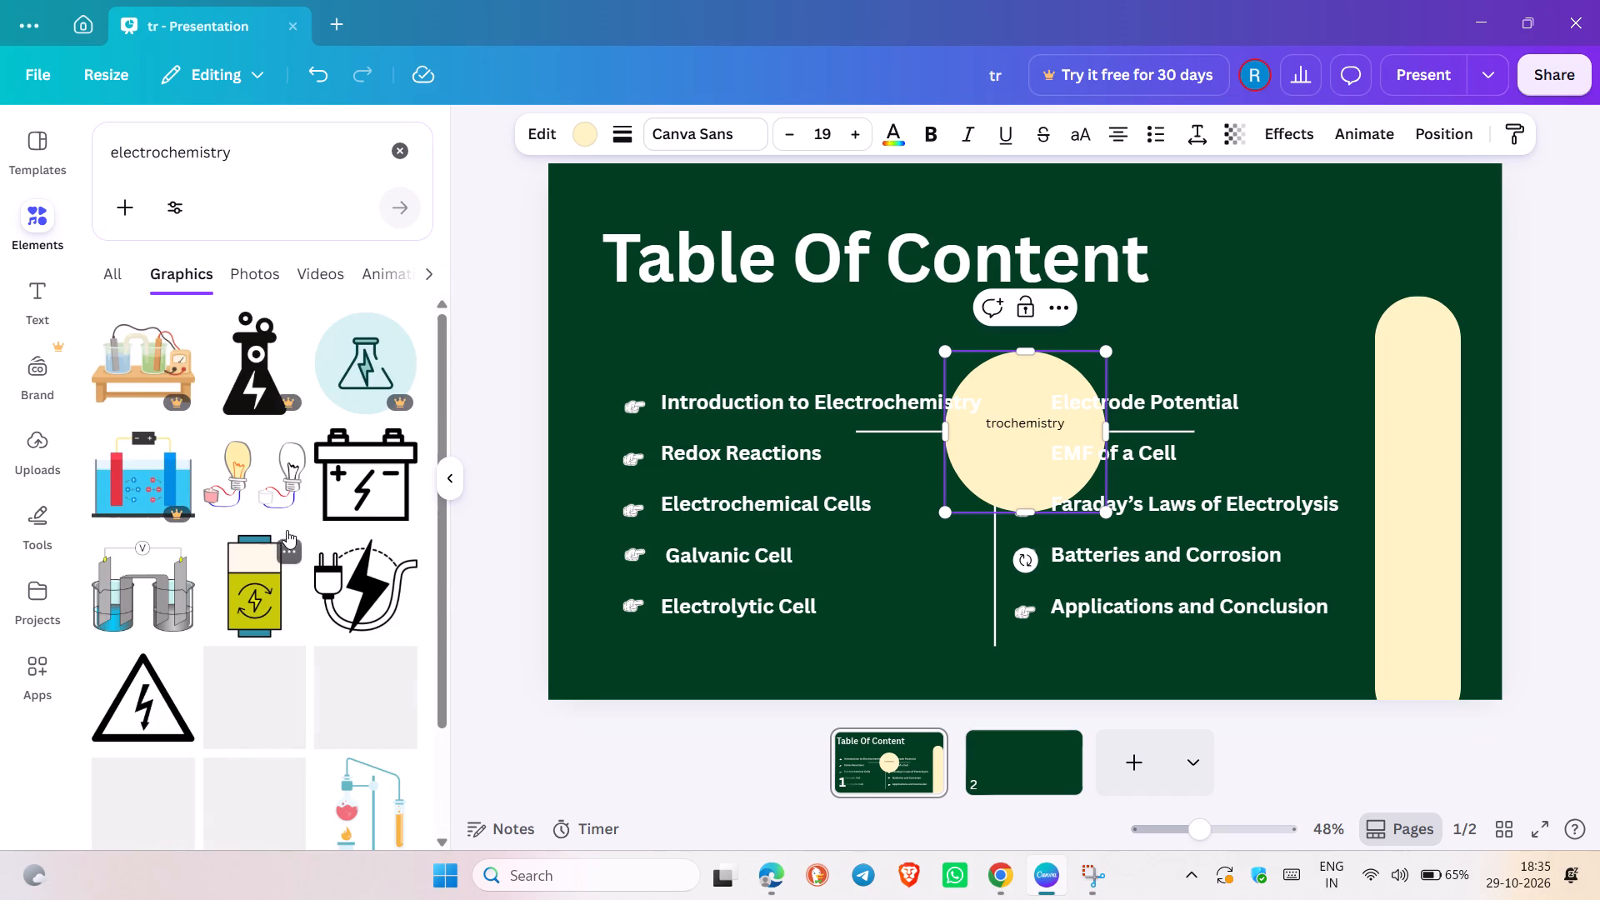
scroll(287, 530, down, 2)
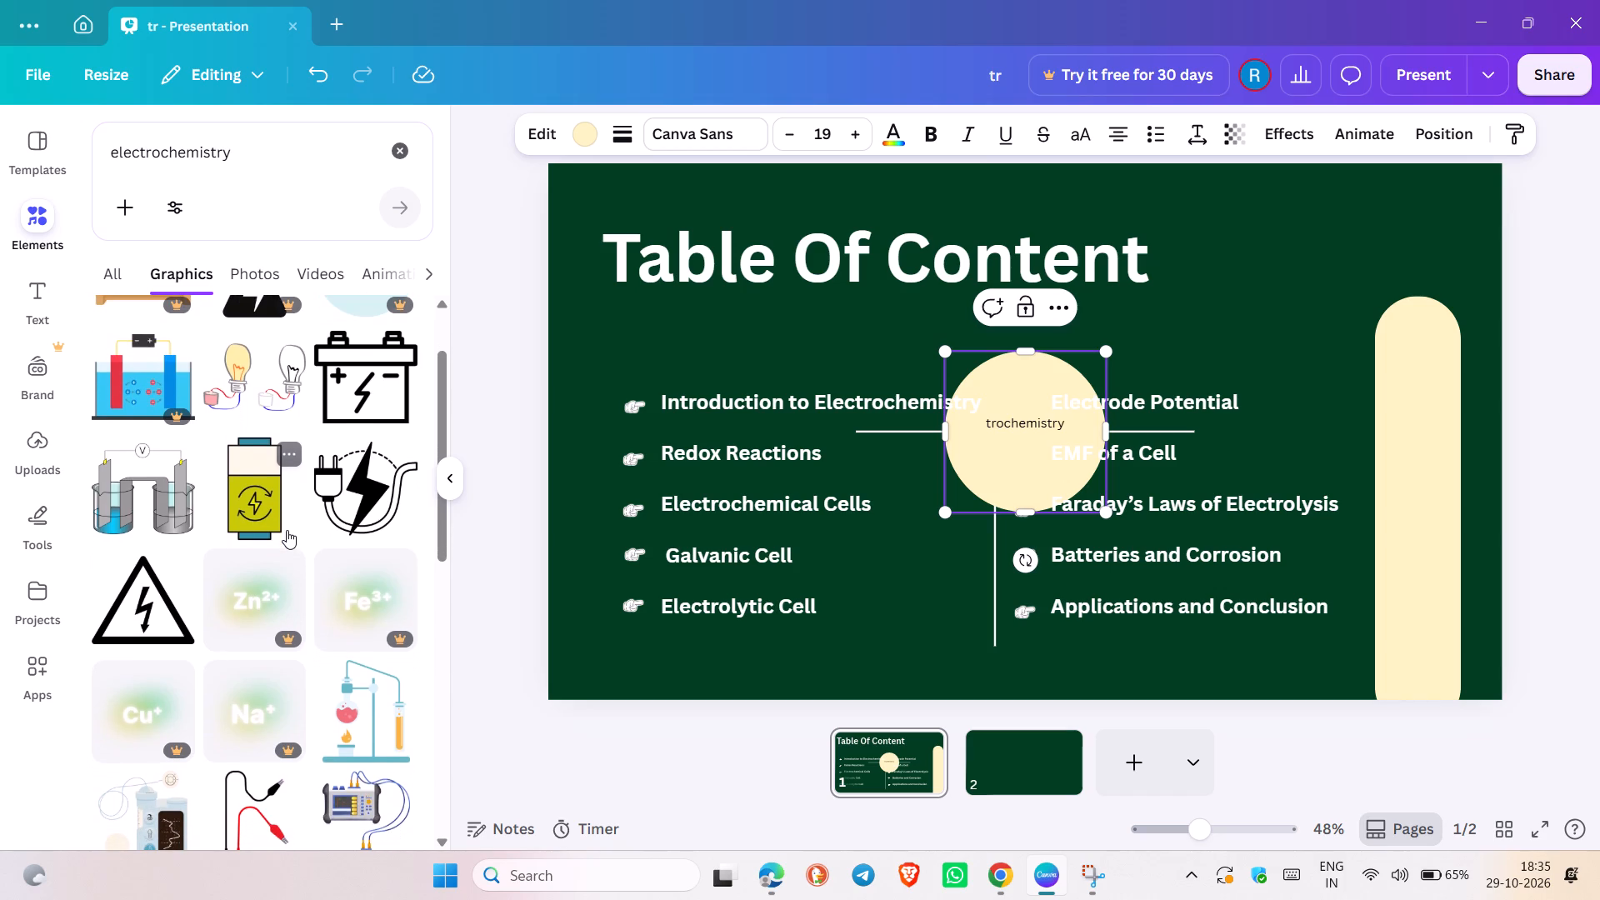
scroll(287, 530, down, 1)
scroll(287, 530, up, 1)
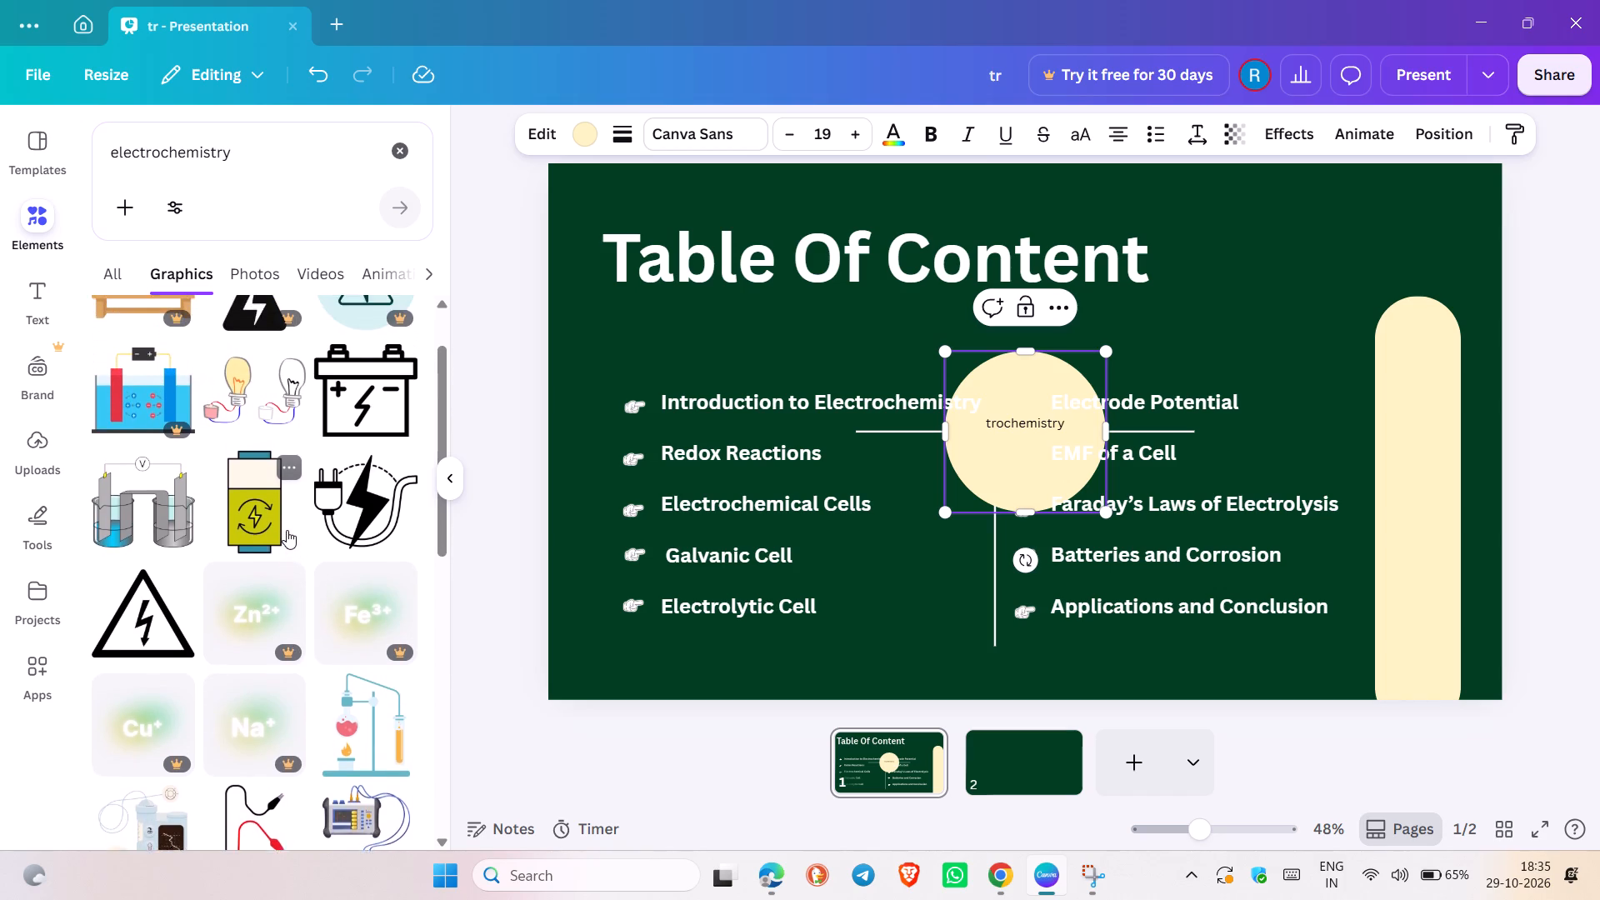
scroll(287, 530, up, 1)
scroll(287, 530, down, 3)
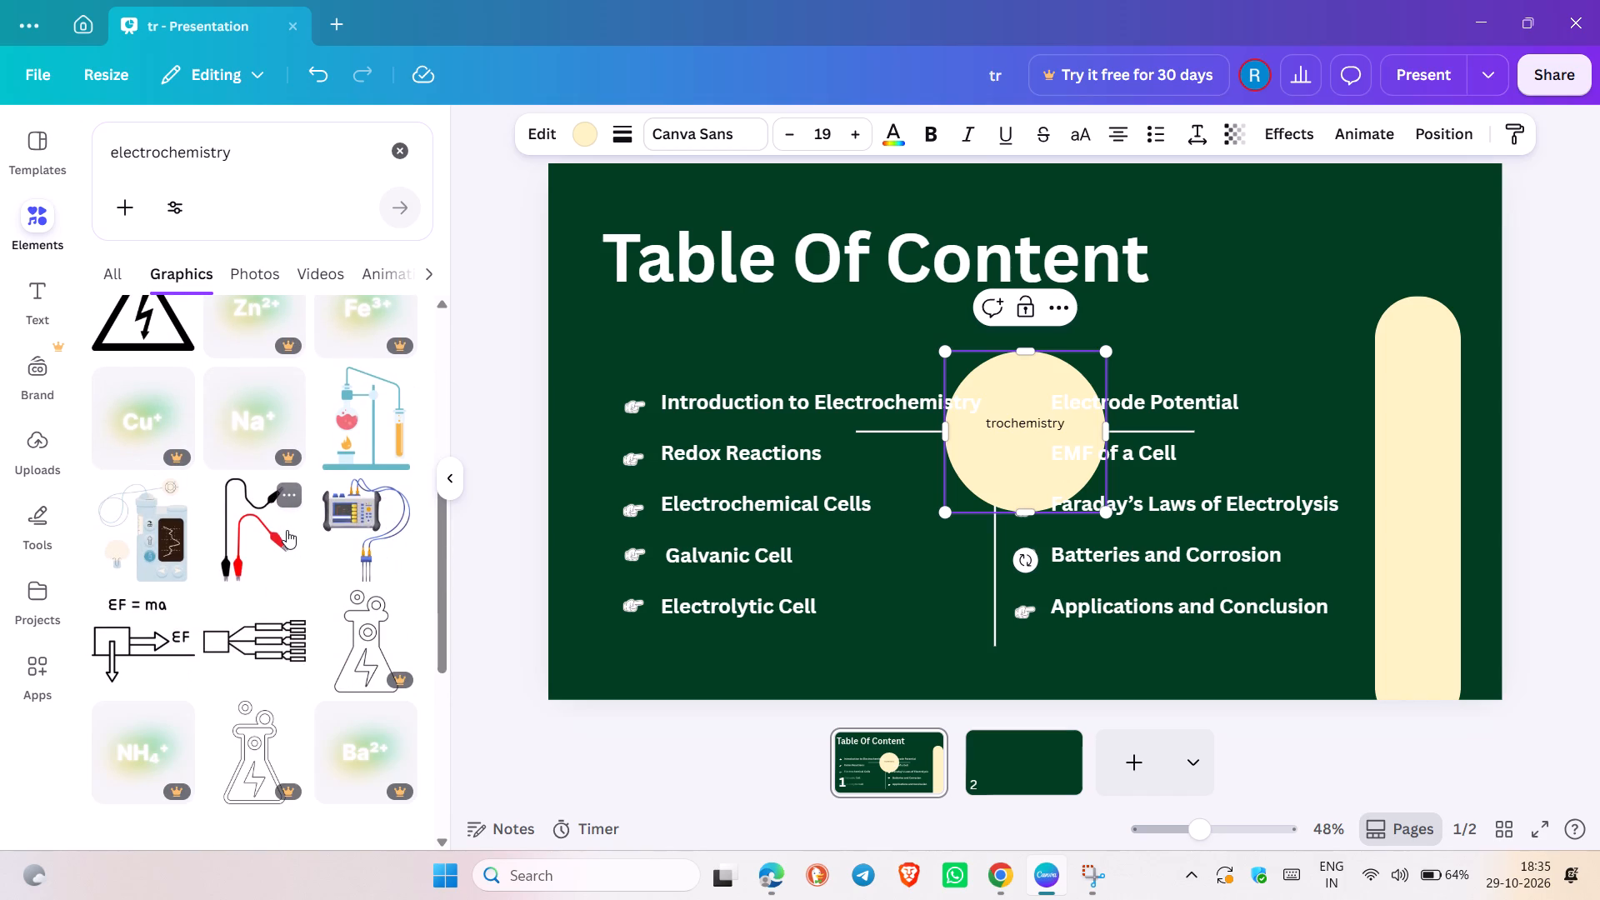
scroll(287, 530, down, 6)
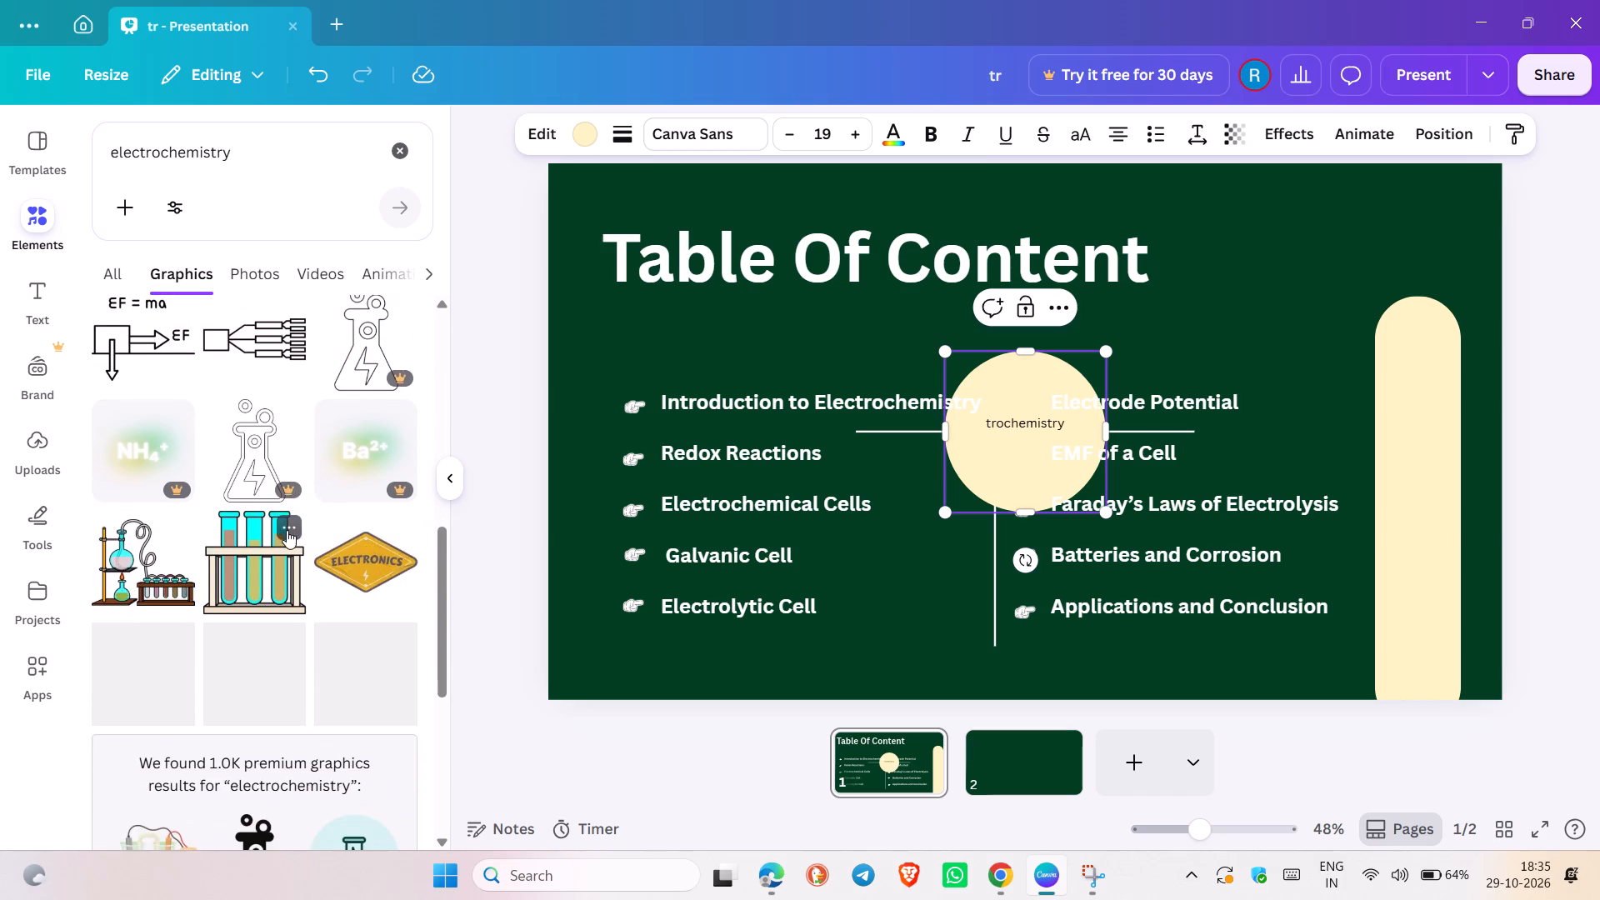
scroll(287, 530, down, 4)
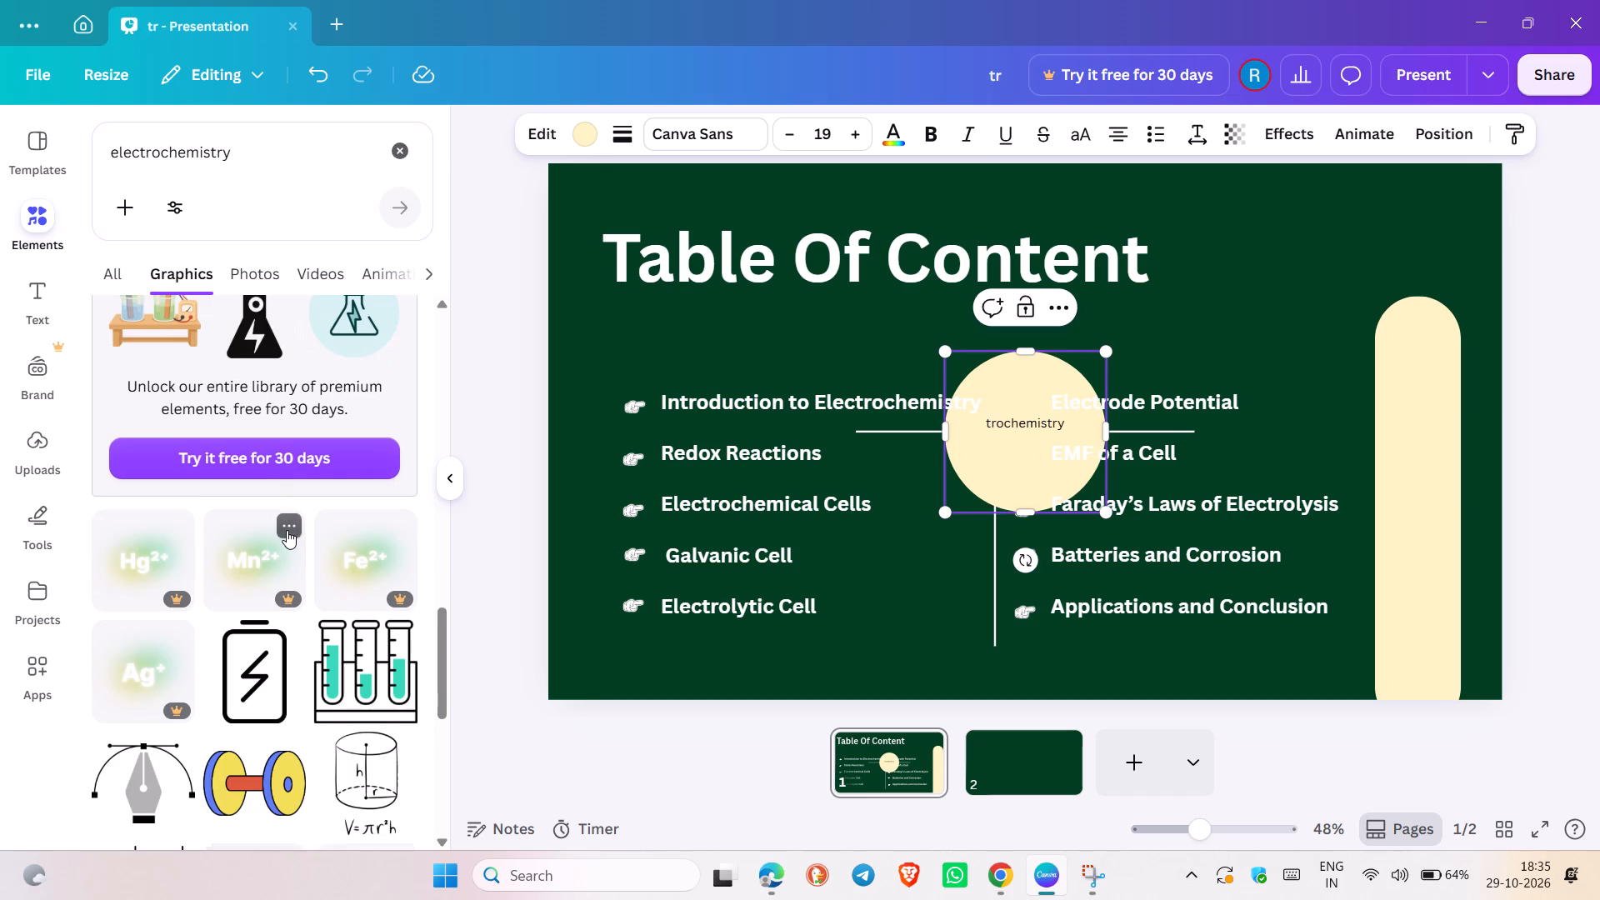
scroll(287, 530, down, 7)
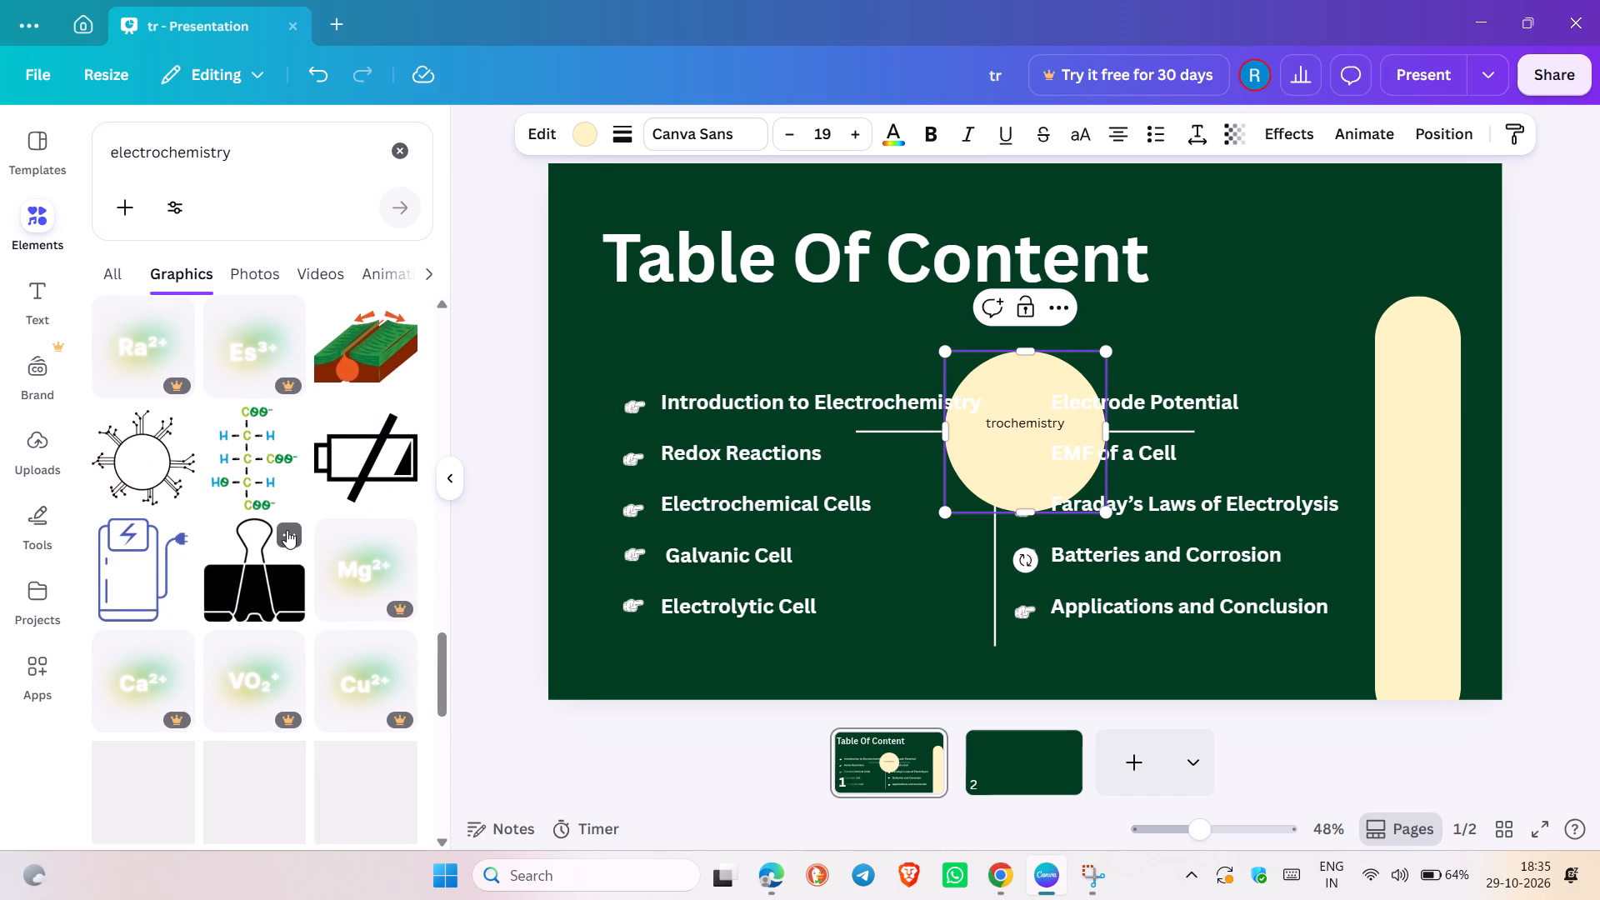
scroll(287, 530, down, 2)
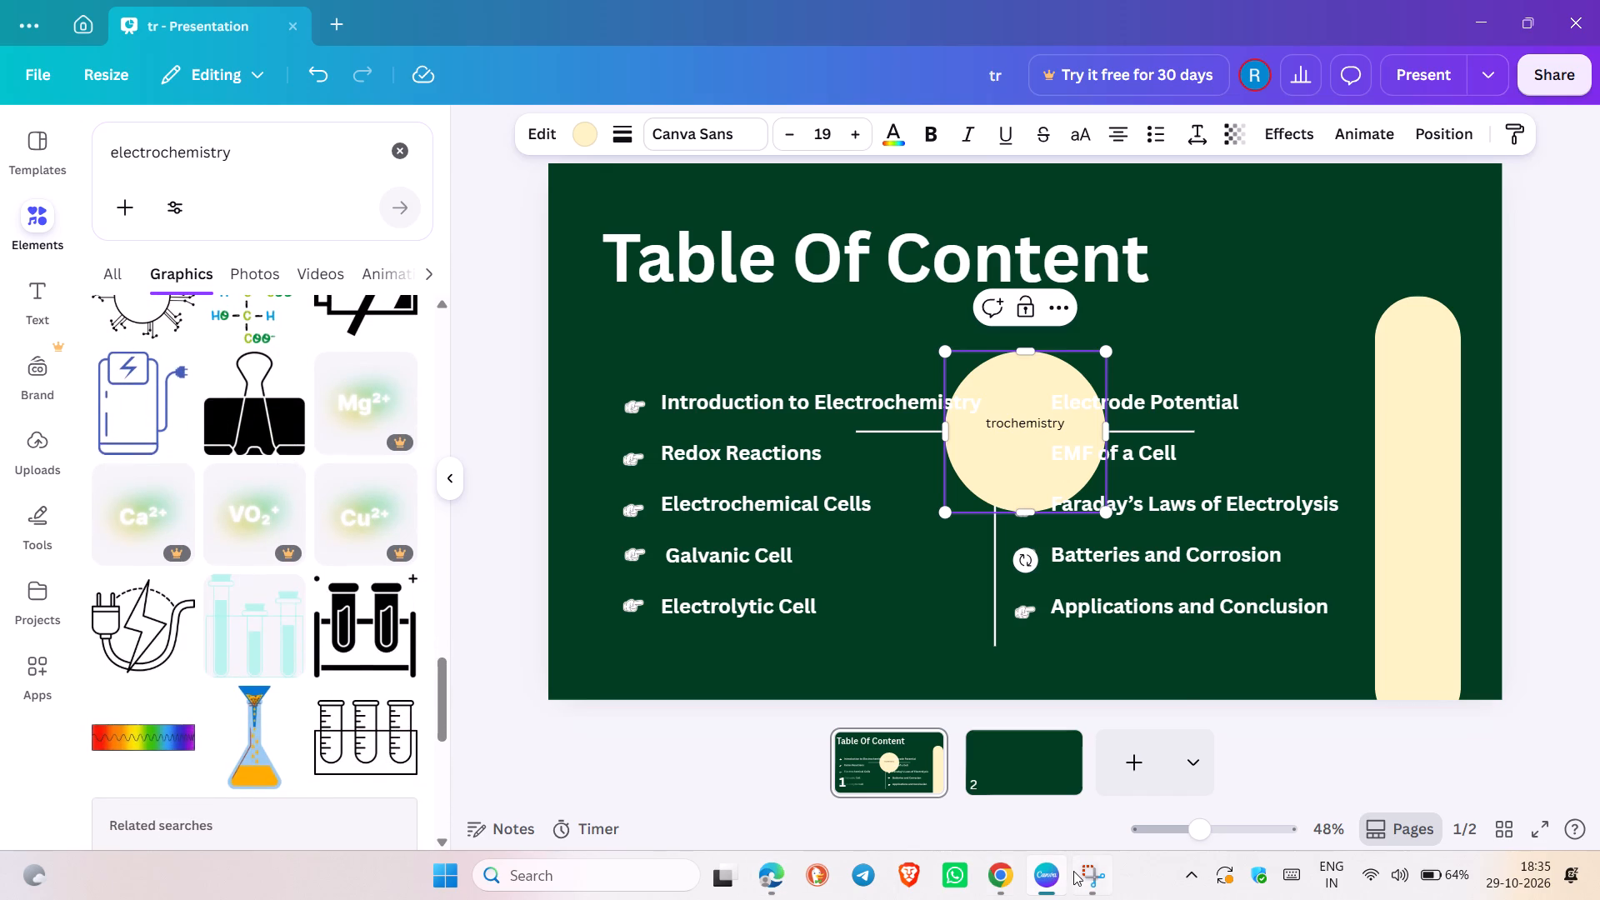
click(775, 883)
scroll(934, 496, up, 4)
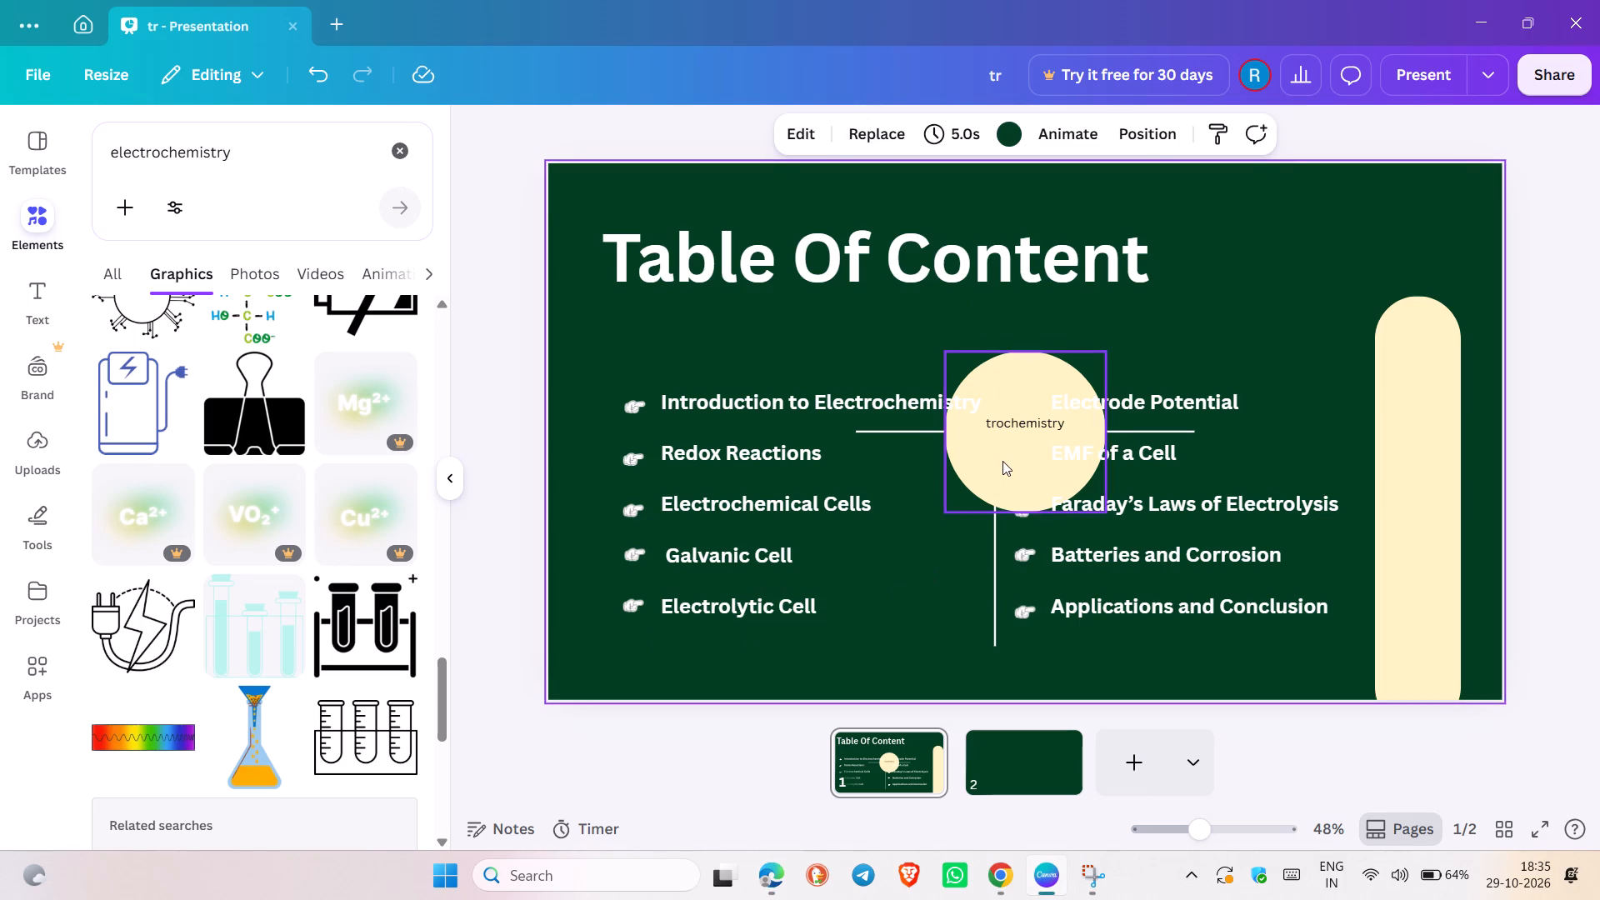
click(1055, 311)
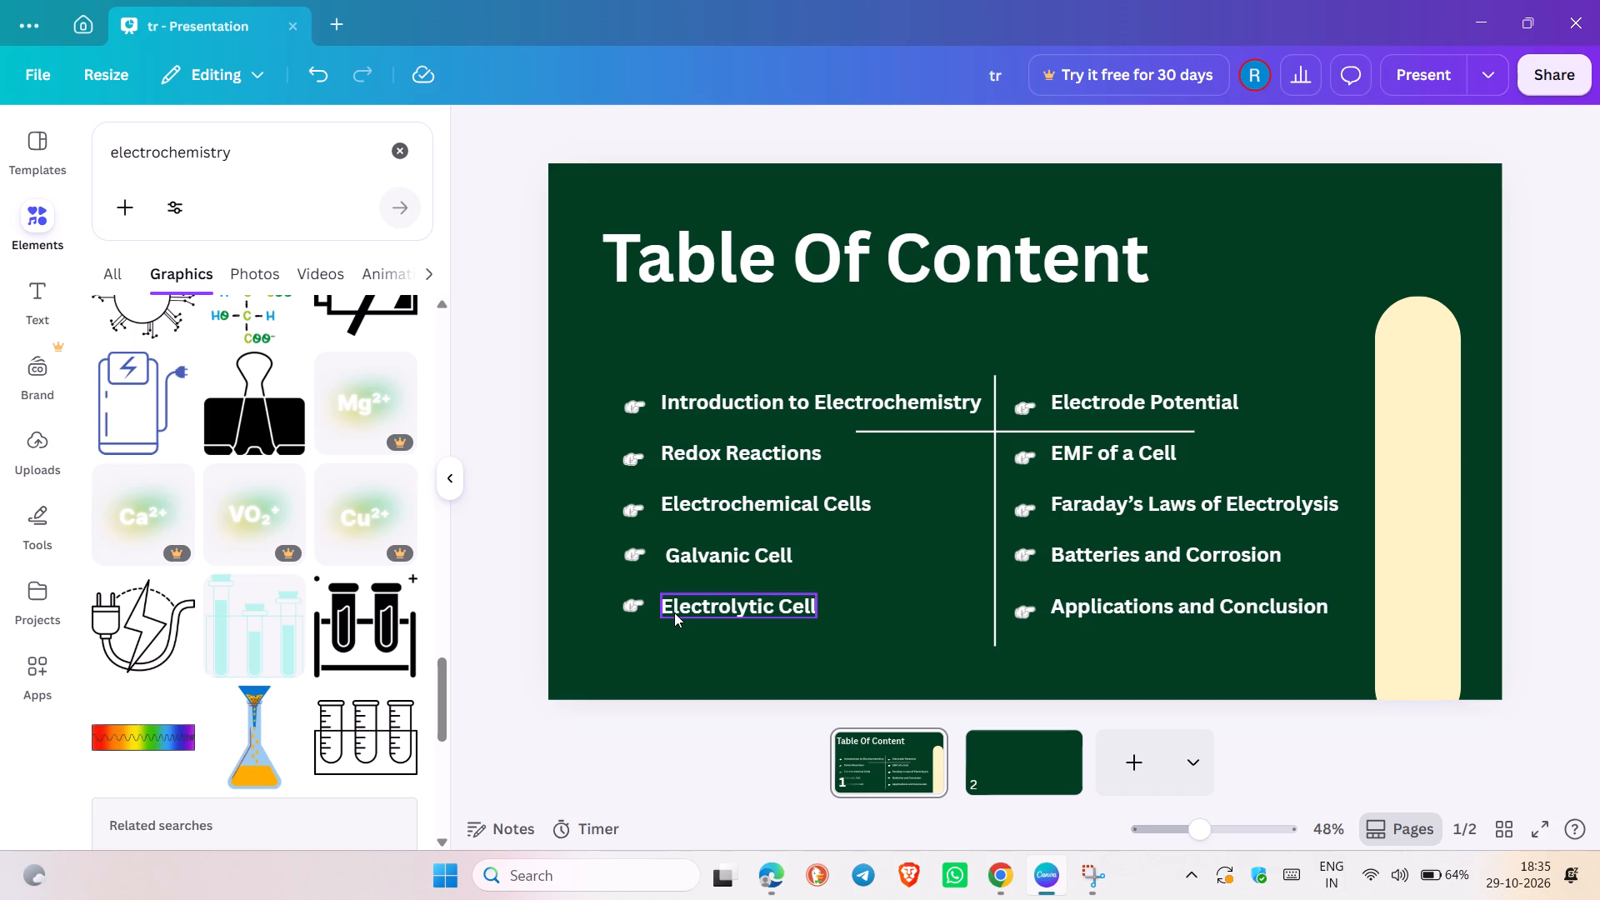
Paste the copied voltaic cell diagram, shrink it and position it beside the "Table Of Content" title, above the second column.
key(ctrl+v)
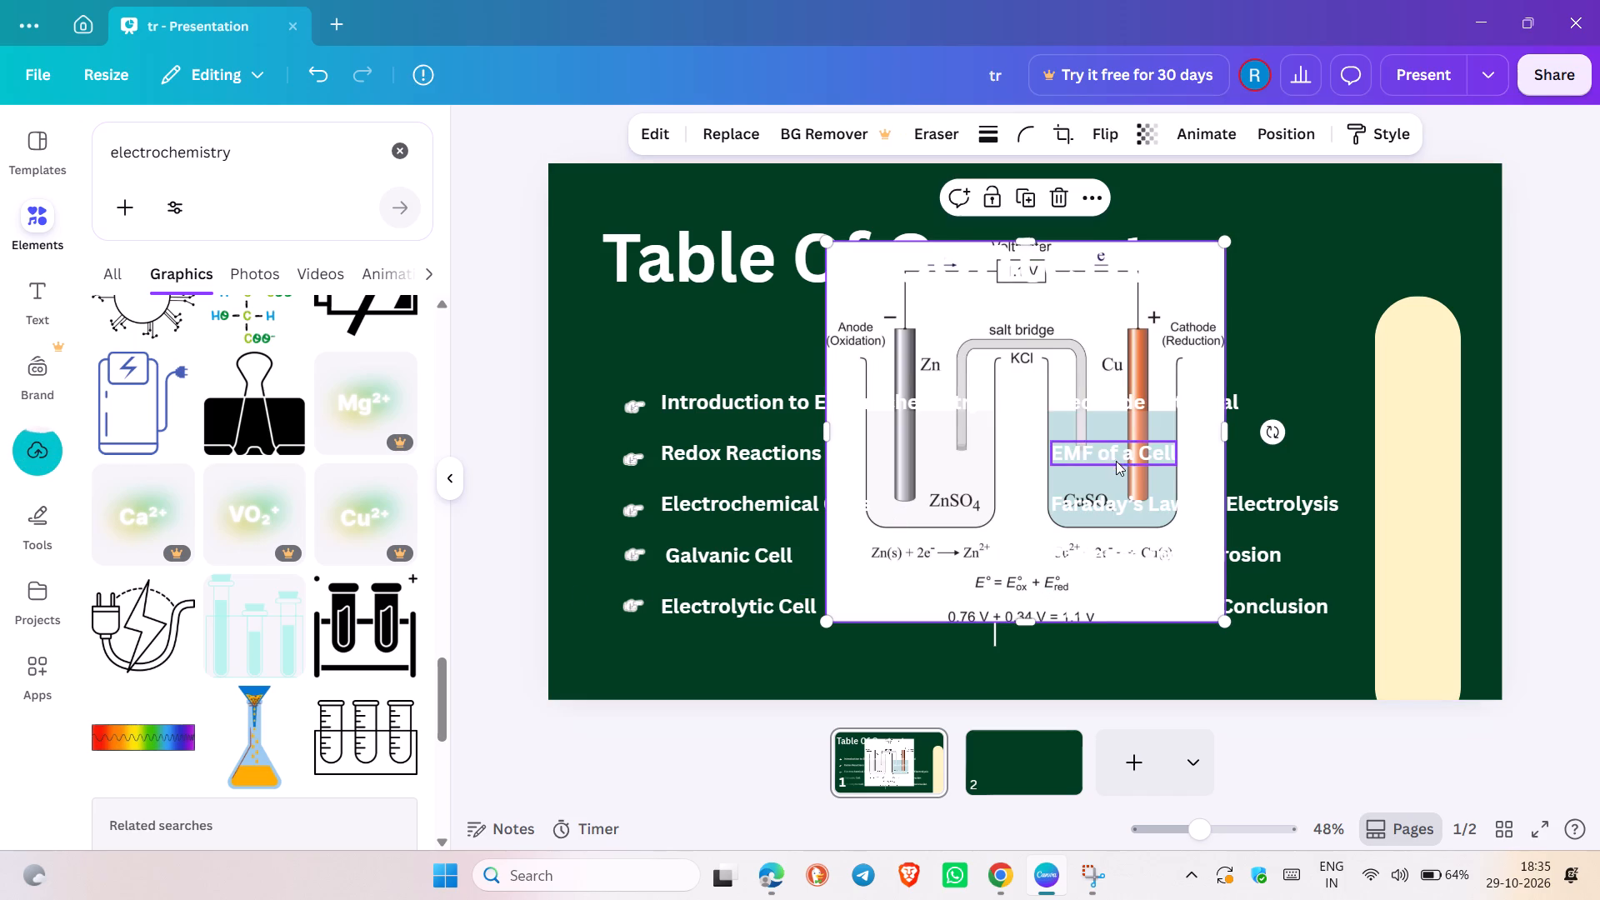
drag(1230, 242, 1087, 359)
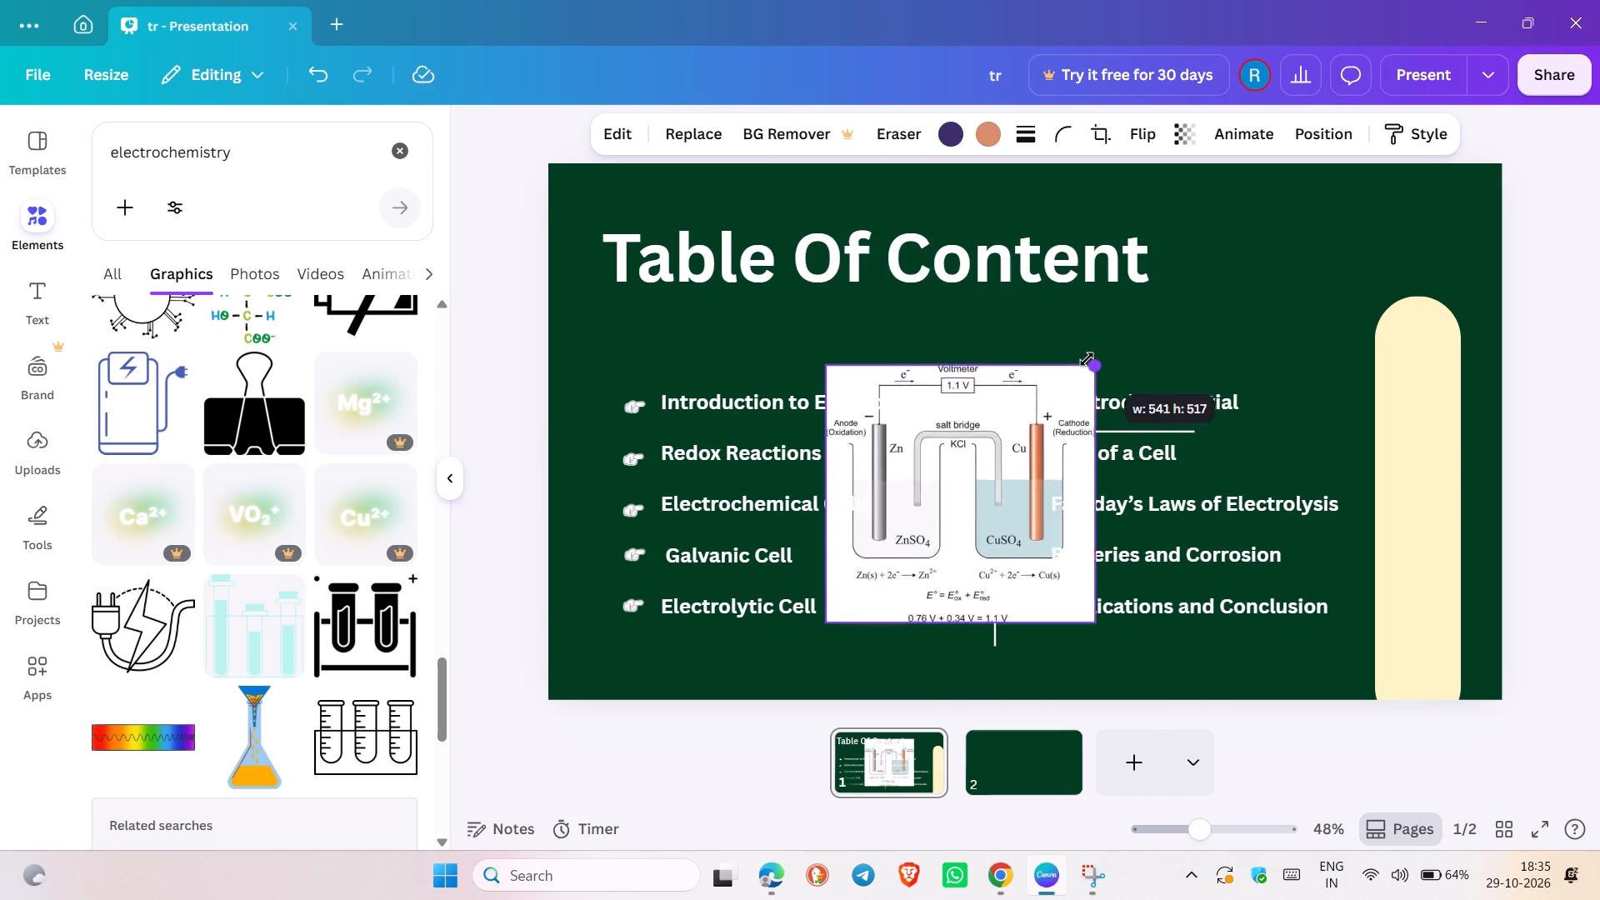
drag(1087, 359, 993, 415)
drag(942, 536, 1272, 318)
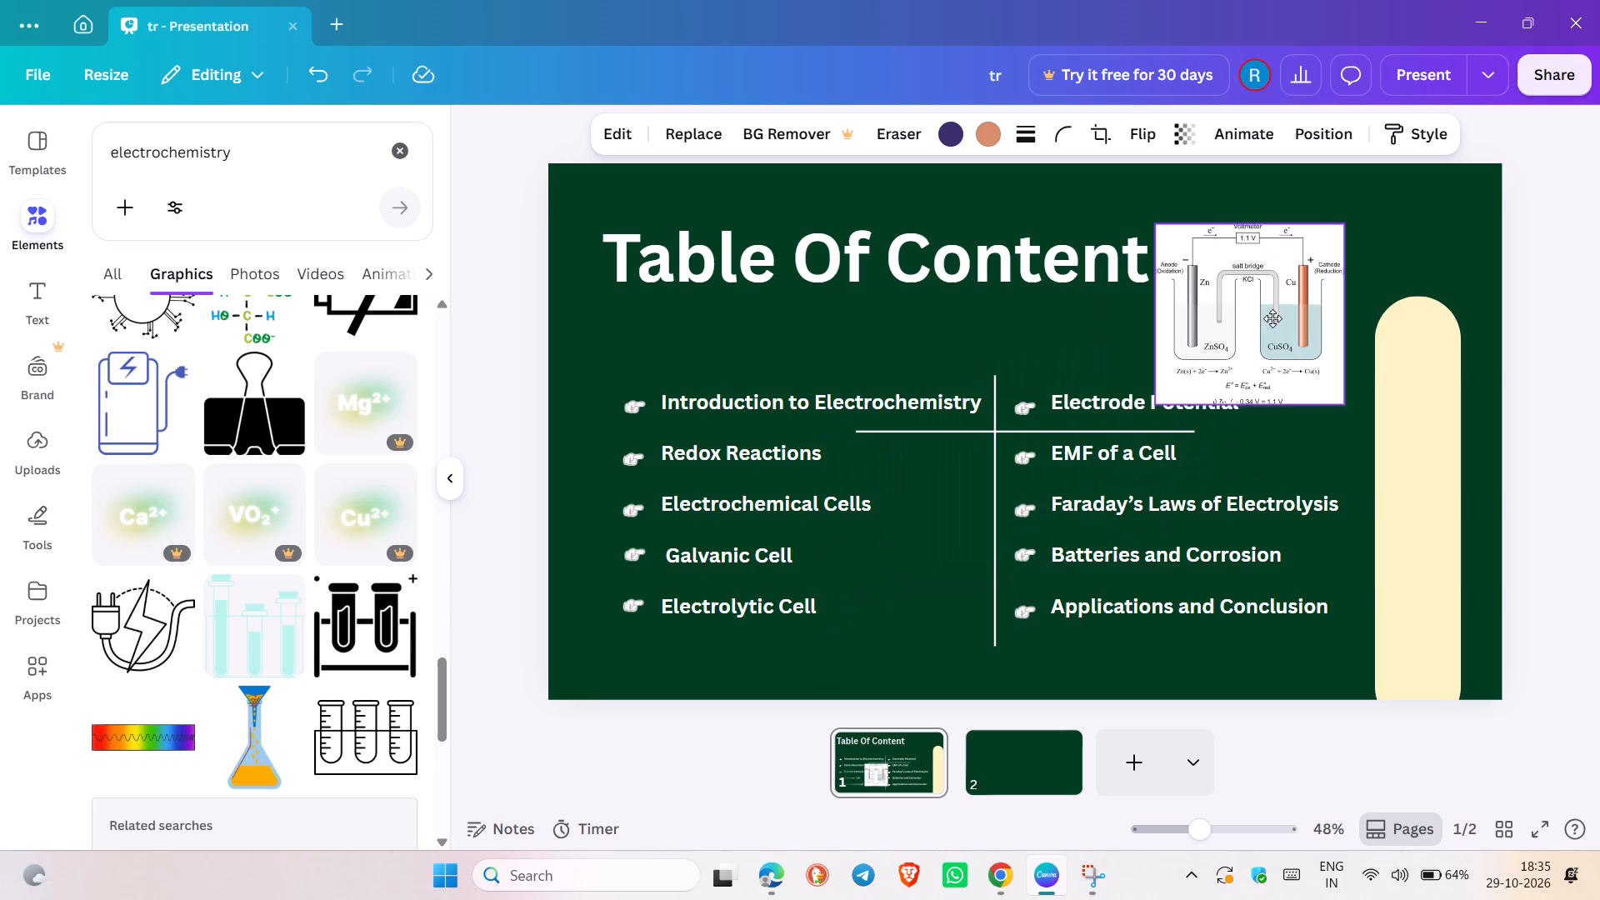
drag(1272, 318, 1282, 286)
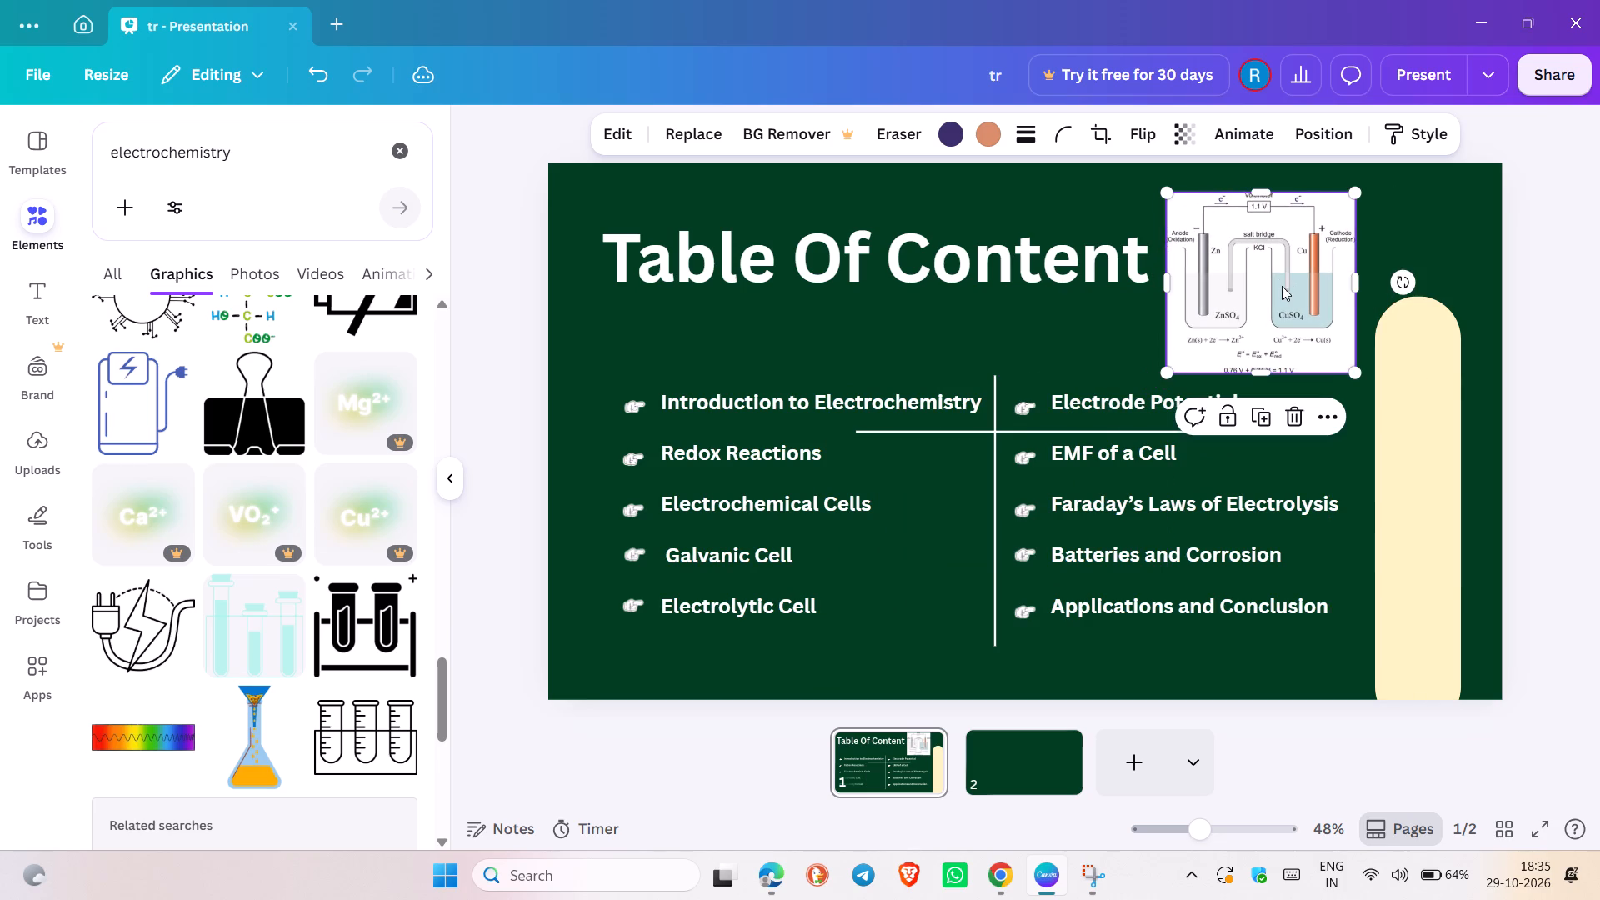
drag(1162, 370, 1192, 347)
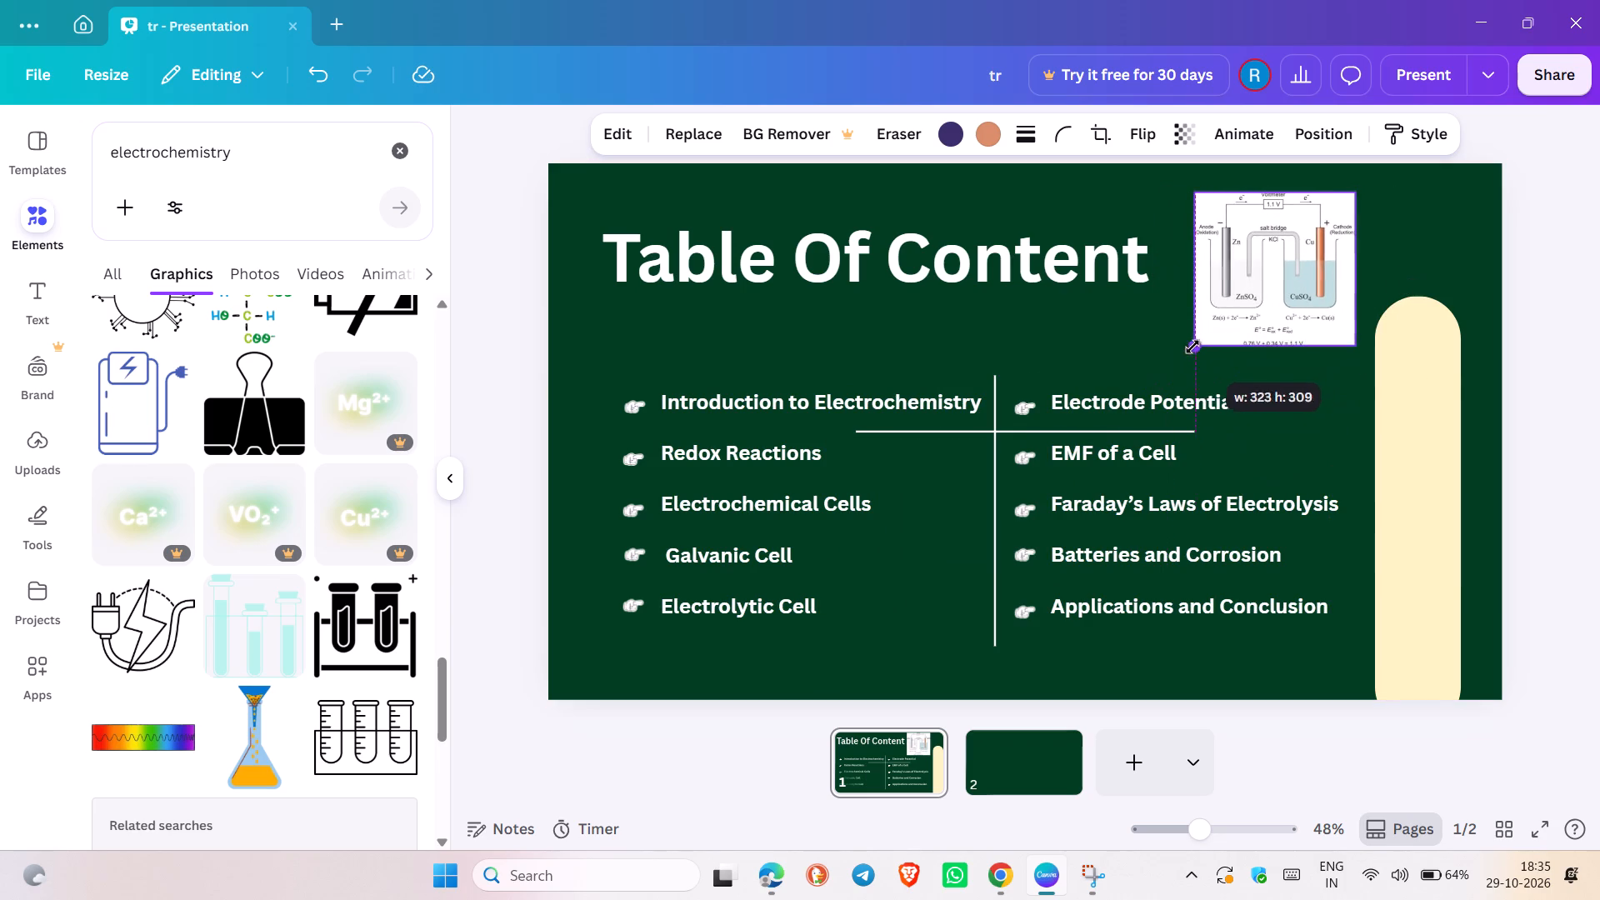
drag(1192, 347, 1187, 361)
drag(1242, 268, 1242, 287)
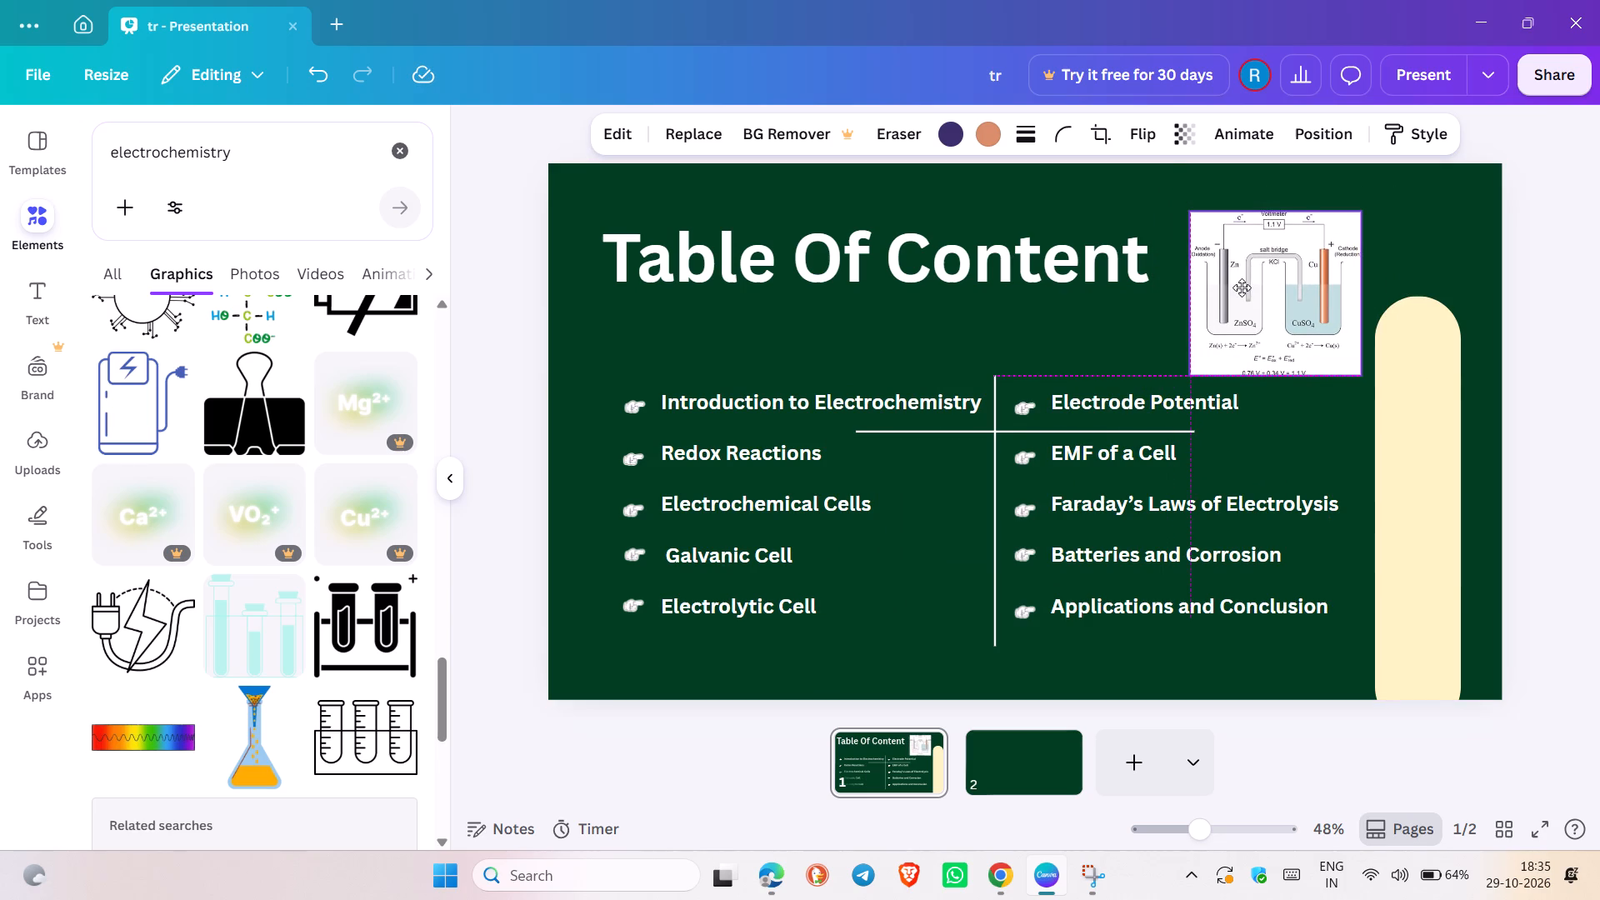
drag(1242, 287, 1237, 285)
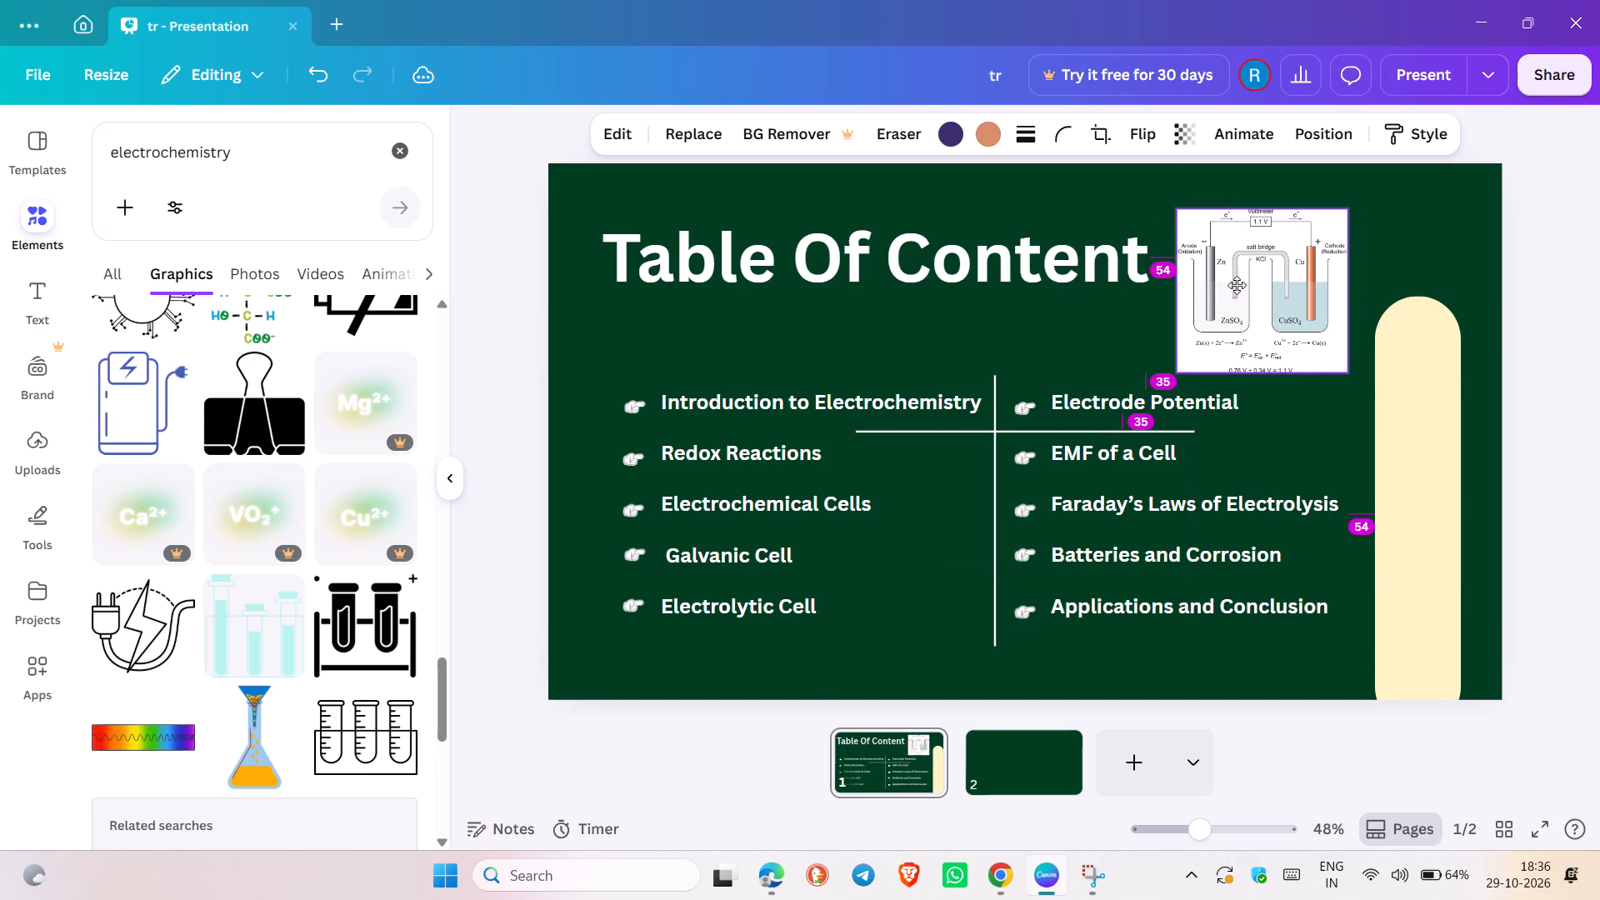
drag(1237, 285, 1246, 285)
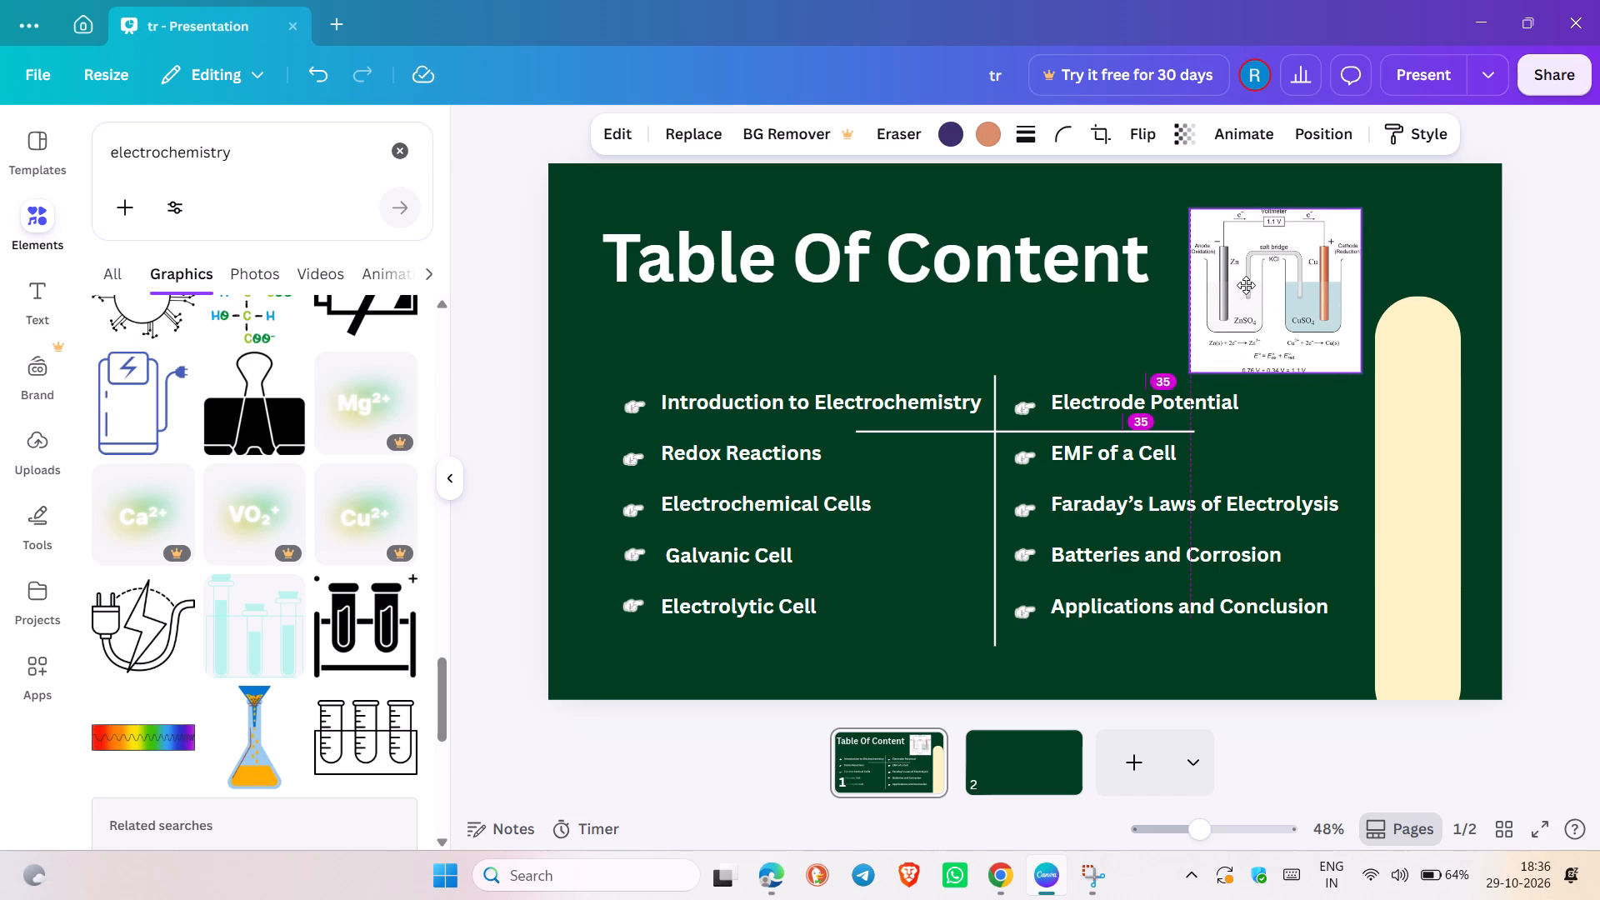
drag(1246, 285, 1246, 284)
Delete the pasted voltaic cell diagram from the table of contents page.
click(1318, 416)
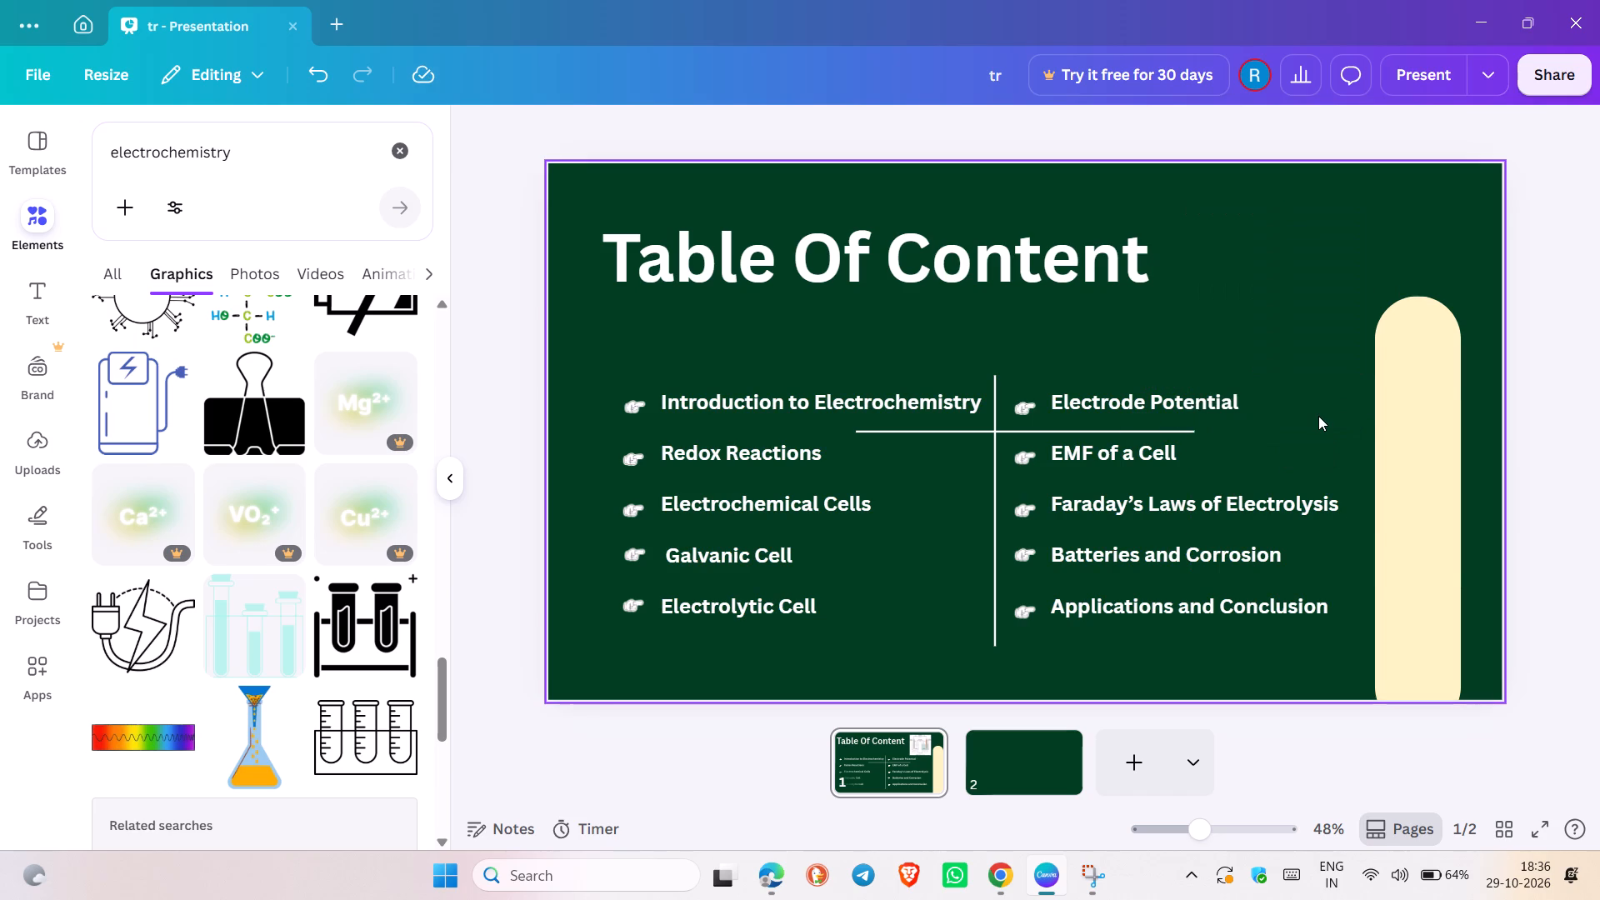
Delete the horizontal line crossing the vertical divider beneath the first row of contents entries.
click(1135, 427)
click(1060, 381)
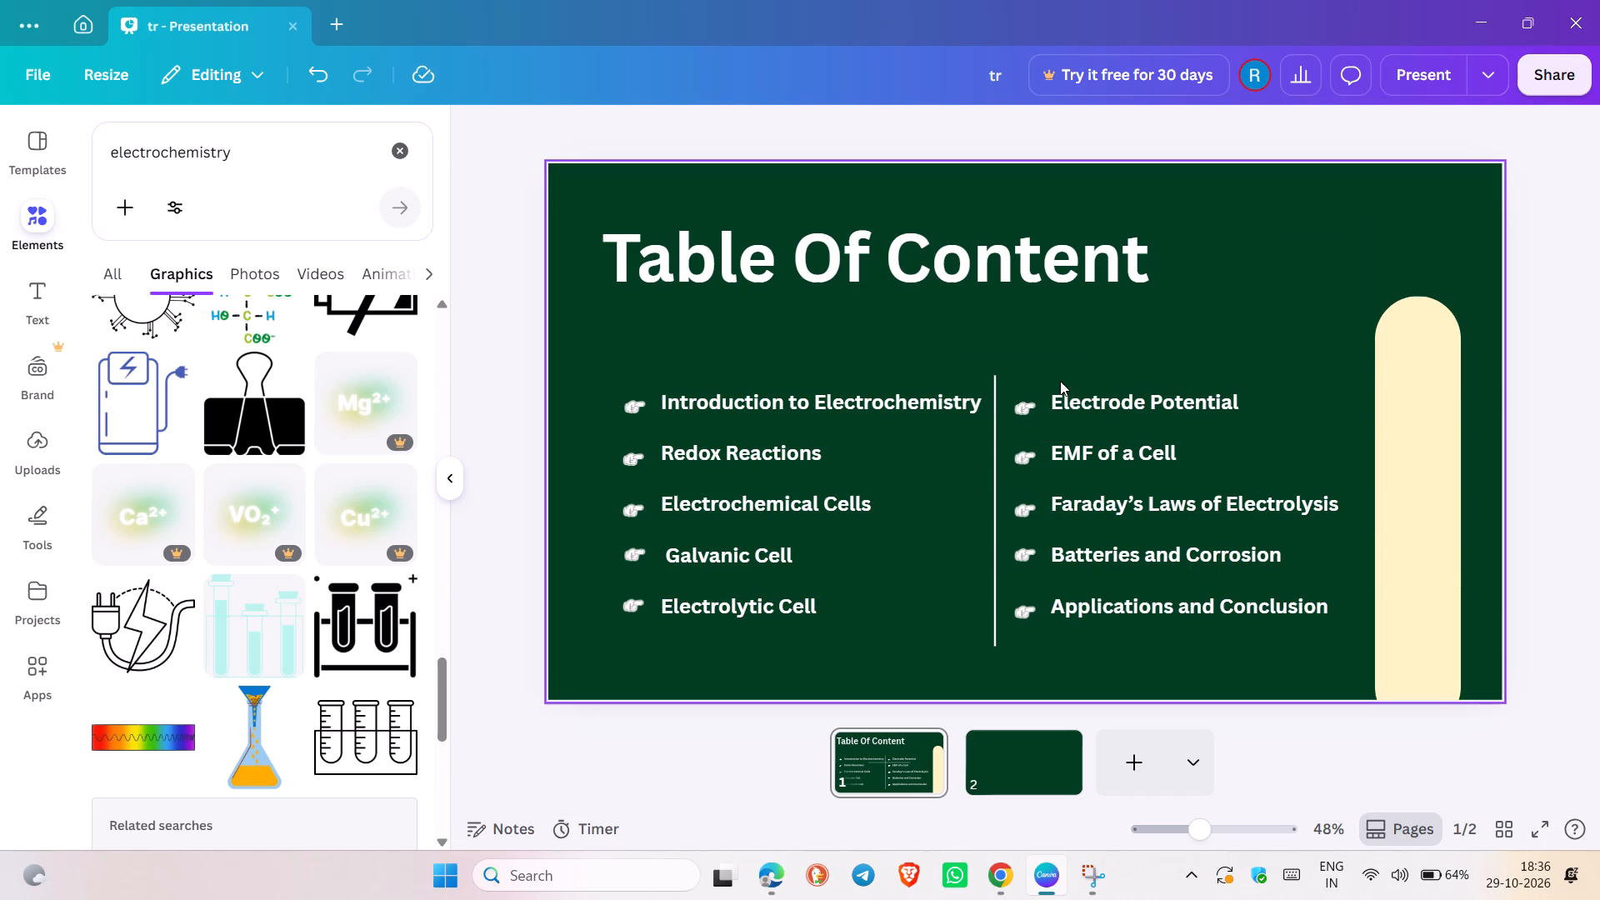
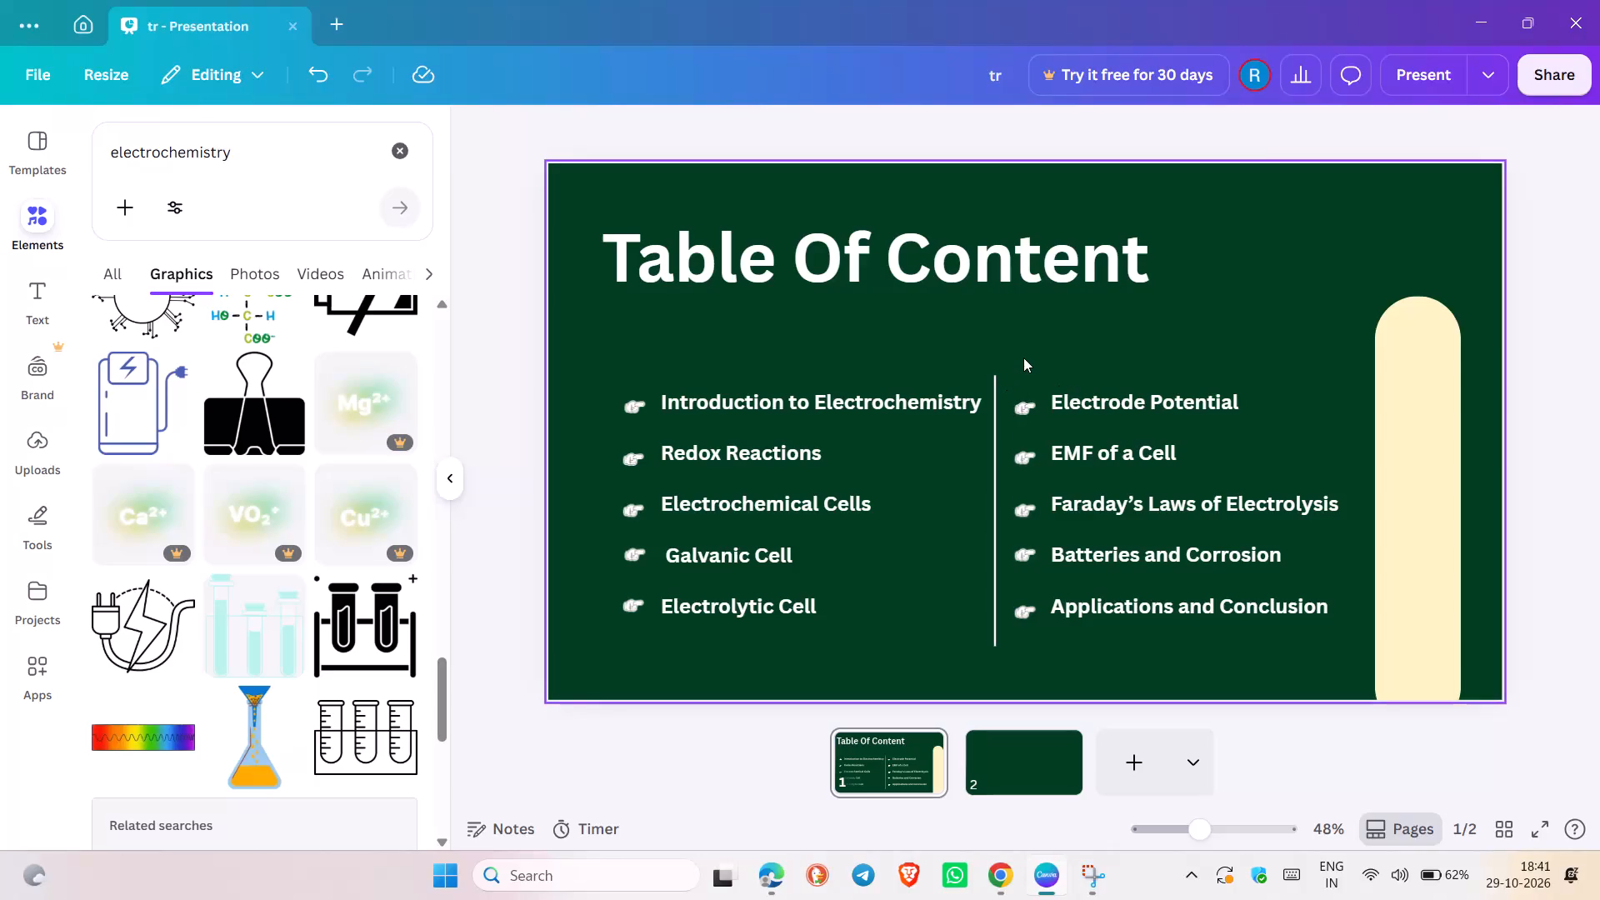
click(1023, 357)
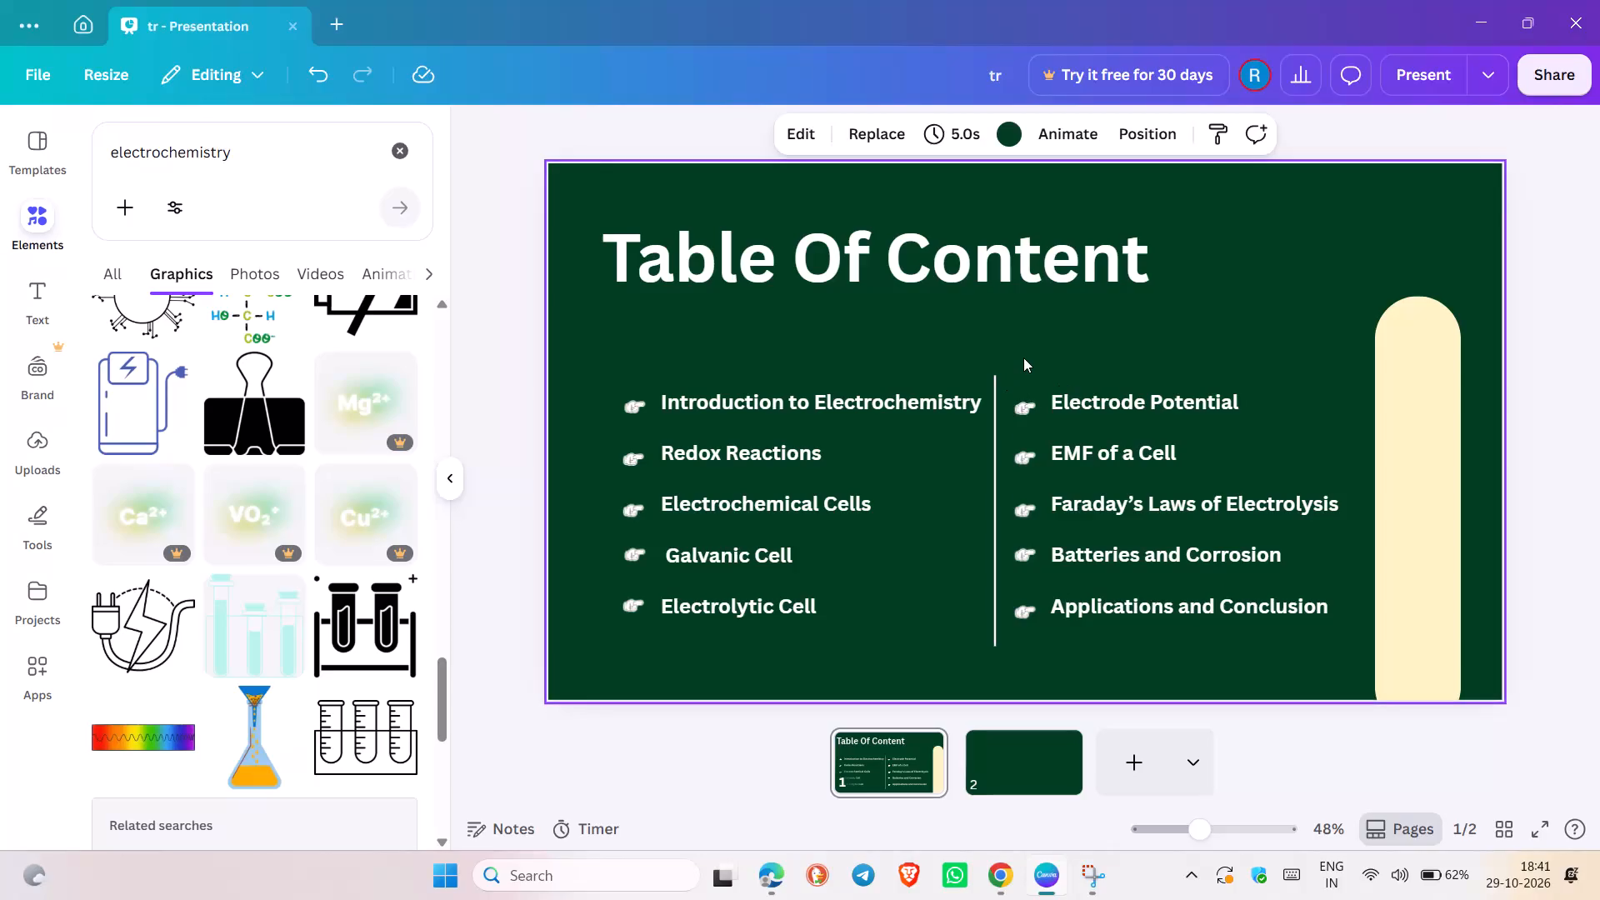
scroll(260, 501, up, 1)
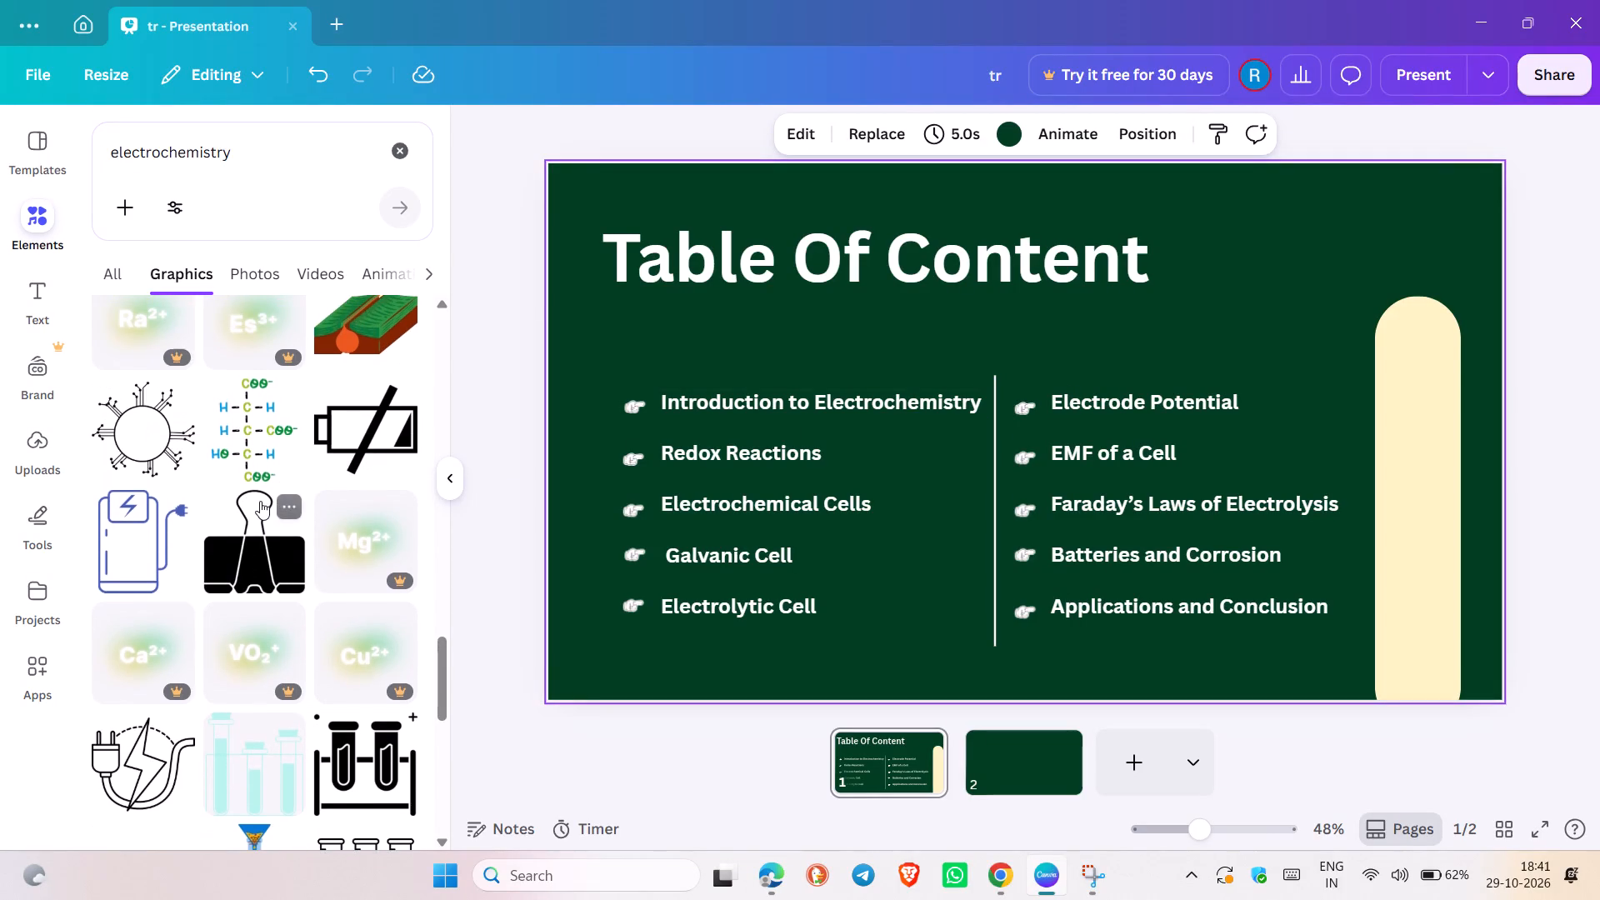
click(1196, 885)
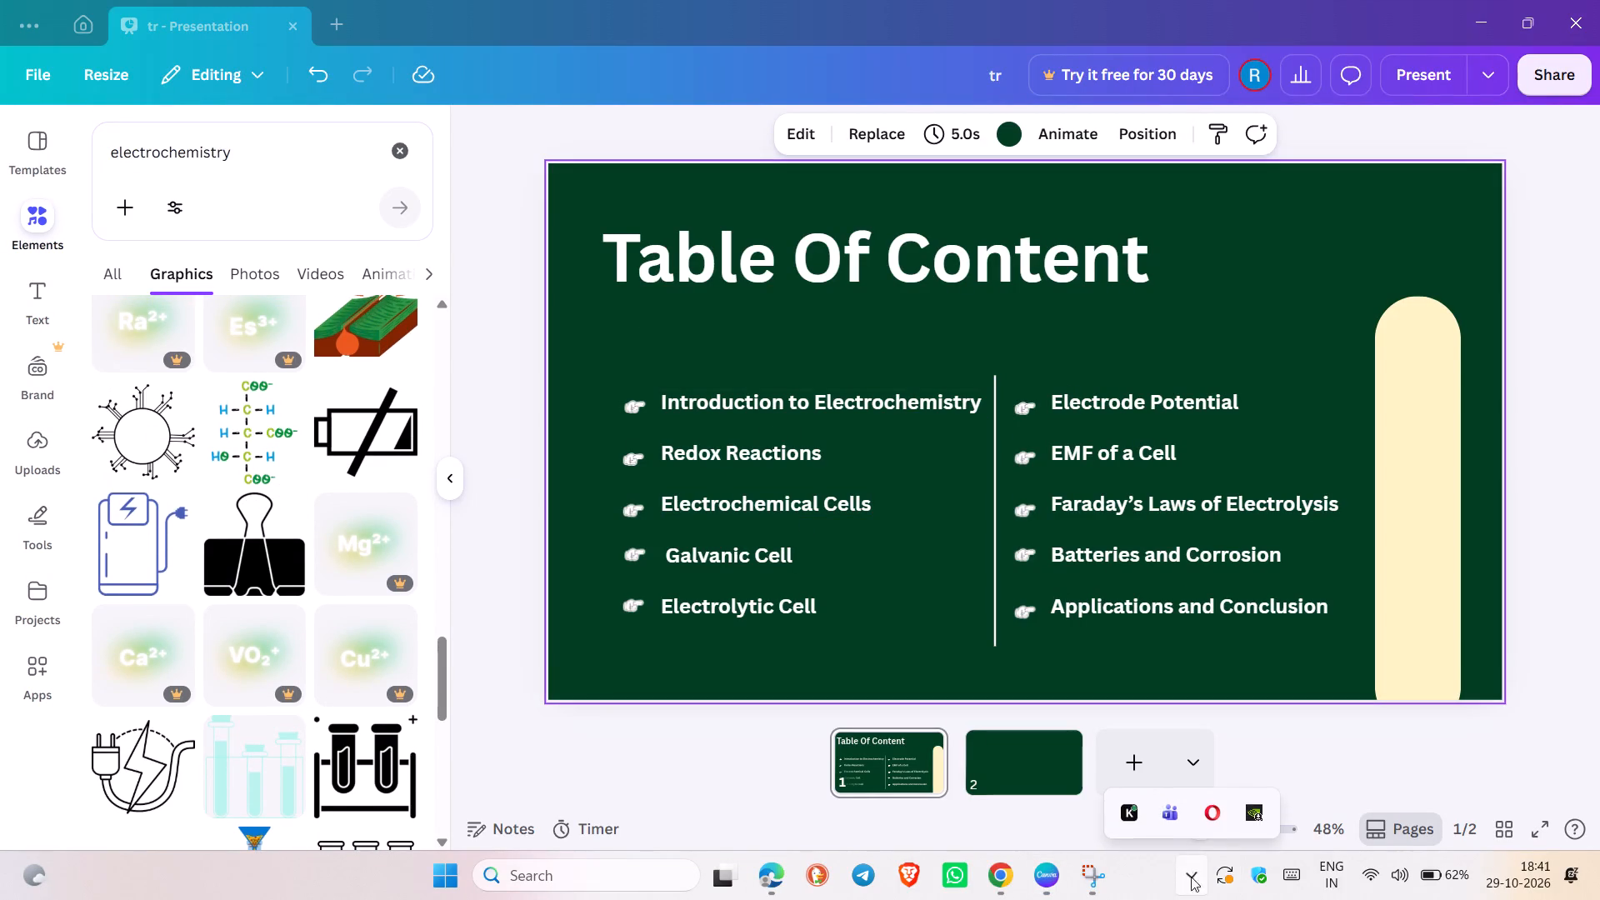
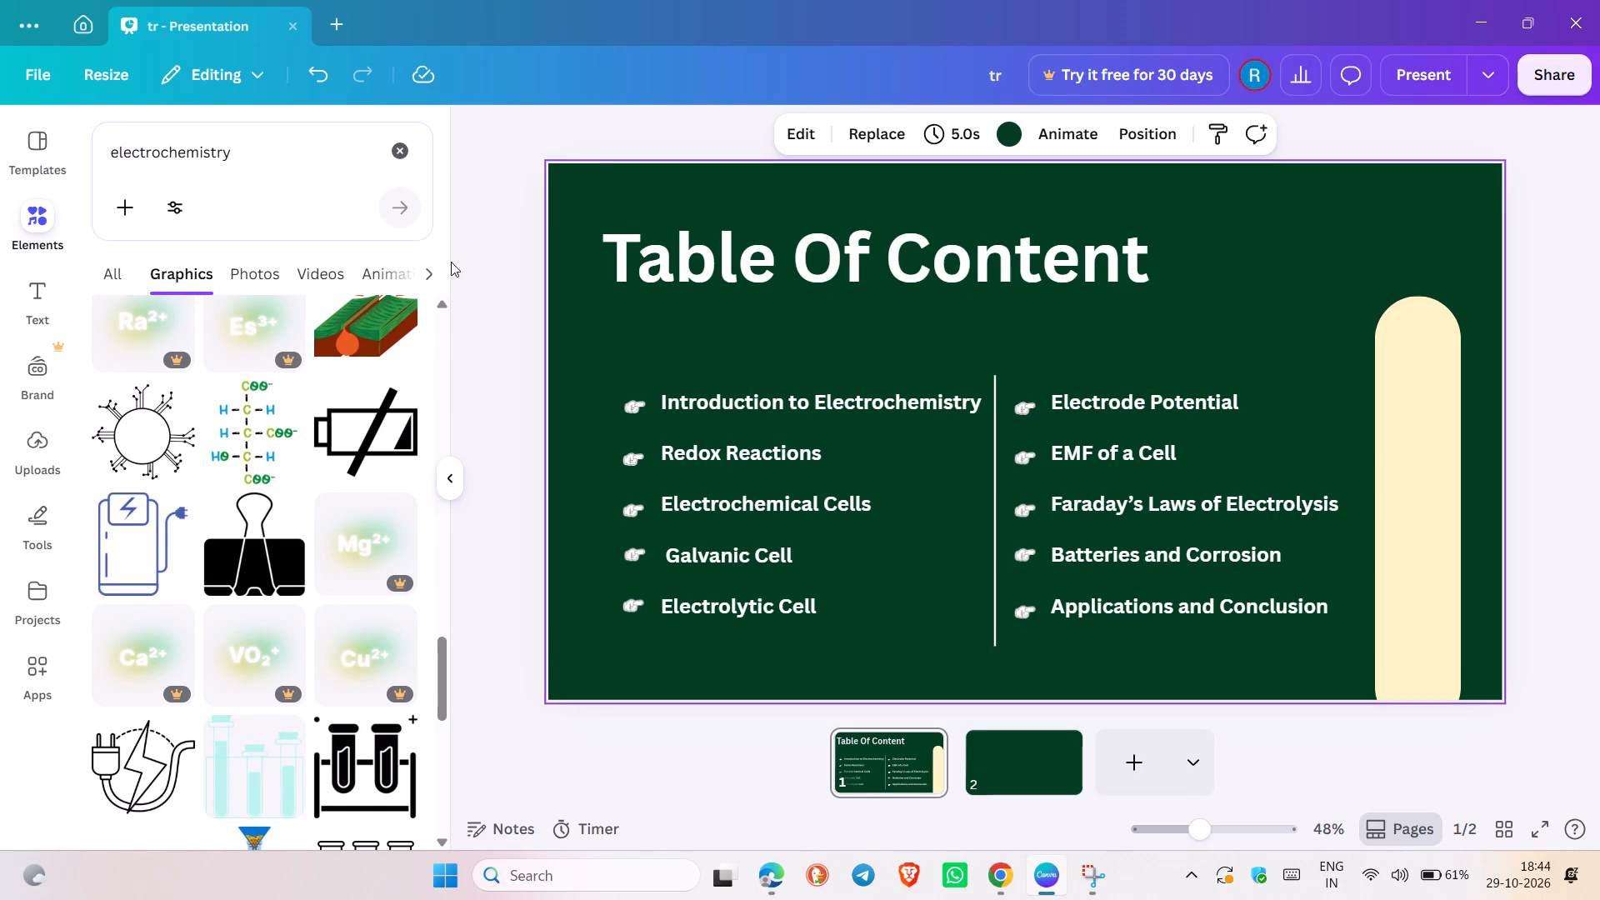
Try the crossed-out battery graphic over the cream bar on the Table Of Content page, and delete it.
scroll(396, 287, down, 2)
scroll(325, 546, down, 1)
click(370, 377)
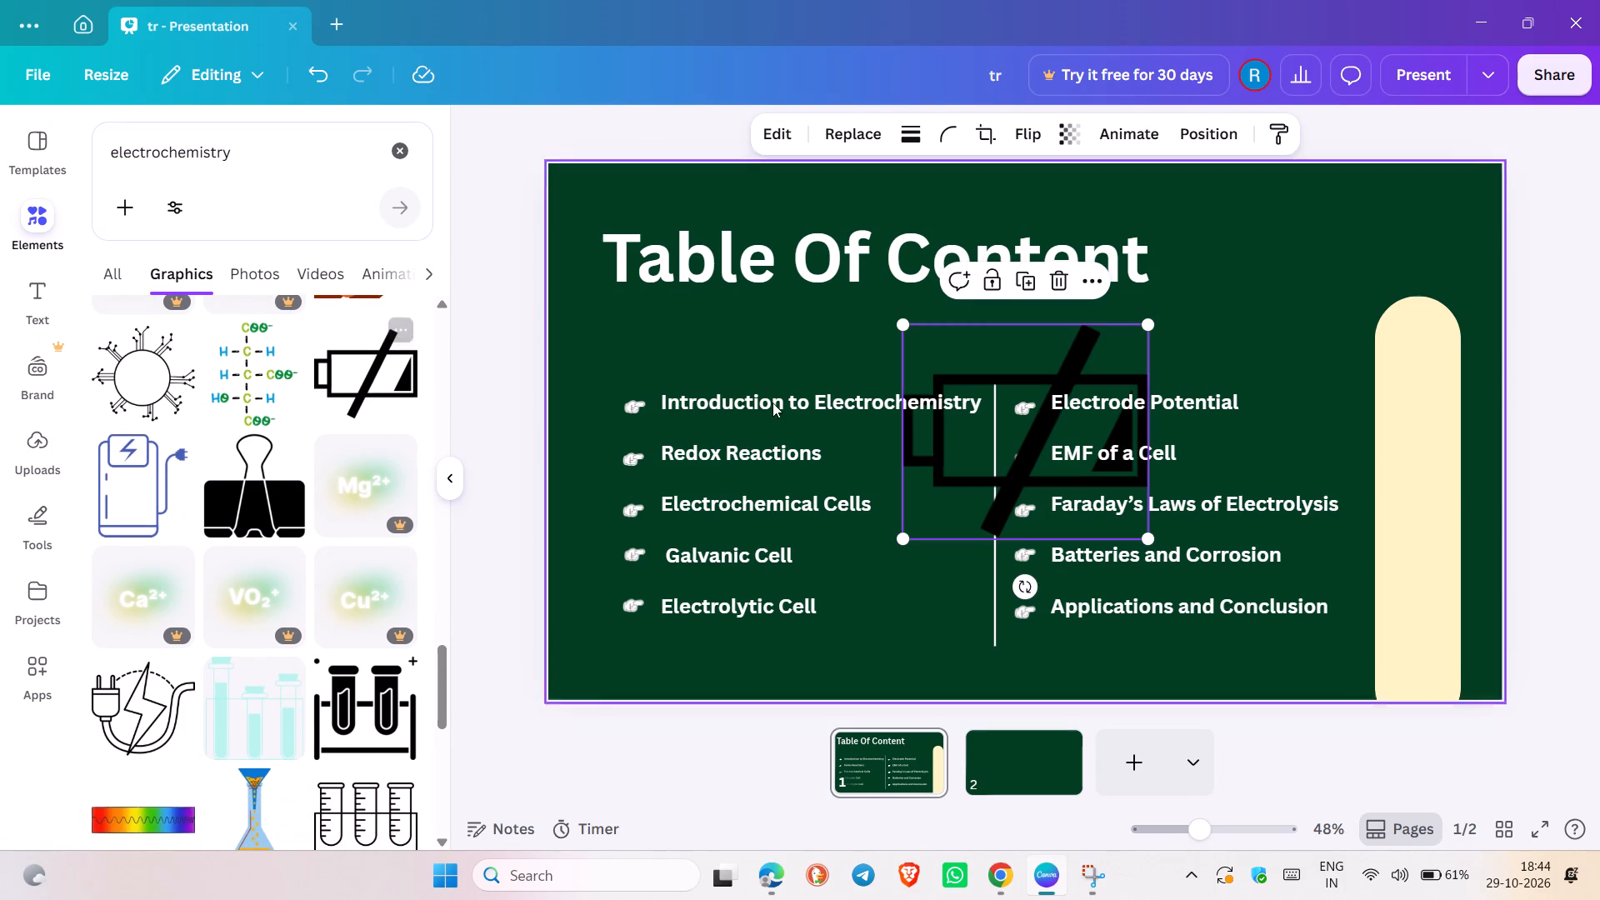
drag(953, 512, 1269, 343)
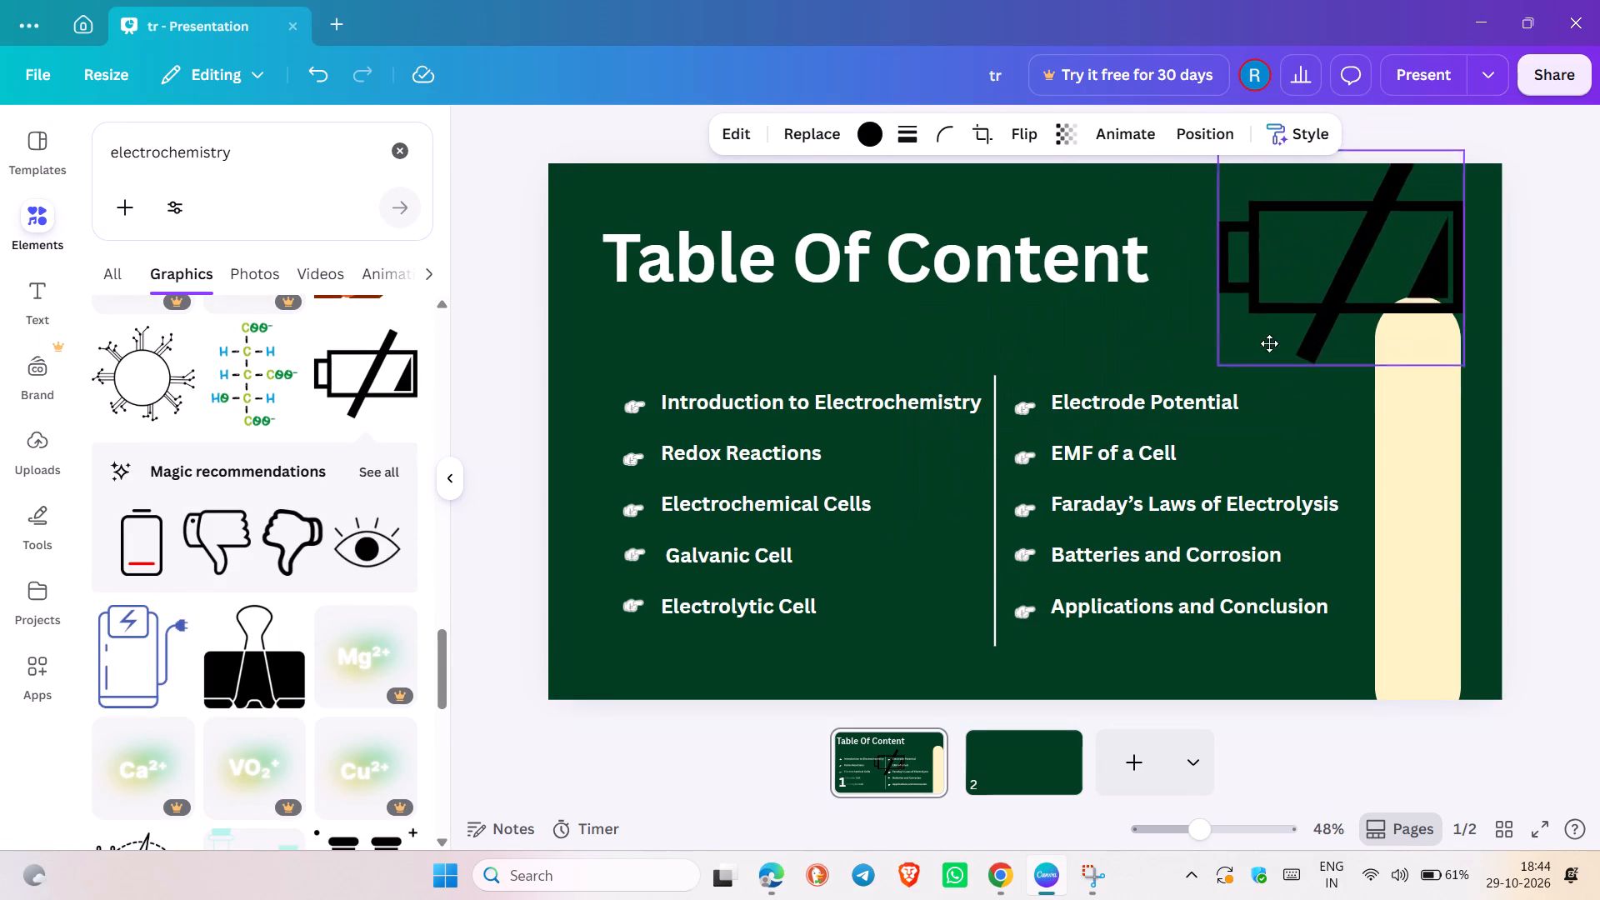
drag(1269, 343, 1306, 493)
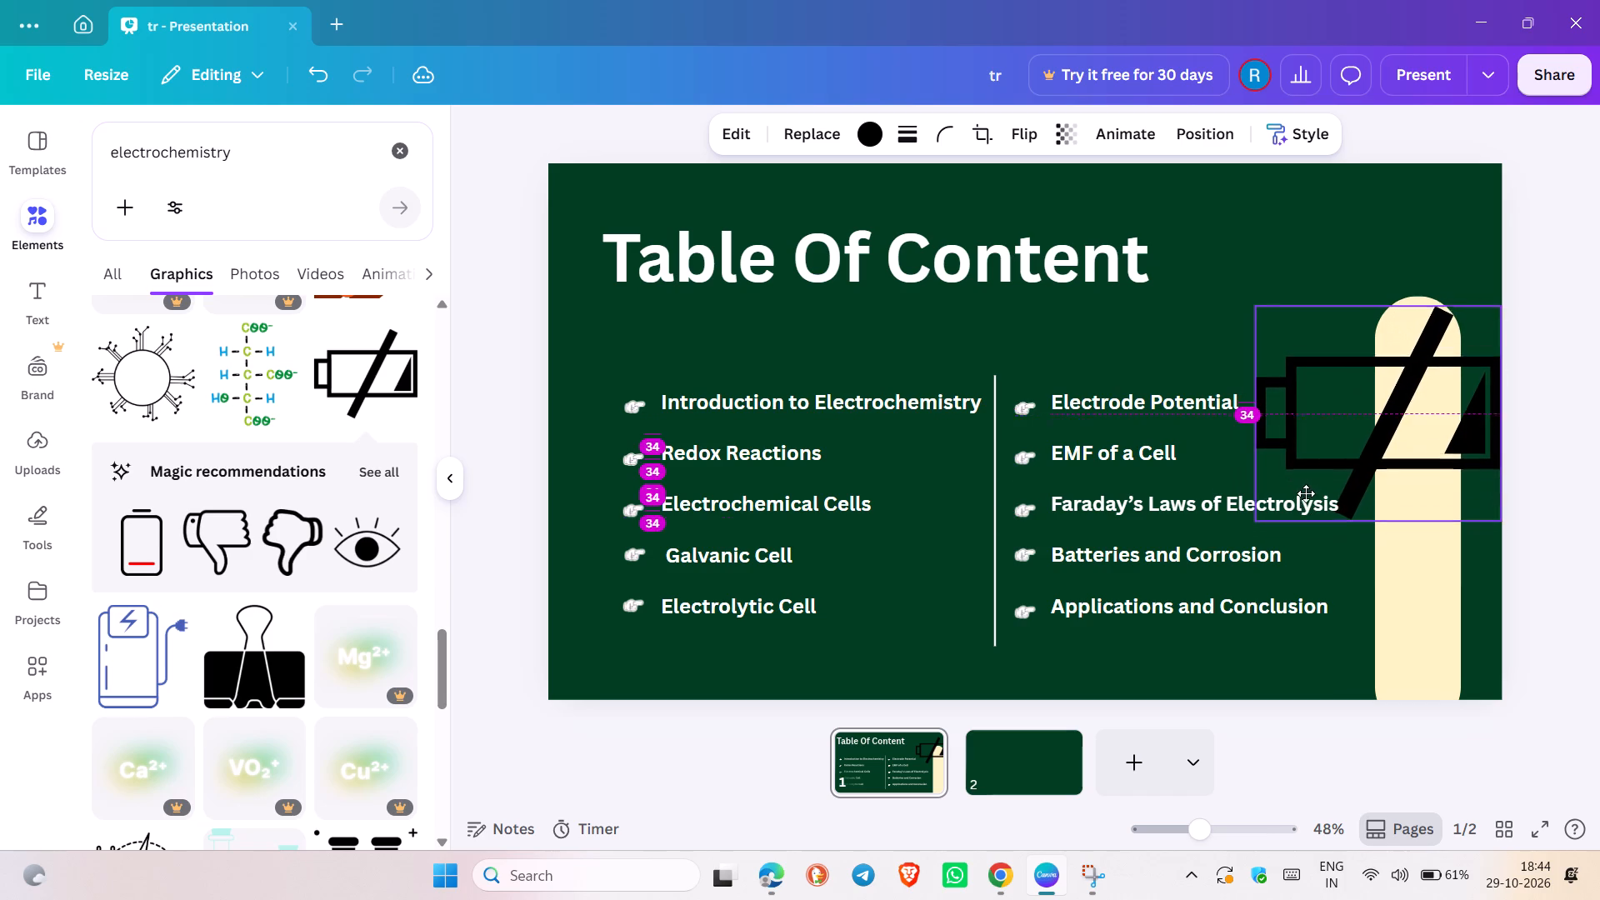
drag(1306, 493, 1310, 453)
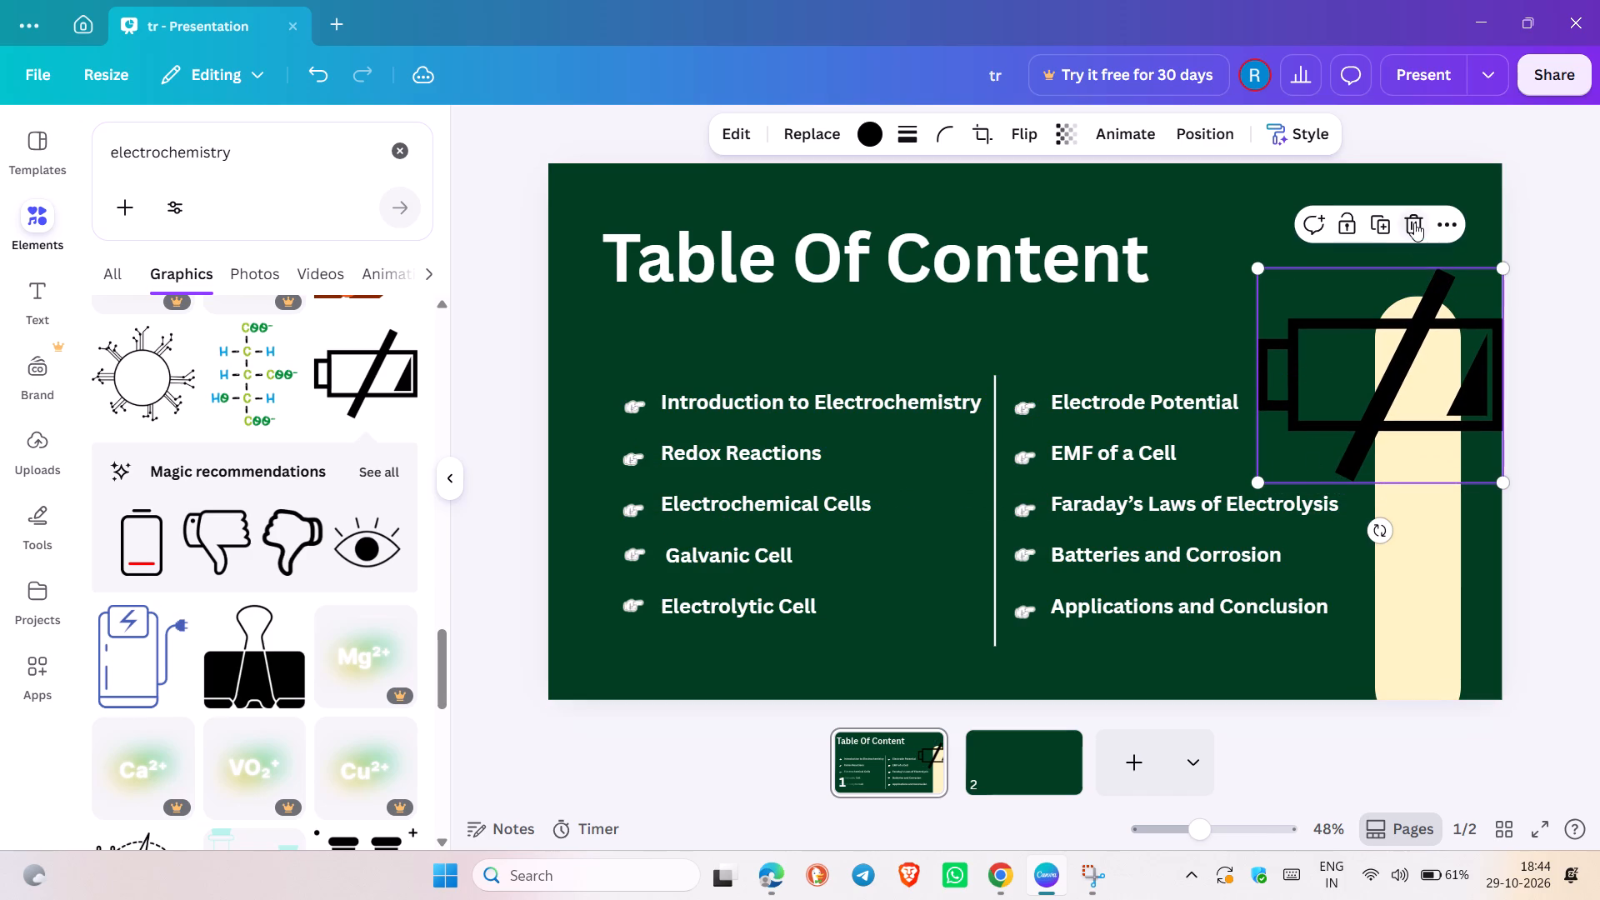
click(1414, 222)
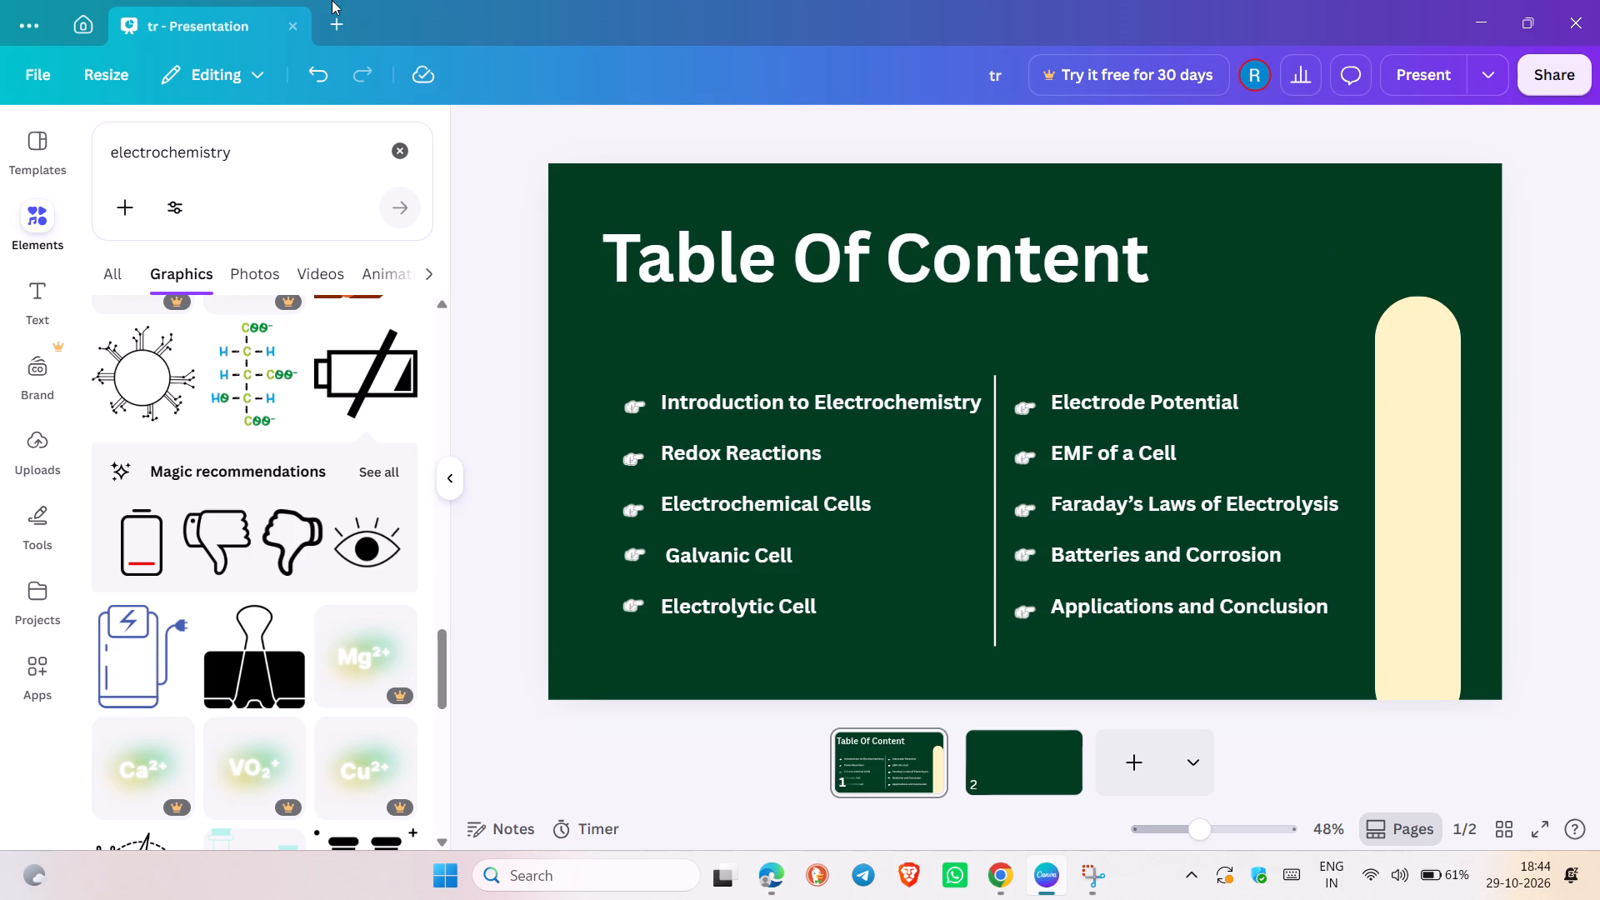
Close the tr presentation and minimize the Canva window.
click(287, 25)
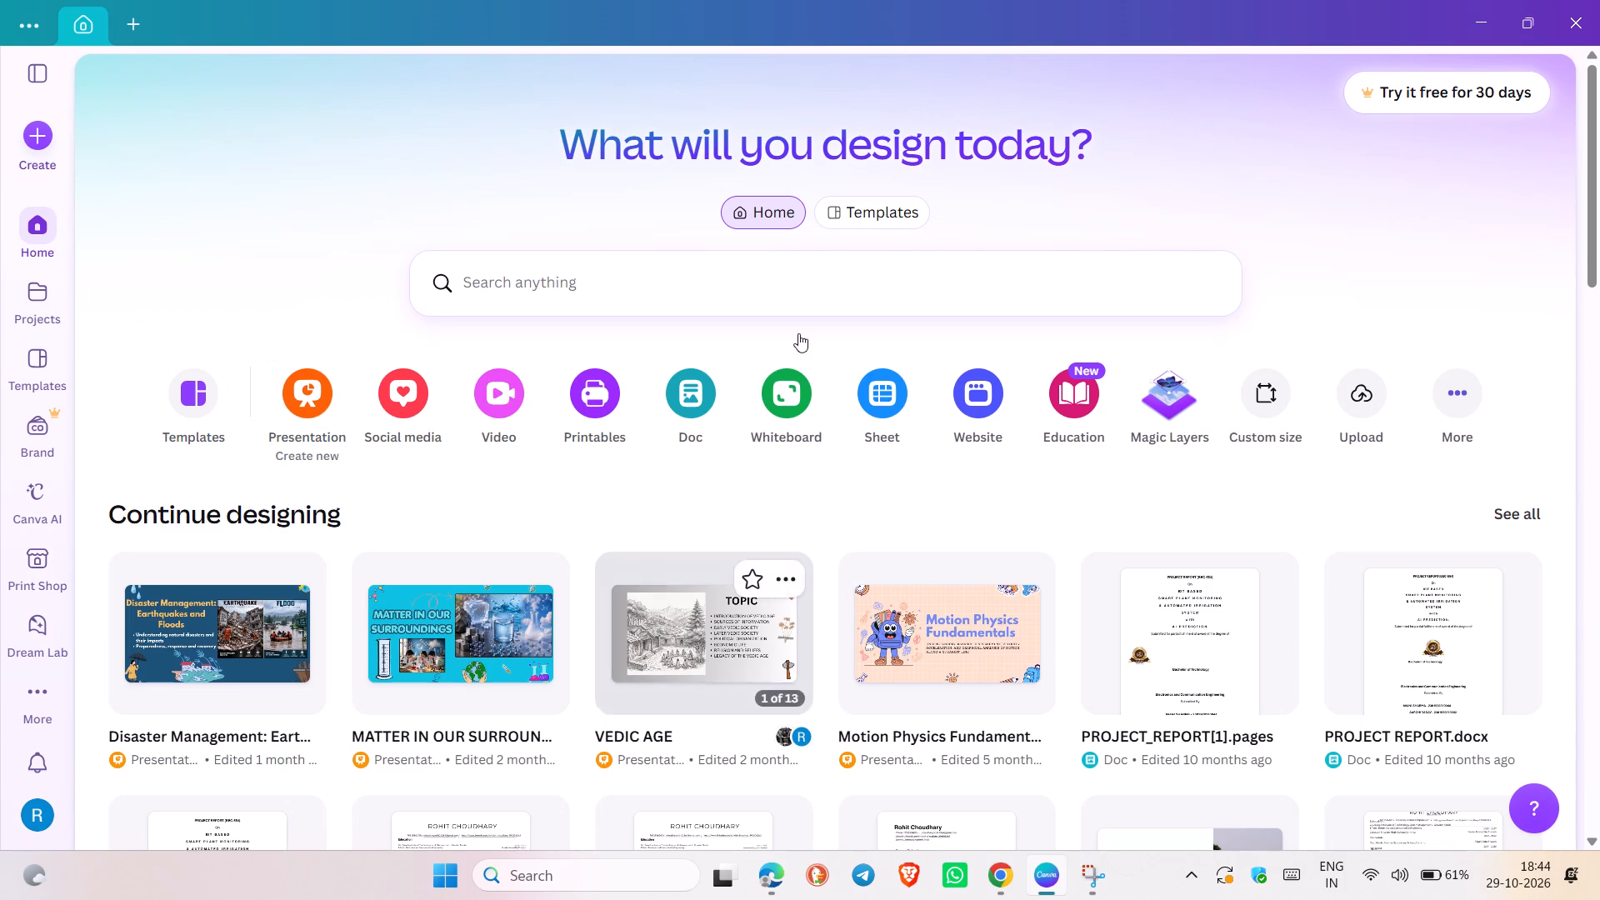
click(1477, 20)
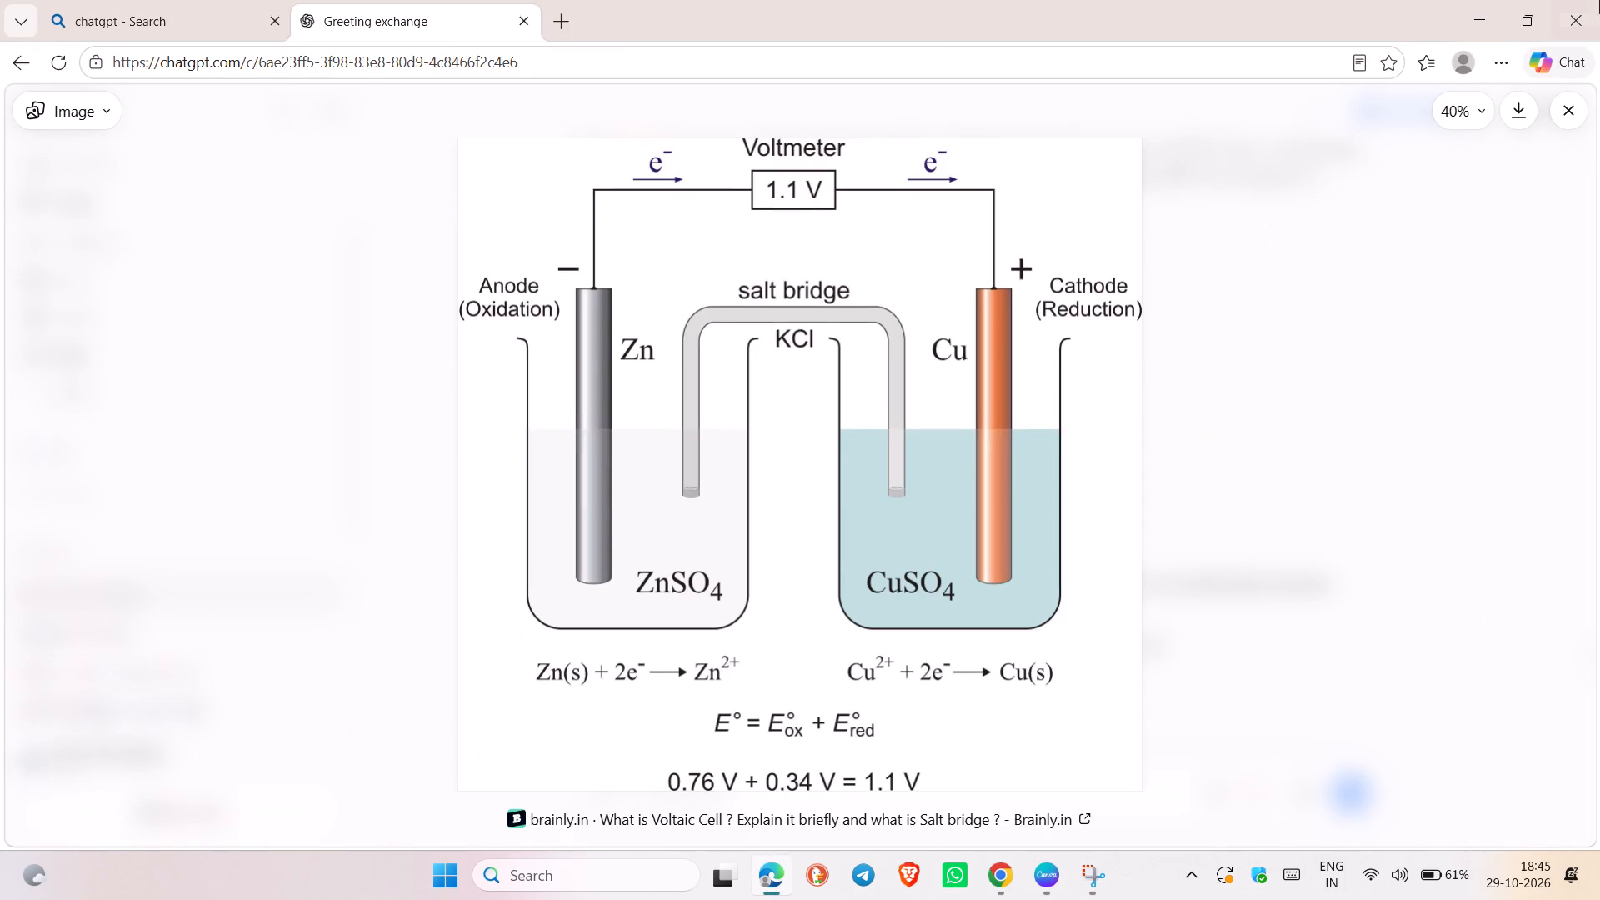
Close the open Microsoft Edge, Snipping Tool and Google Chrome windows to clear the desktop.
click(1599, 7)
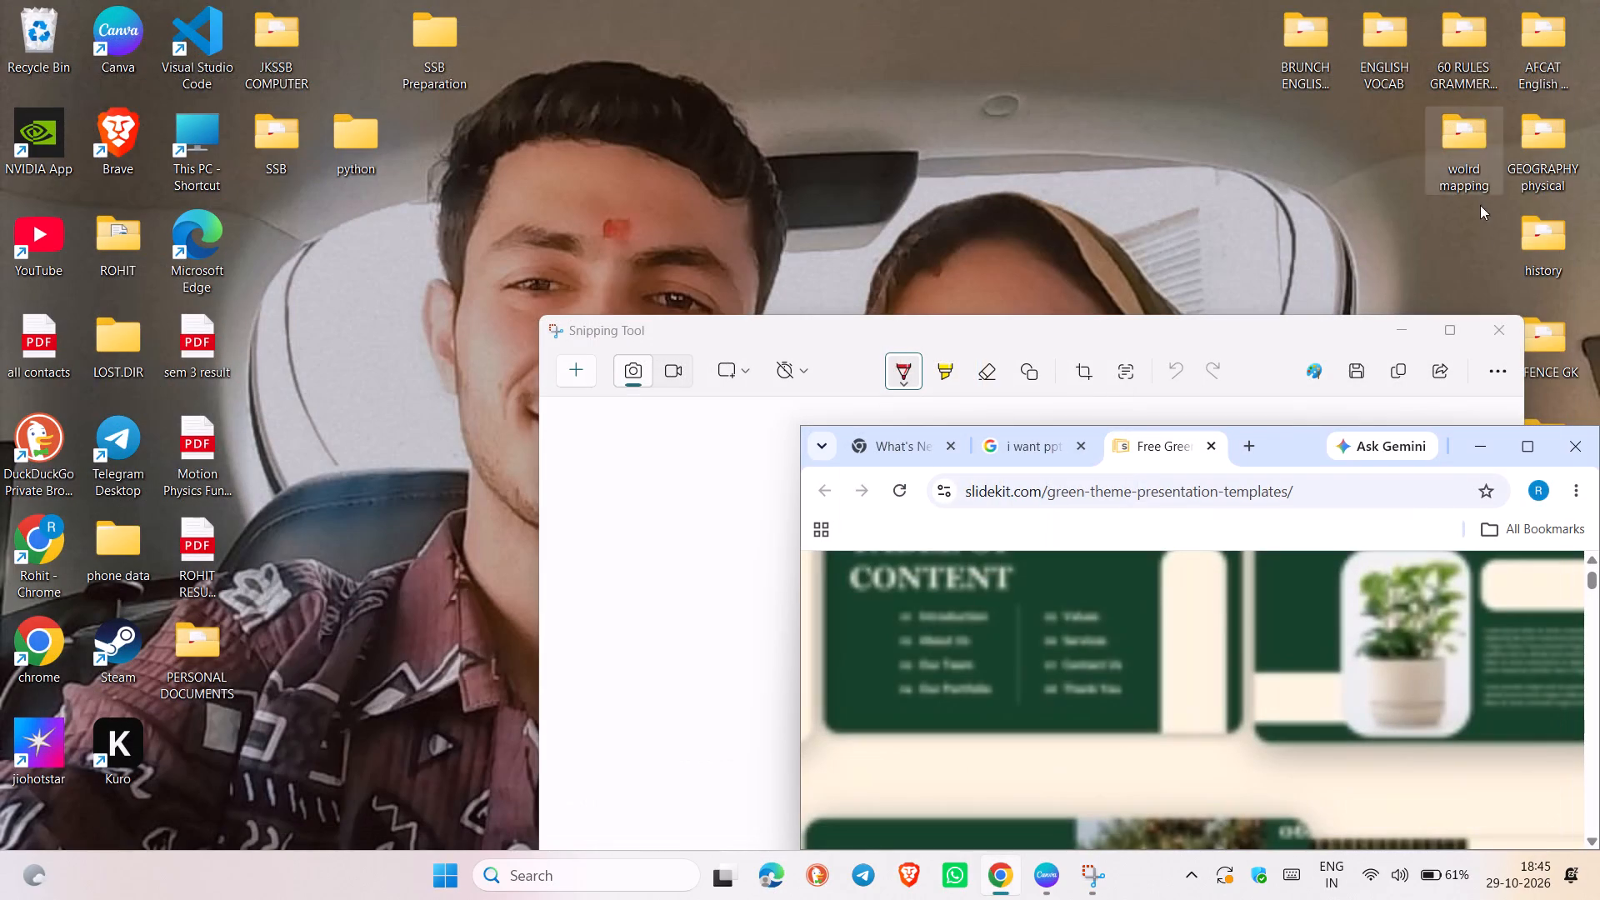
click(1509, 327)
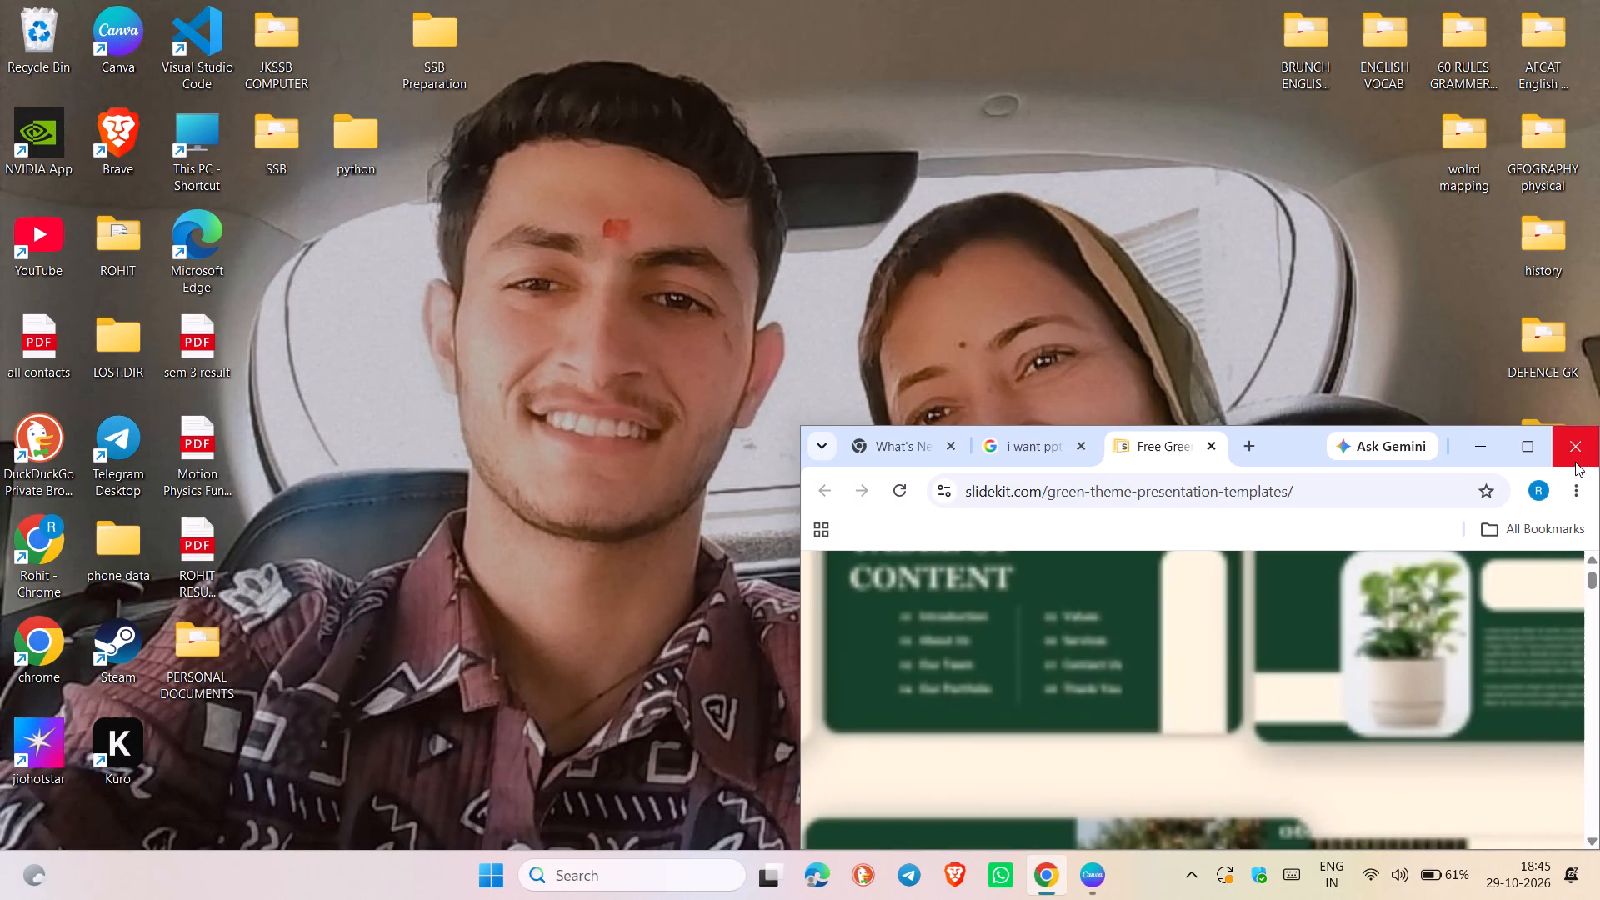
click(1575, 462)
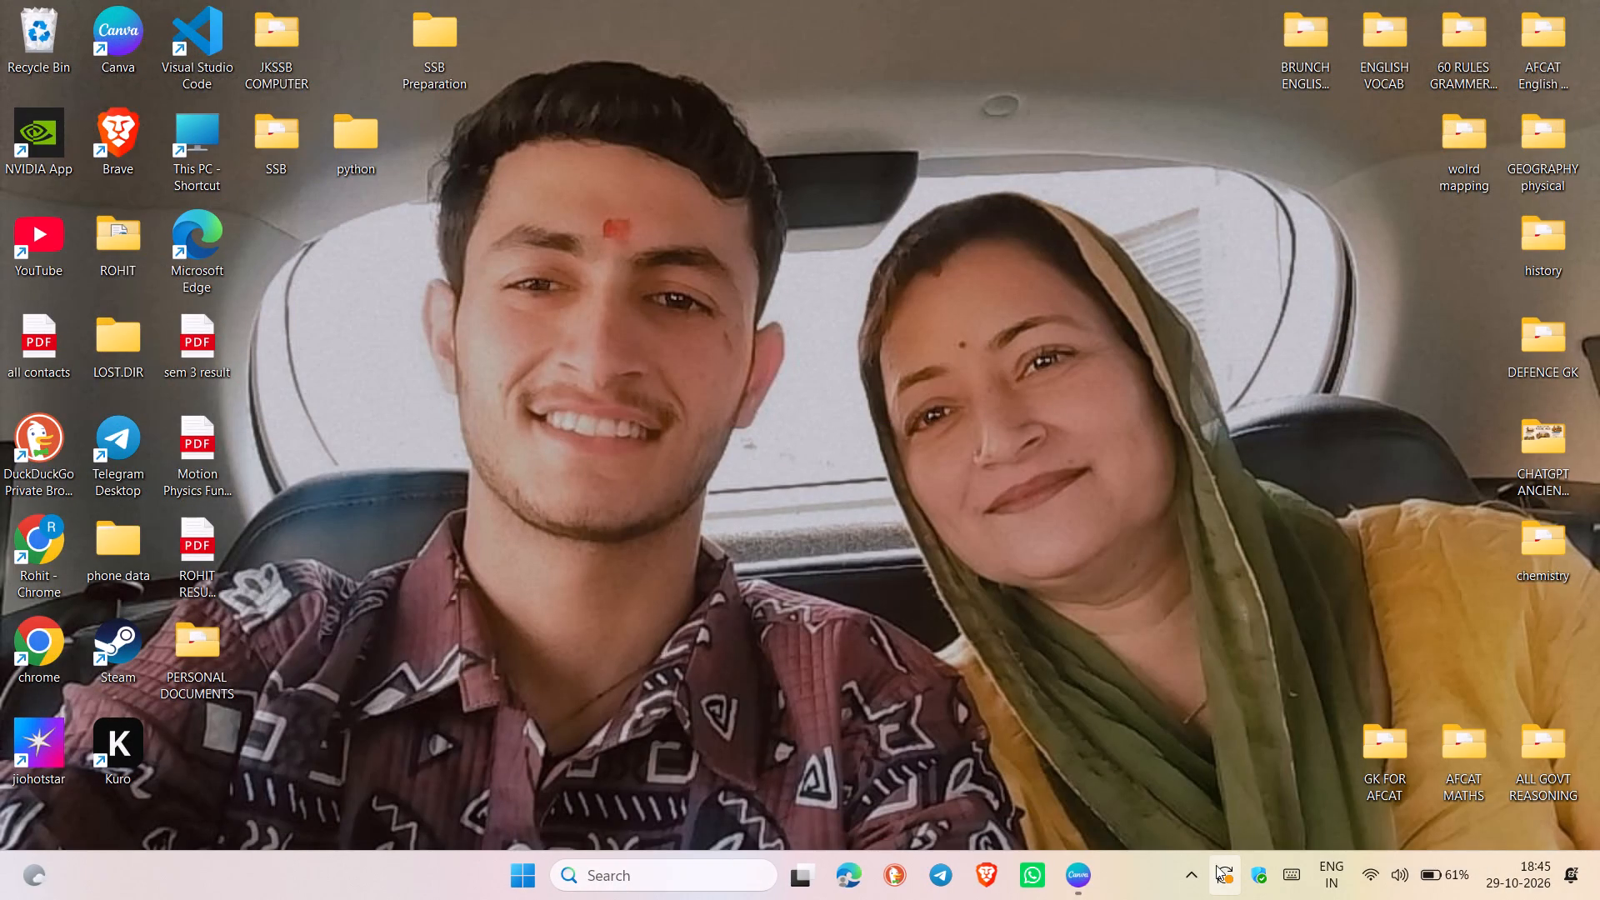
Show the hidden system tray icons.
click(1201, 871)
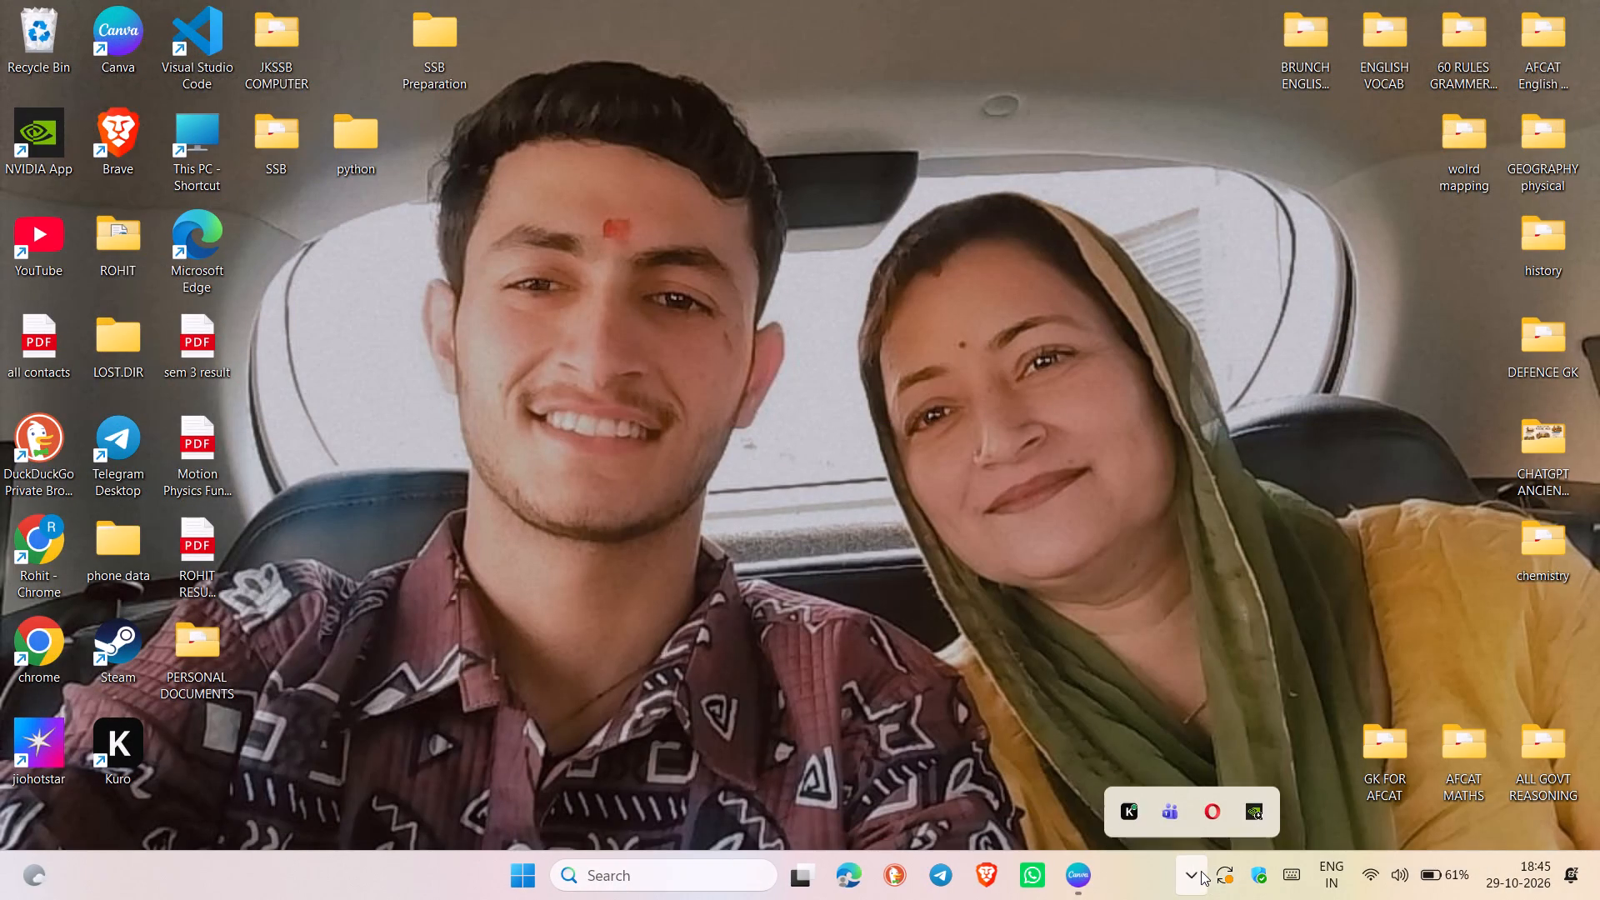